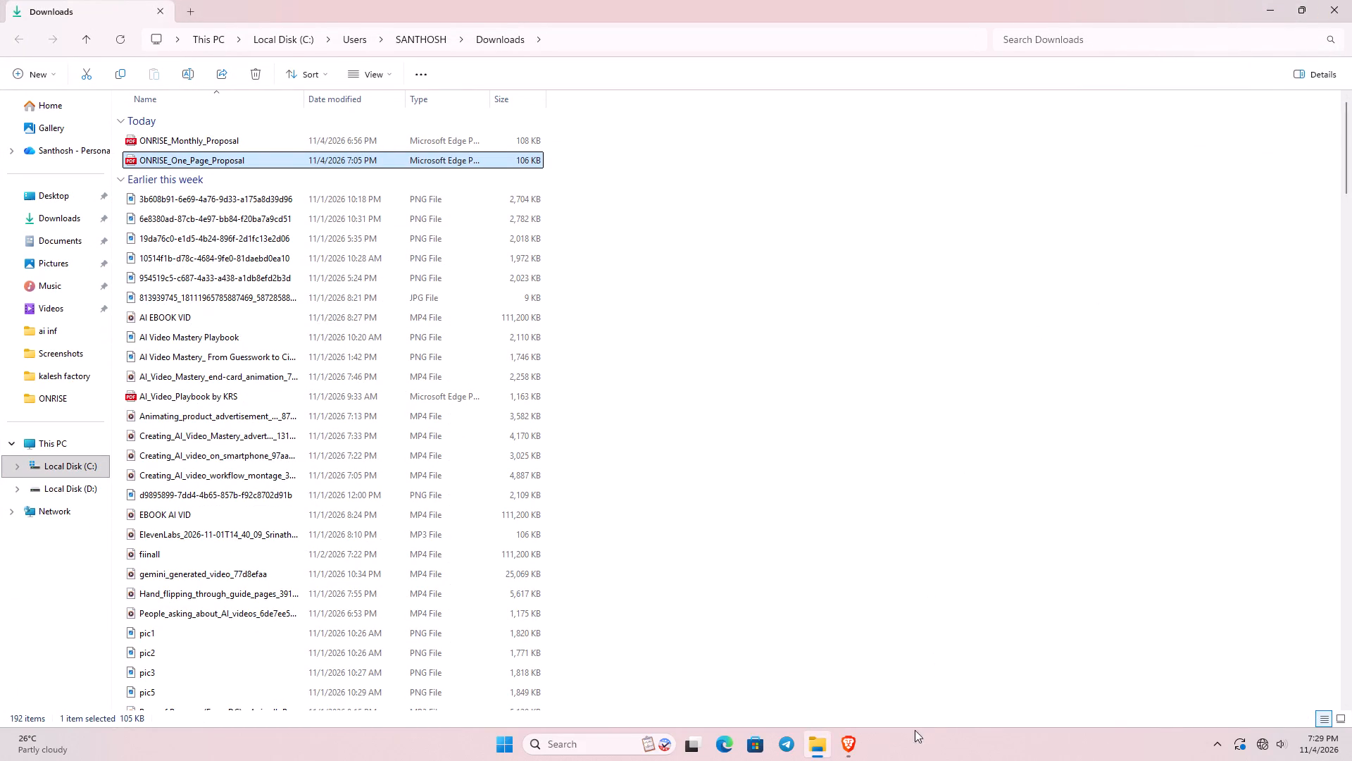
Switch to the Brave browser and view the one-page proposal PDF, returning to the ONRISE_Monthly_Proposal.pdf design in Canva.
{"action": "left_click", "coordinate": [847, 747]}
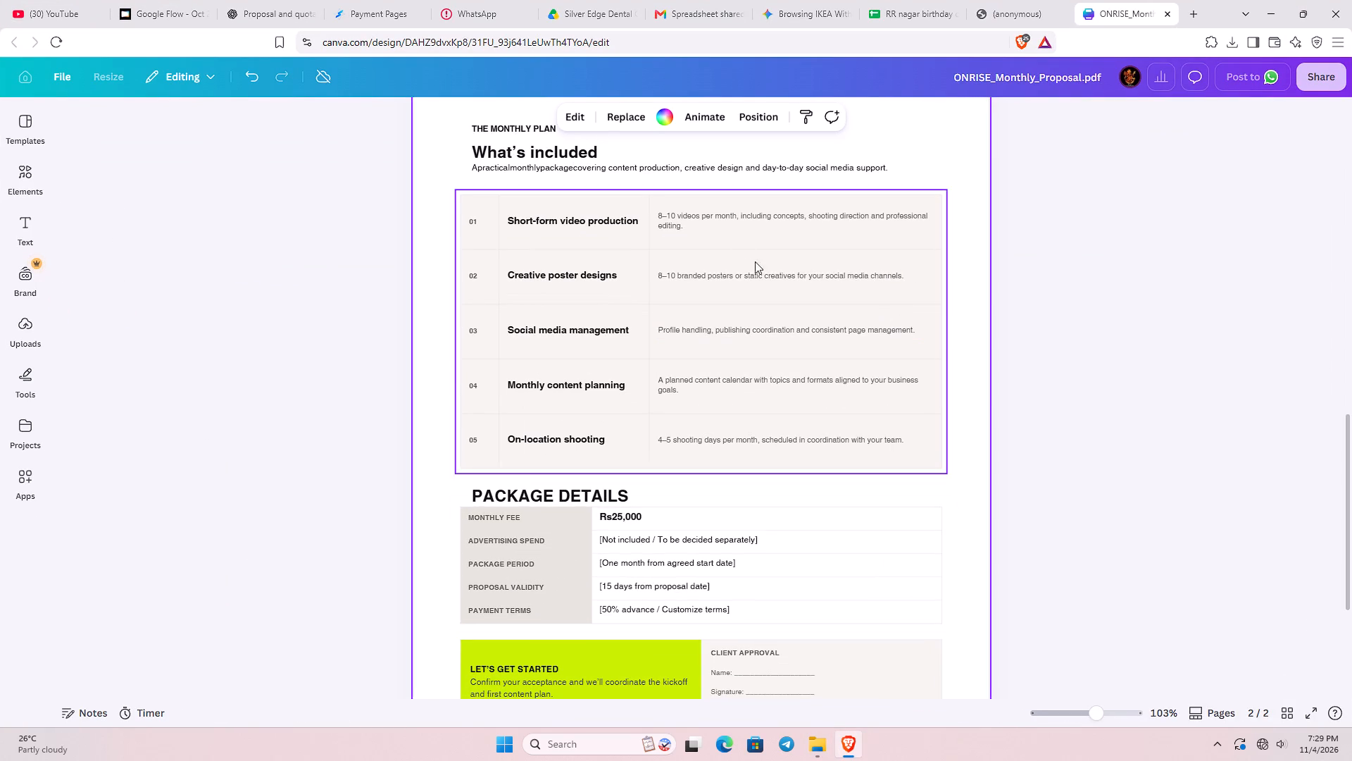
{"action": "left_click", "coordinate": [1036, 0]}
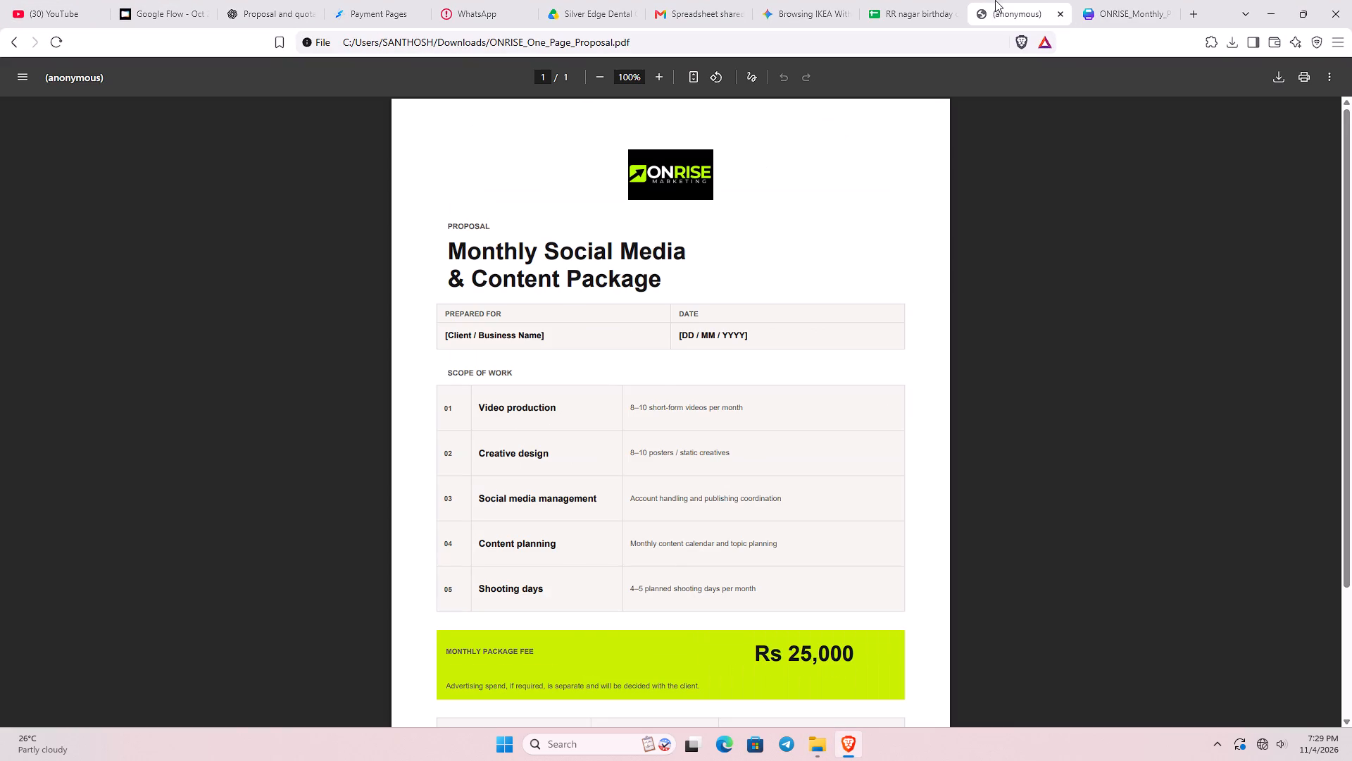
{"action": "left_click", "coordinate": [1109, 0]}
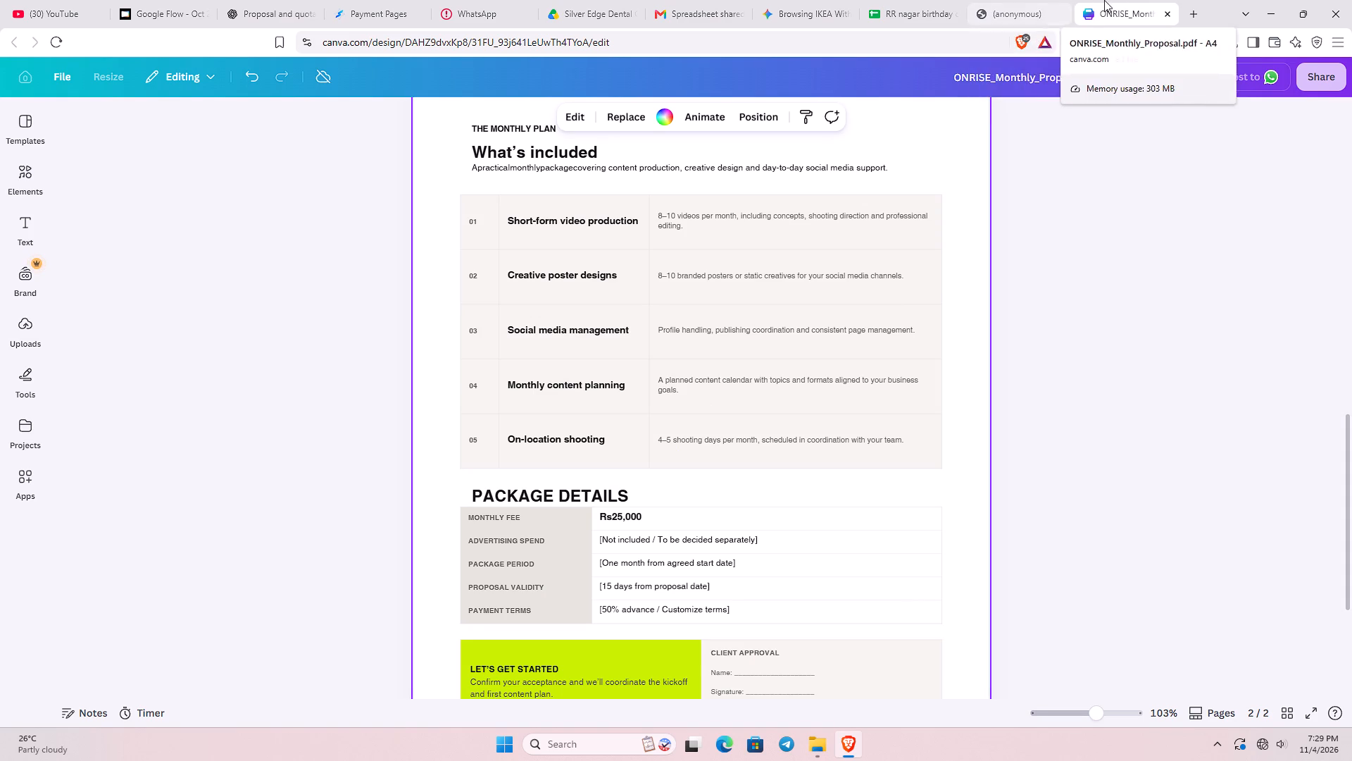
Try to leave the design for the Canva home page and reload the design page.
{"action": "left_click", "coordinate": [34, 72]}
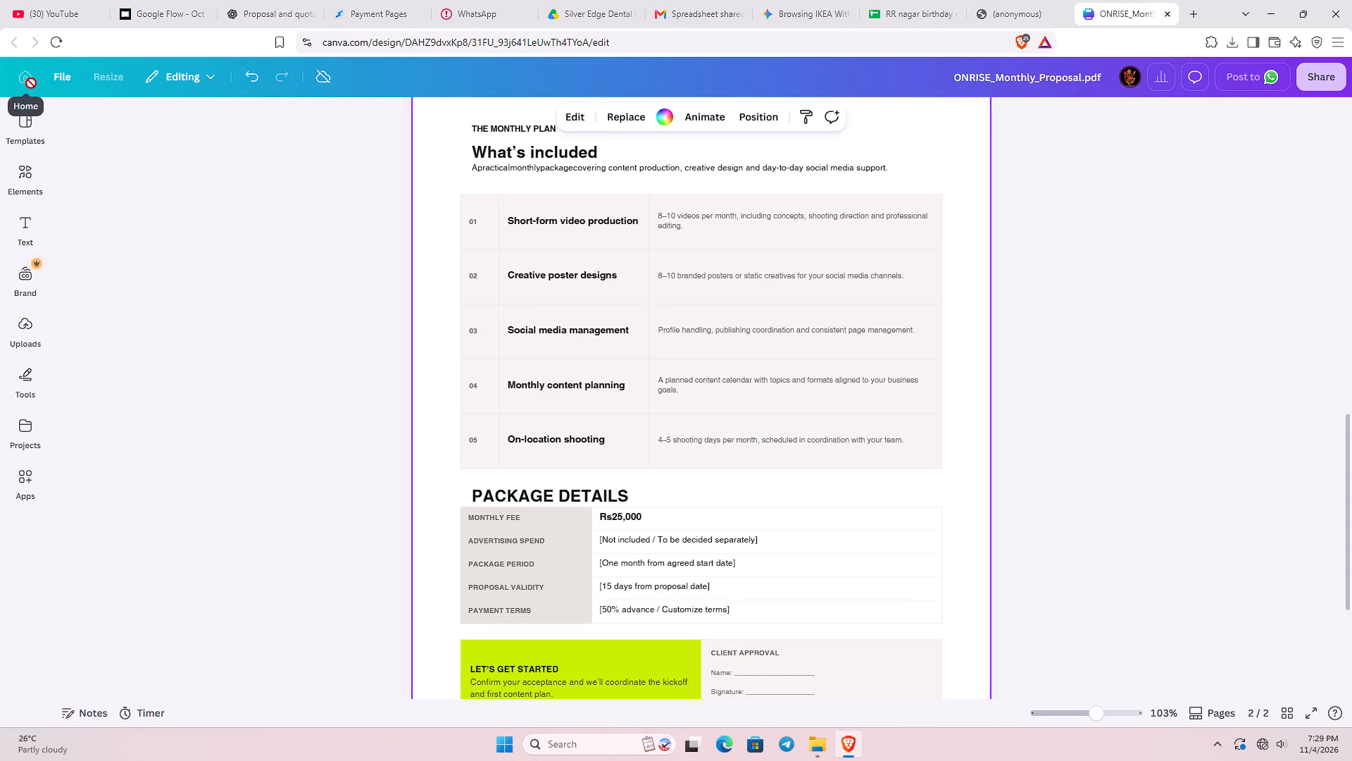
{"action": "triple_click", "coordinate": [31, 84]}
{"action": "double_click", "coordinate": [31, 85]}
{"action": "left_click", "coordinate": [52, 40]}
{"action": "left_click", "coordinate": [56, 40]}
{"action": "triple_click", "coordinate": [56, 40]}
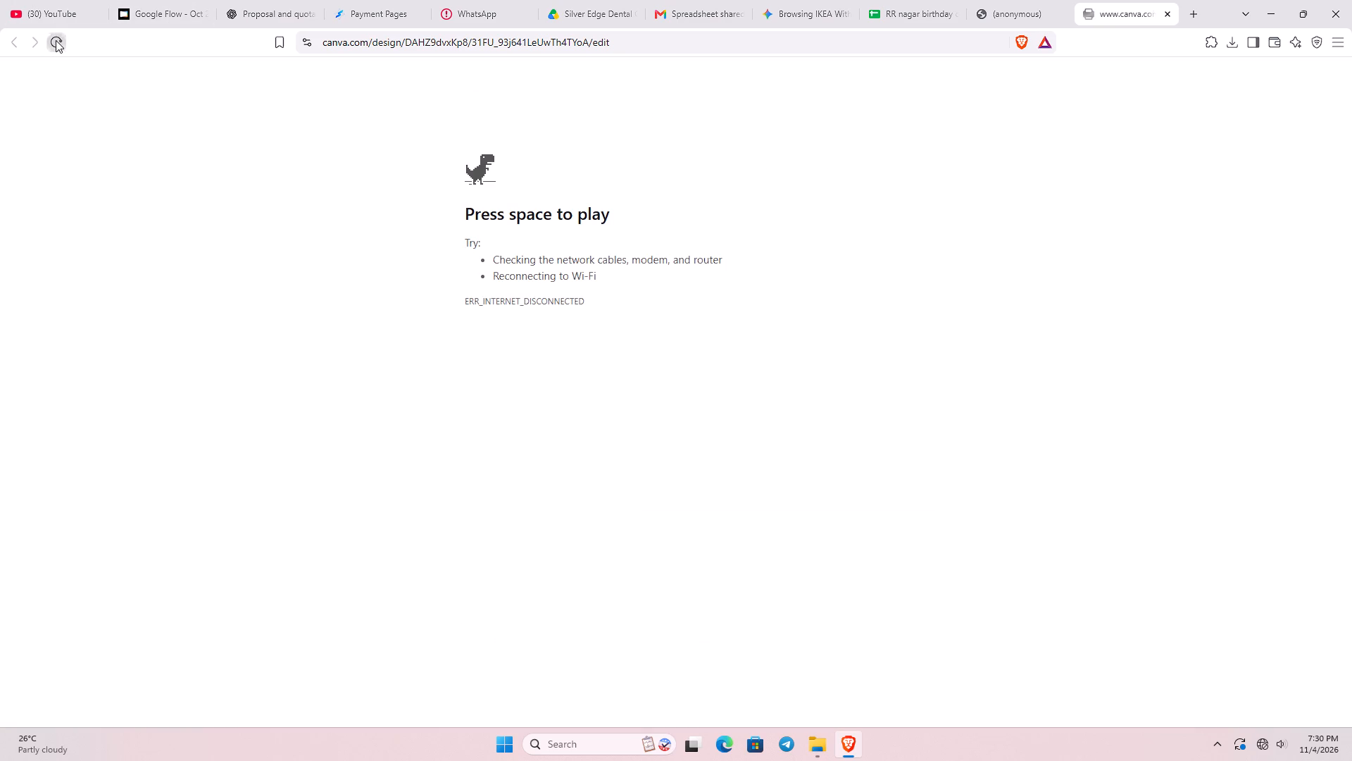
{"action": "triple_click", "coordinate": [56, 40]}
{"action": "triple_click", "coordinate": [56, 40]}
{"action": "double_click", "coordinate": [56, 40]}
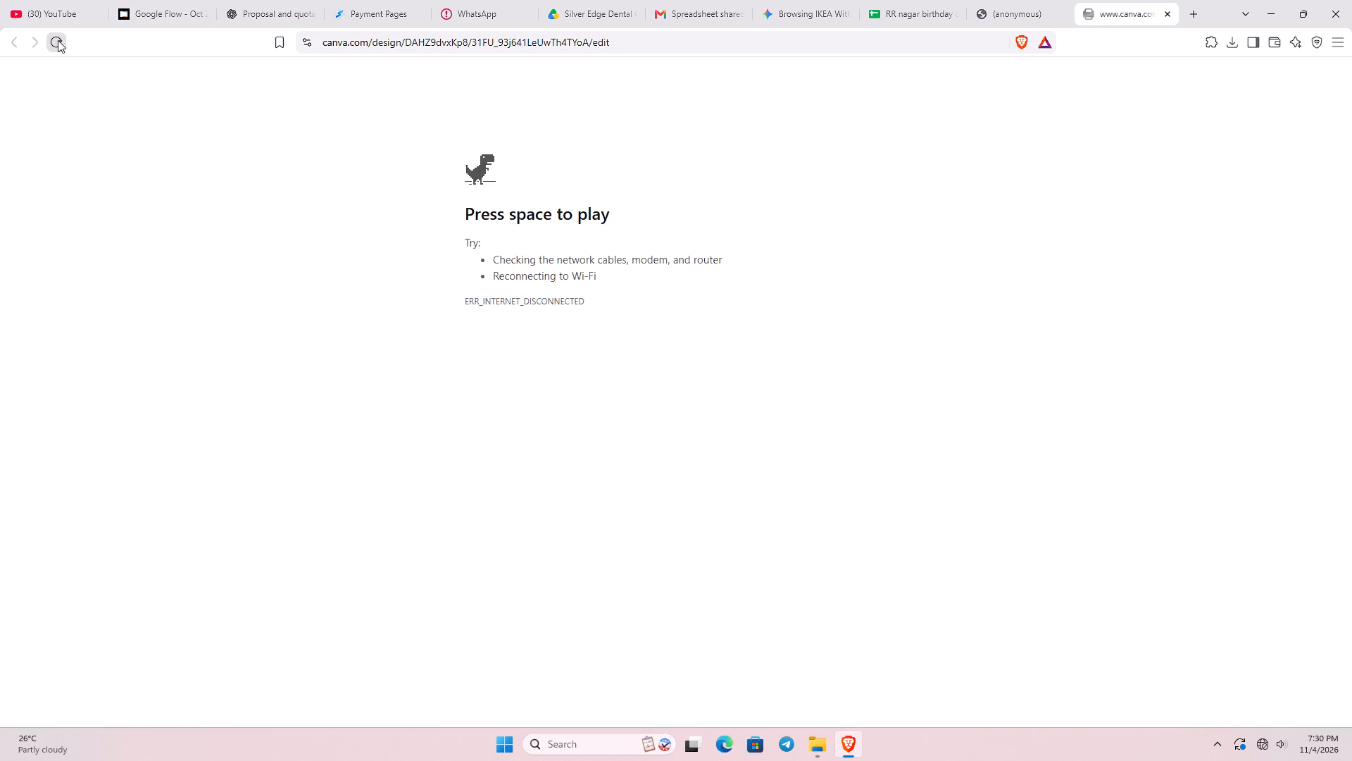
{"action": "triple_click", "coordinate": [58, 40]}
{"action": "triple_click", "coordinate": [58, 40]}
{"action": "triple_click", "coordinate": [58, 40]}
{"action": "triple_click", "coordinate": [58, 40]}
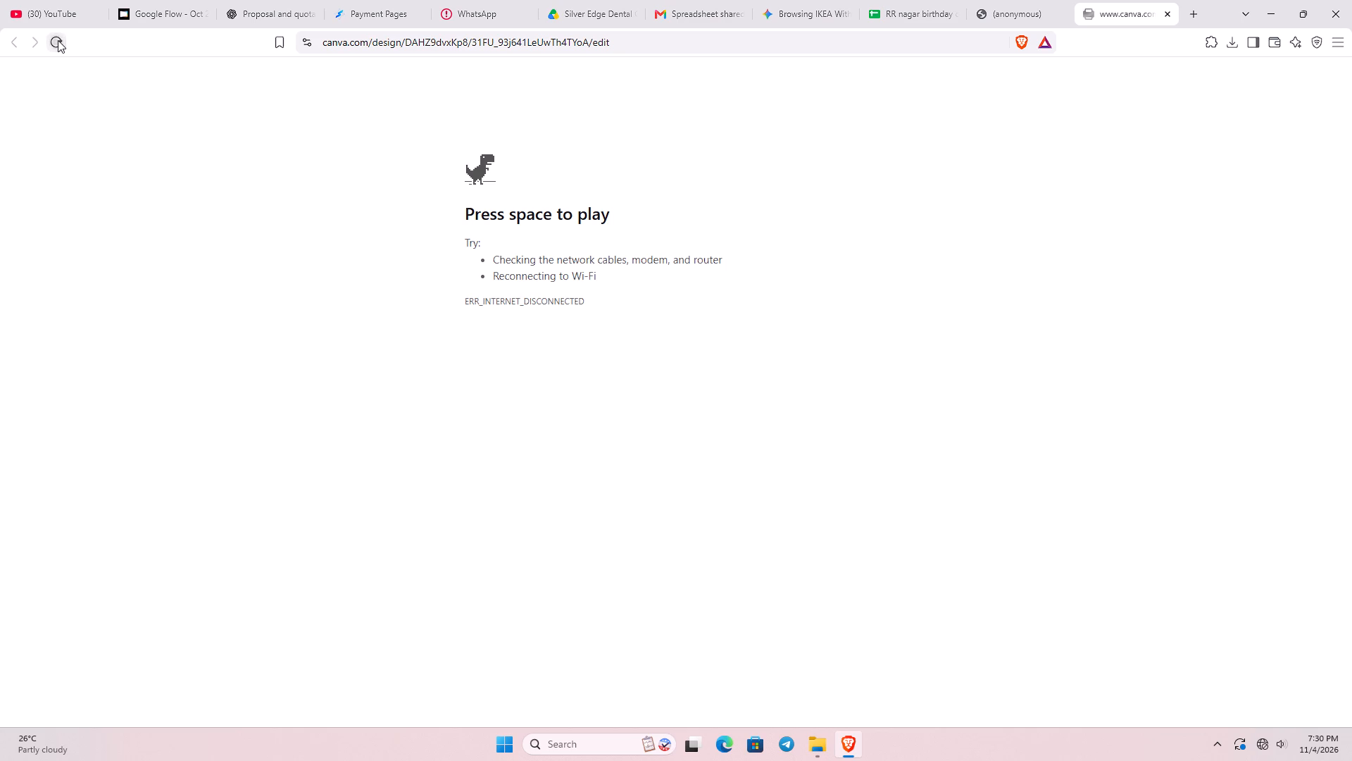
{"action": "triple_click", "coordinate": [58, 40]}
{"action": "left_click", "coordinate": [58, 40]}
Connect the computer to the iQOO Z9 5G Wi-Fi network.
{"action": "left_click", "coordinate": [1270, 754]}
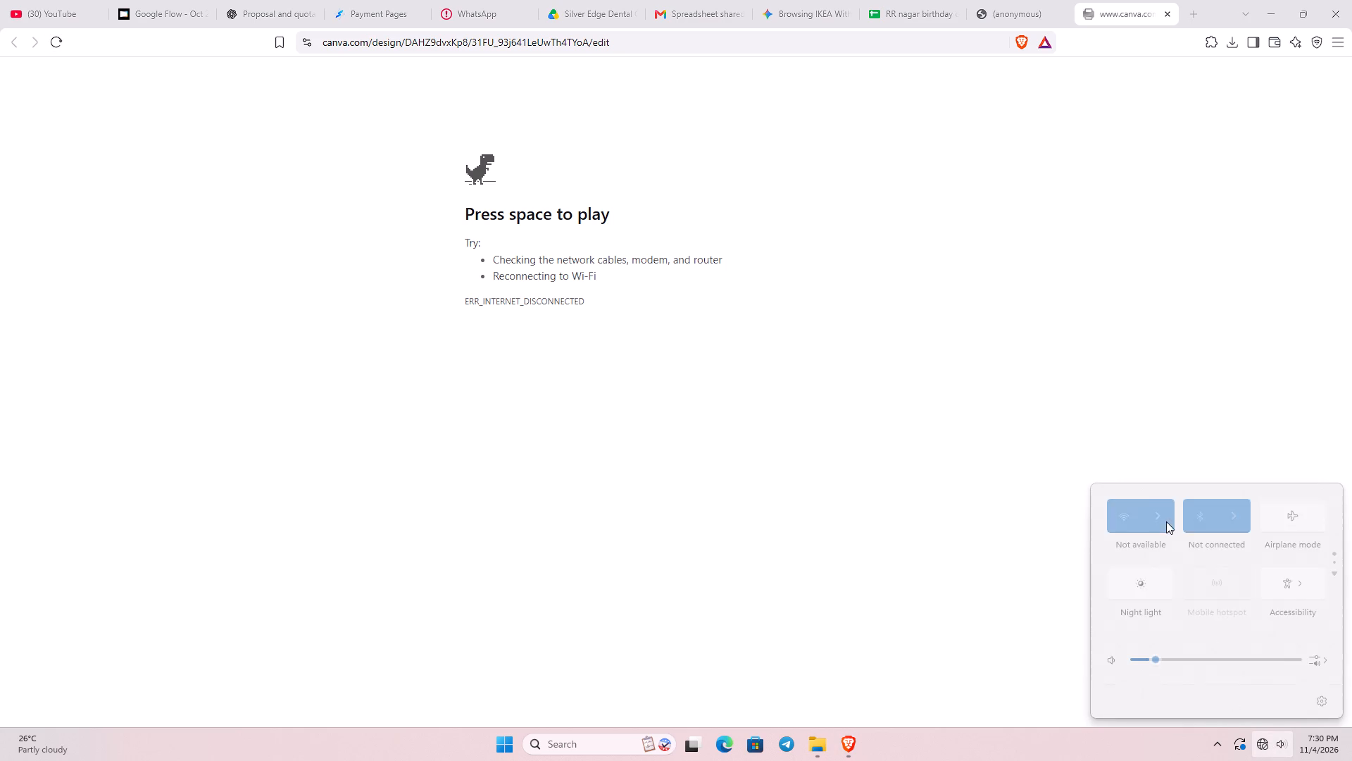
{"action": "triple_click", "coordinate": [1166, 521]}
{"action": "left_click", "coordinate": [1172, 520]}
{"action": "left_click", "coordinate": [1187, 512]}
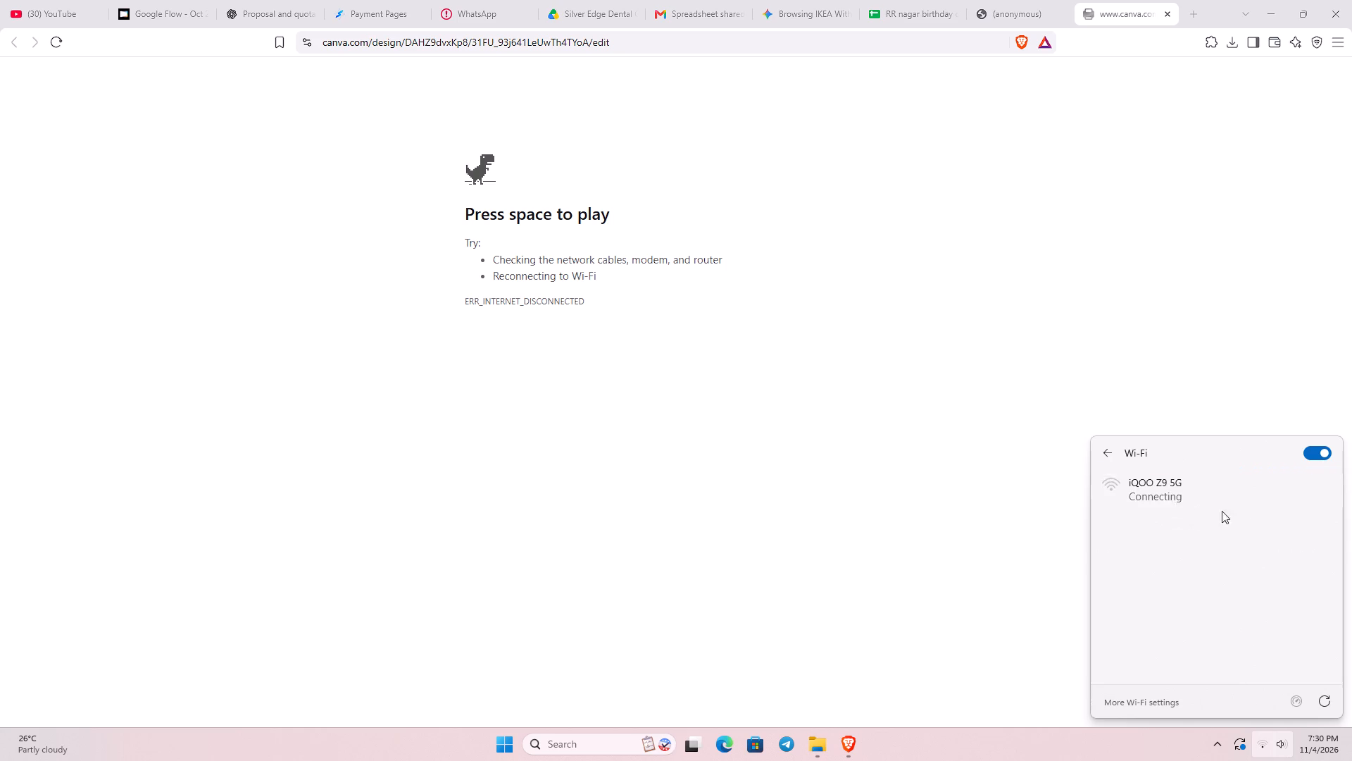
{"action": "left_click", "coordinate": [1191, 507]}
{"action": "left_click", "coordinate": [934, 516]}
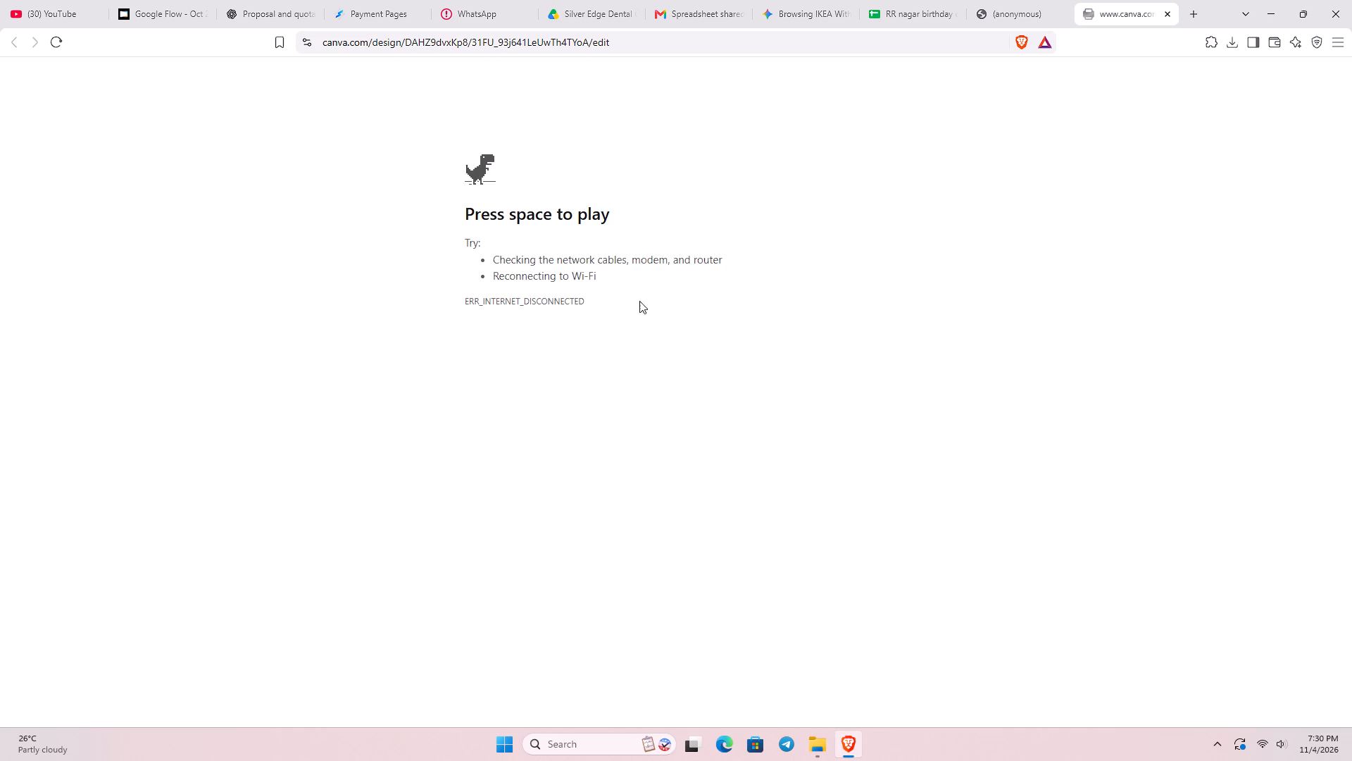
Reload the ONRISE_Monthly_Proposal.pdf design page and go to the Canva home page.
{"action": "left_click", "coordinate": [46, 46]}
{"action": "left_click", "coordinate": [53, 46]}
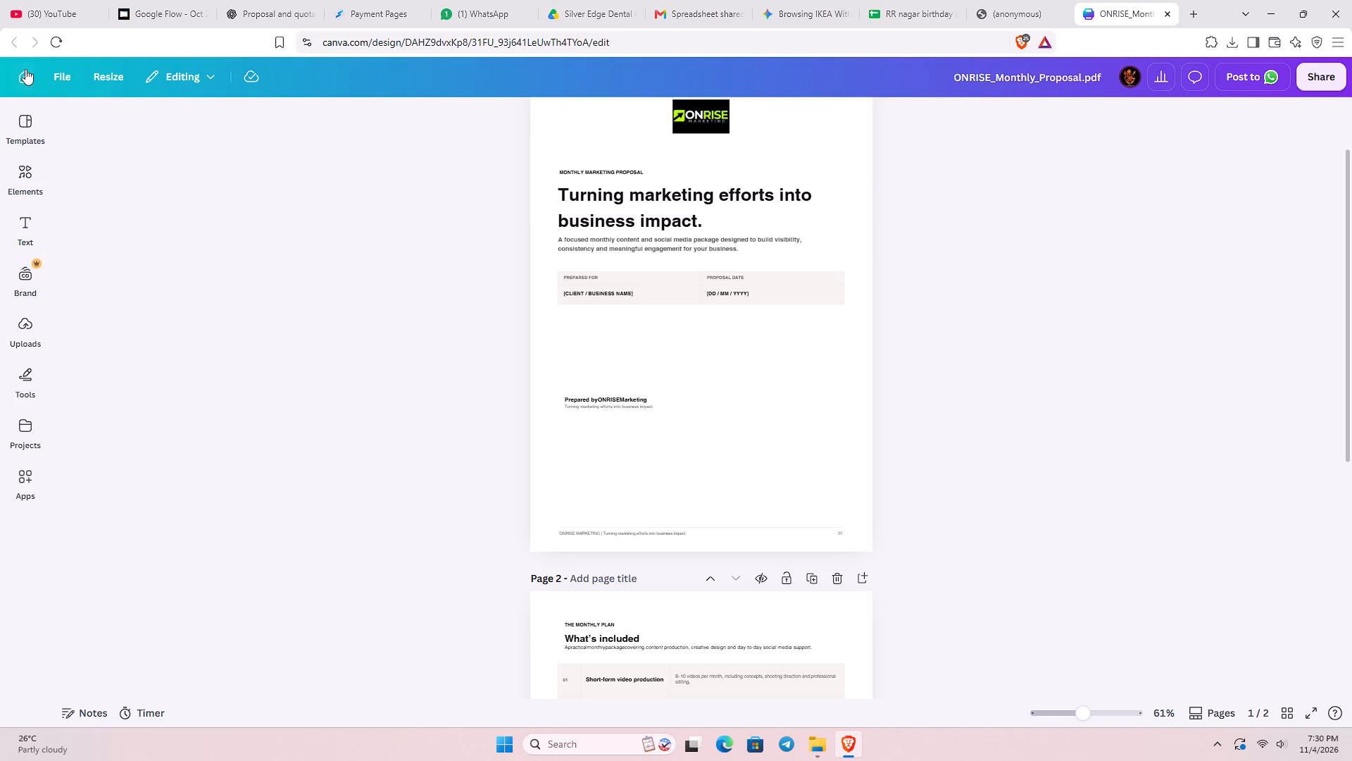
{"action": "left_click", "coordinate": [25, 69]}
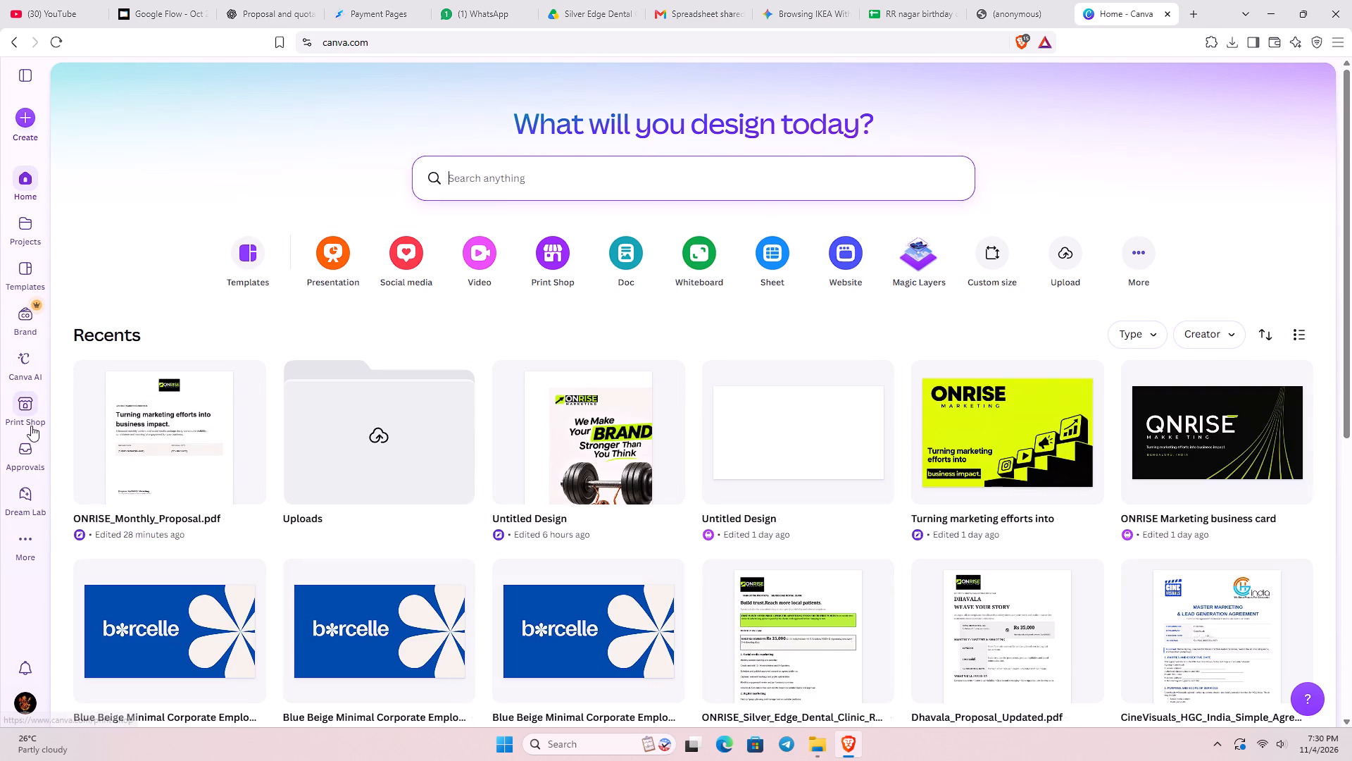
Upload the ONRISE_One_Page_Proposal PDF from the Downloads folder to Canva as a new design.
{"action": "left_click", "coordinate": [23, 125]}
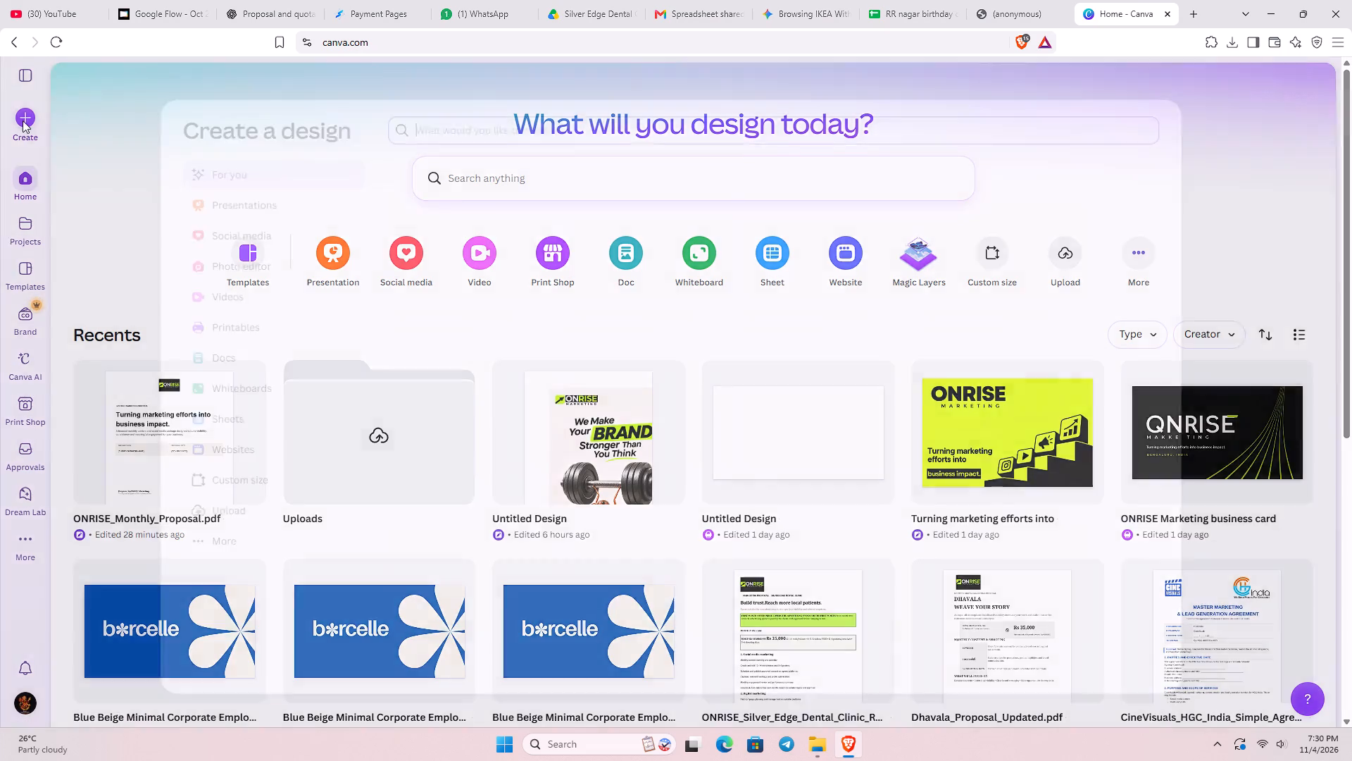
{"action": "left_click", "coordinate": [246, 511]}
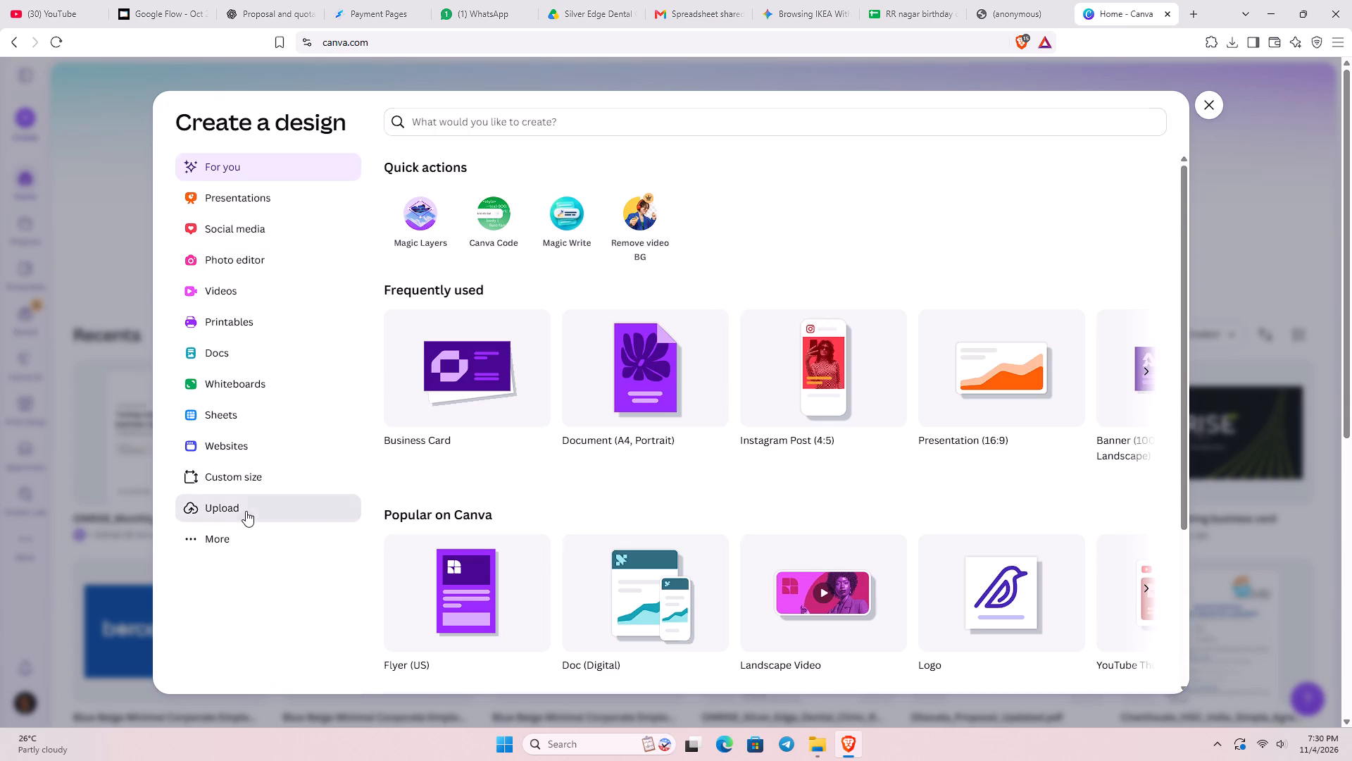
{"action": "left_click", "coordinate": [748, 478]}
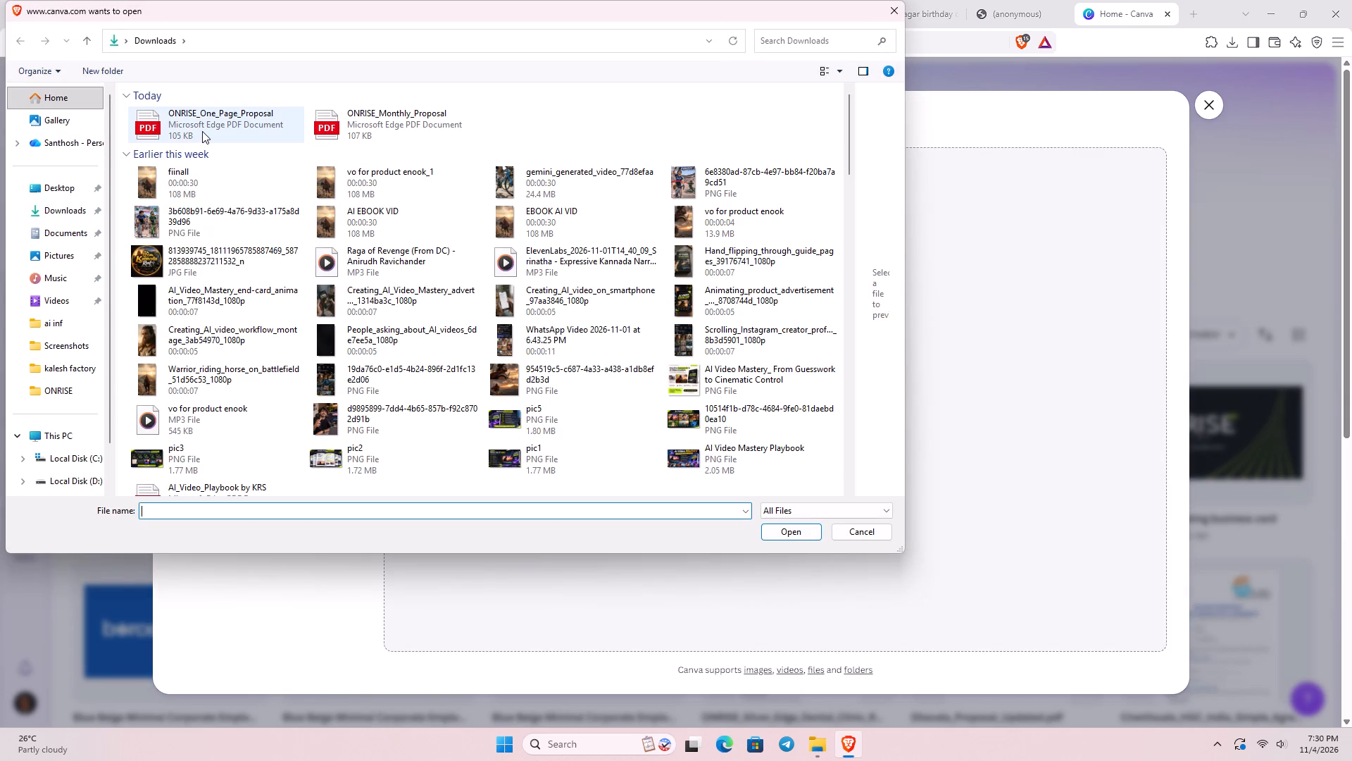
{"action": "left_click", "coordinate": [203, 131]}
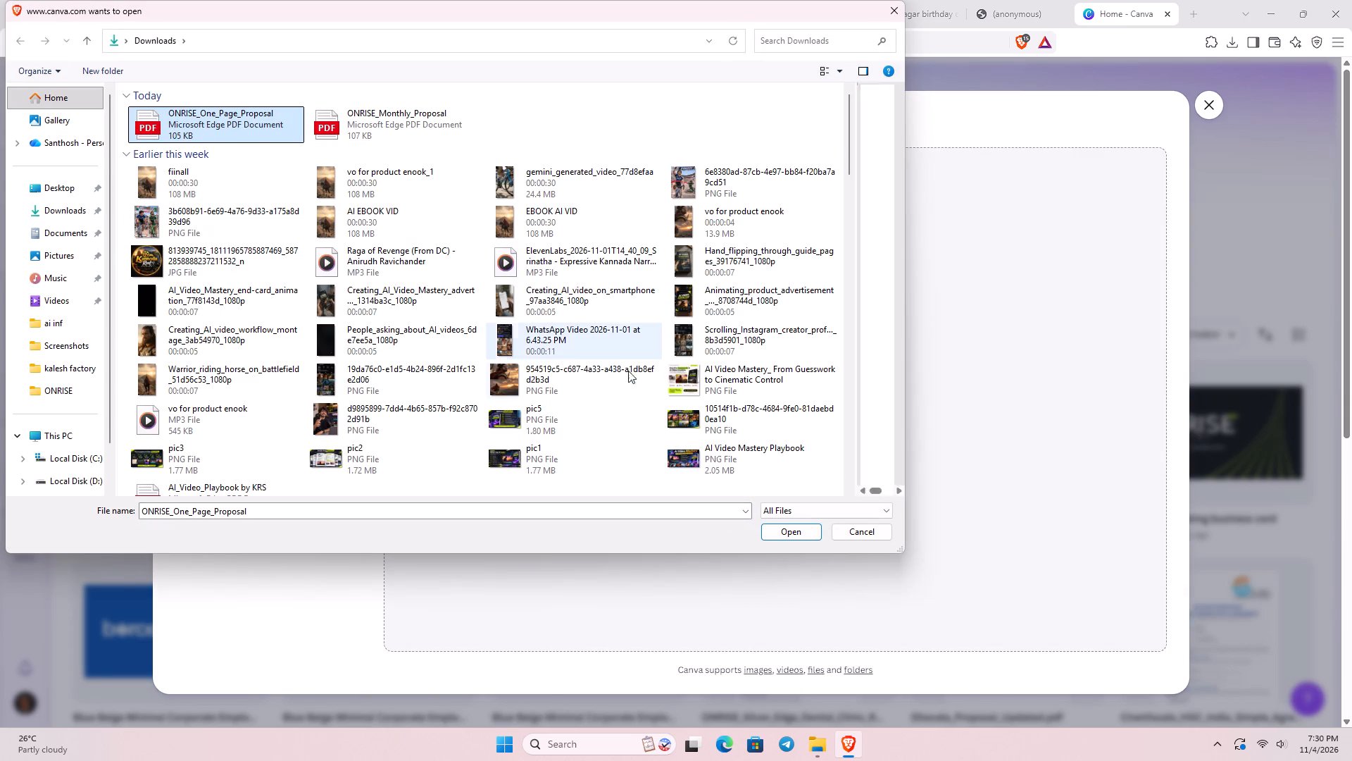
{"action": "left_click", "coordinate": [770, 545]}
{"action": "left_click", "coordinate": [777, 530]}
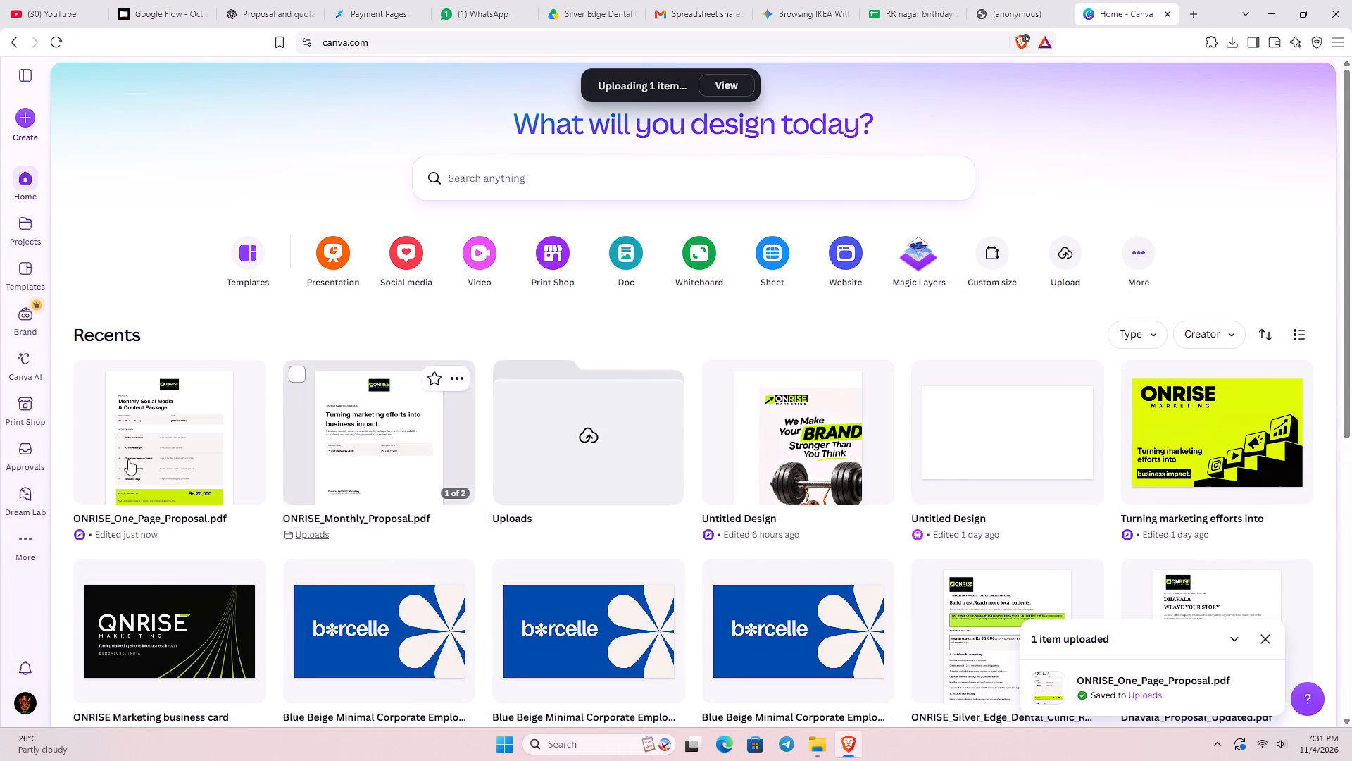
Open the uploaded ONRISE_One_Page_Proposal.pdf design for editing.
{"action": "double_click", "coordinate": [189, 422]}
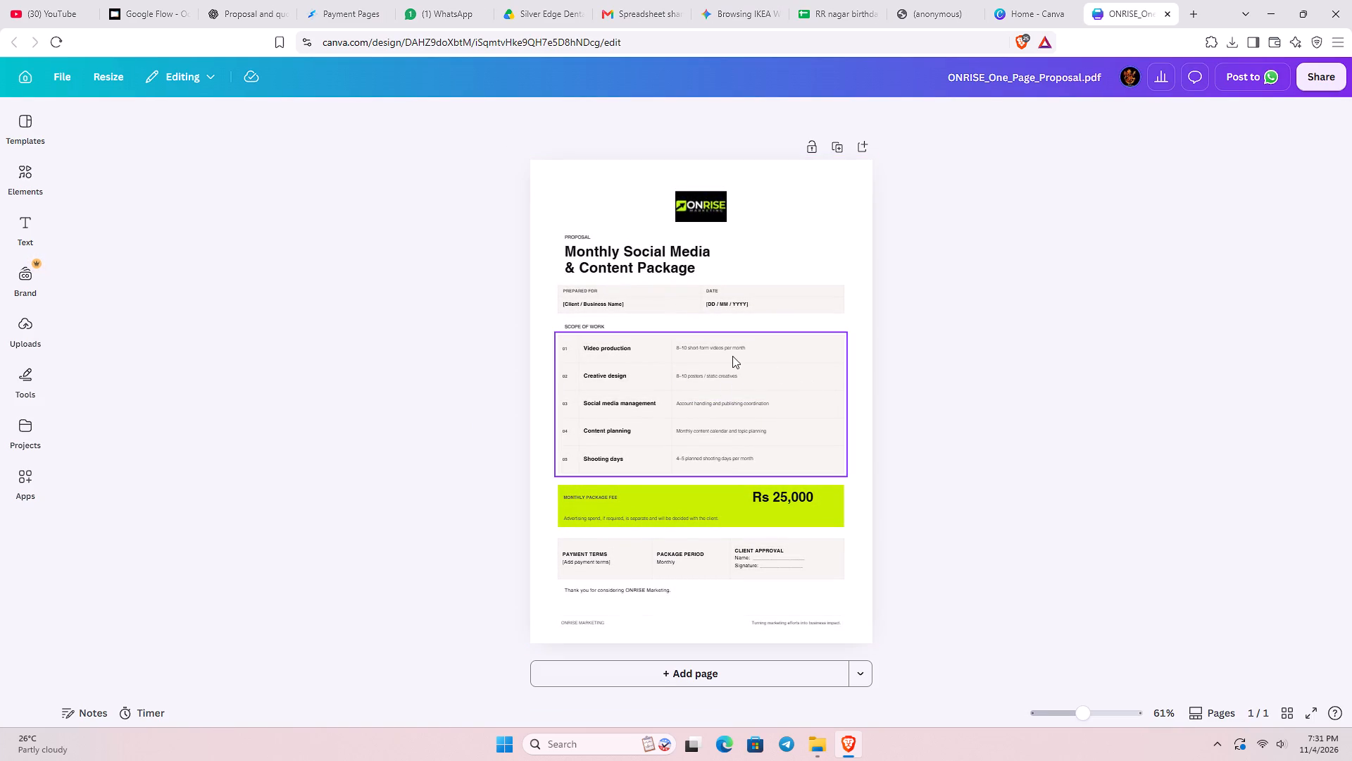
Examine the one-page proposal's layout and the small description text in the scope-of-work table.
{"action": "scroll", "coordinate": [775, 325], "scroll_direction": "up", "scroll_amount": 2, "text": "ctrl"}
{"action": "scroll", "coordinate": [725, 299], "scroll_direction": "up", "scroll_amount": 1}
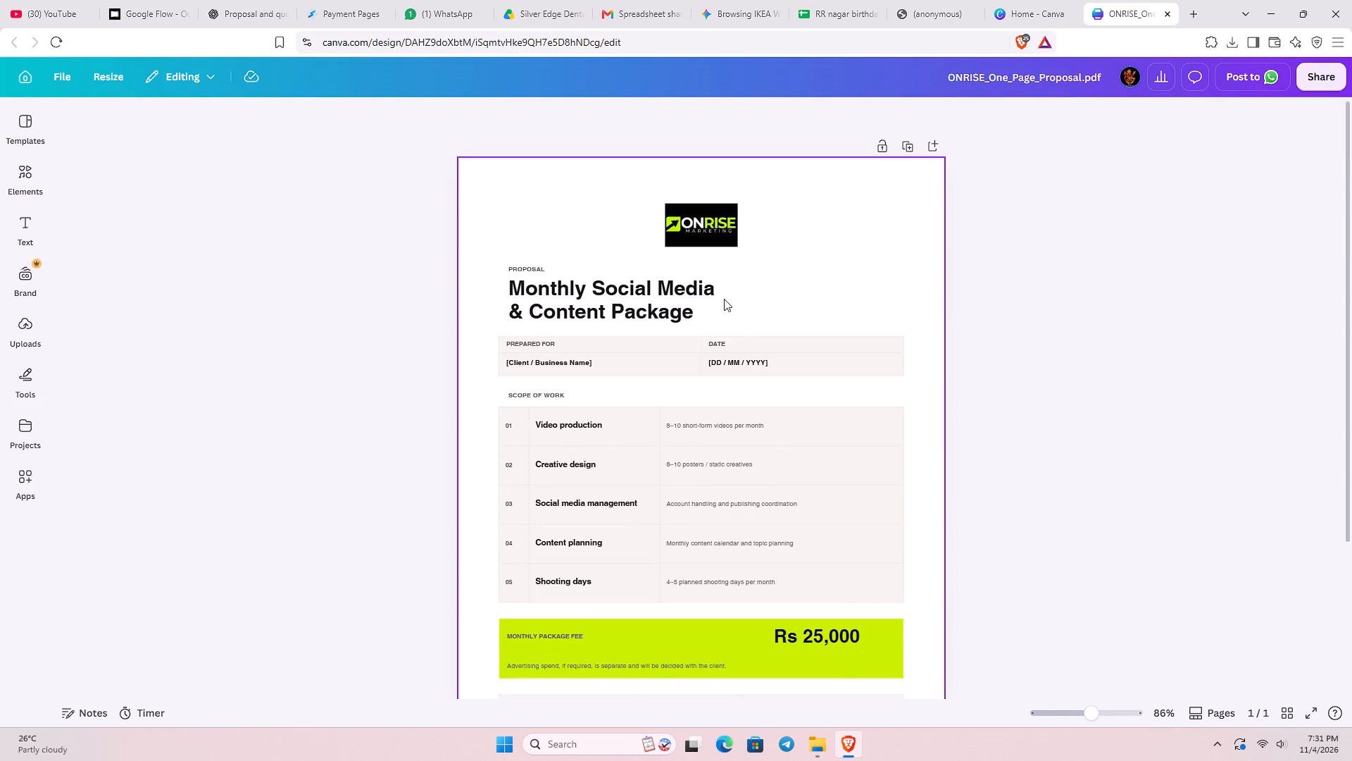
{"action": "scroll", "coordinate": [732, 299], "scroll_direction": "down", "scroll_amount": 1}
{"action": "scroll", "coordinate": [737, 351], "scroll_direction": "up", "scroll_amount": 1}
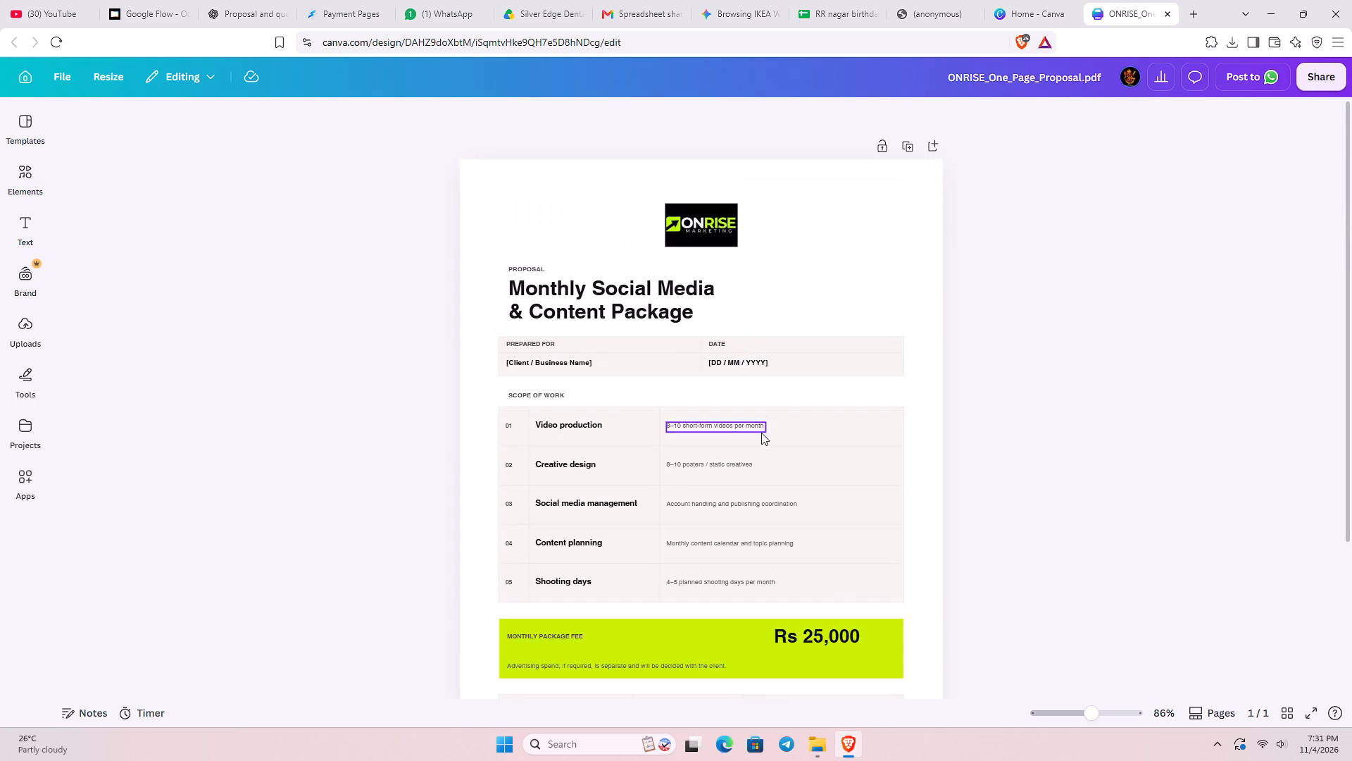
{"action": "left_click", "coordinate": [751, 421]}
{"action": "double_click", "coordinate": [749, 422]}
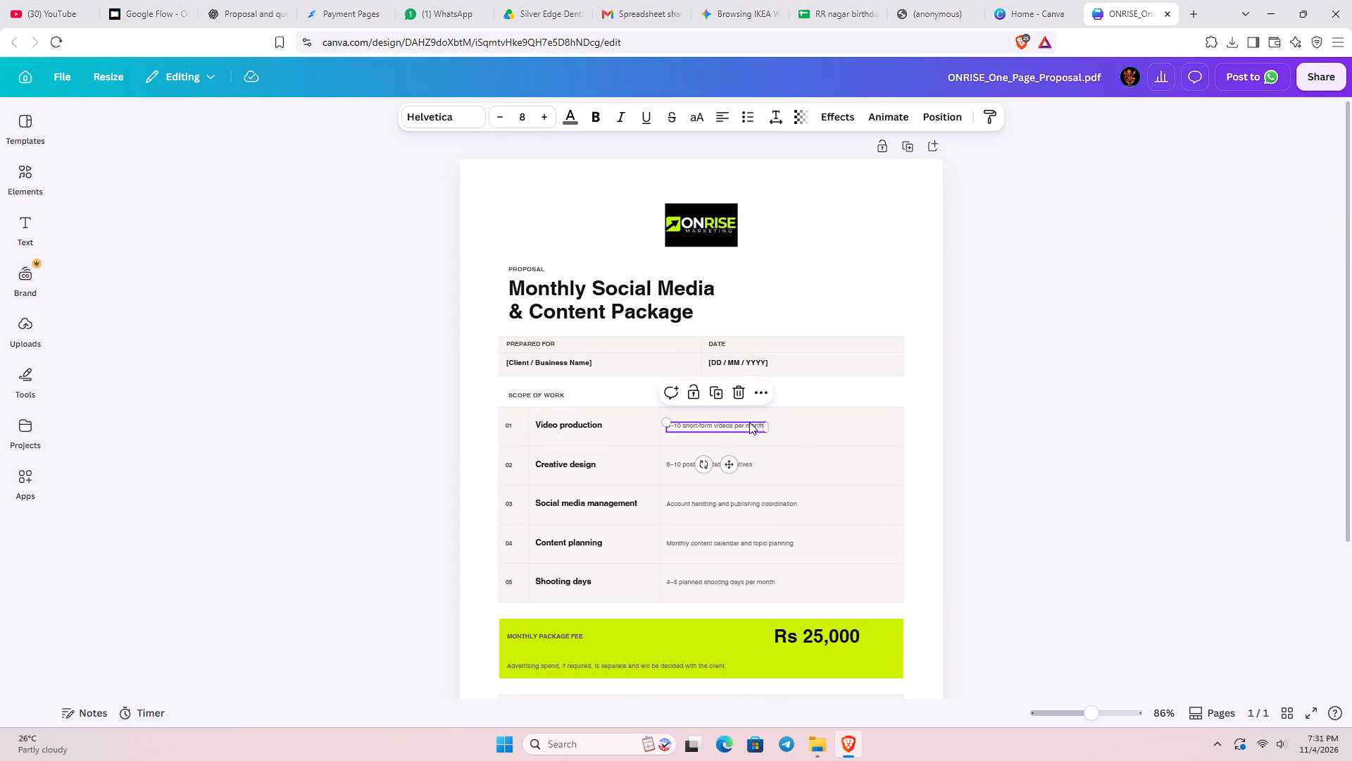
{"action": "left_click", "coordinate": [844, 423]}
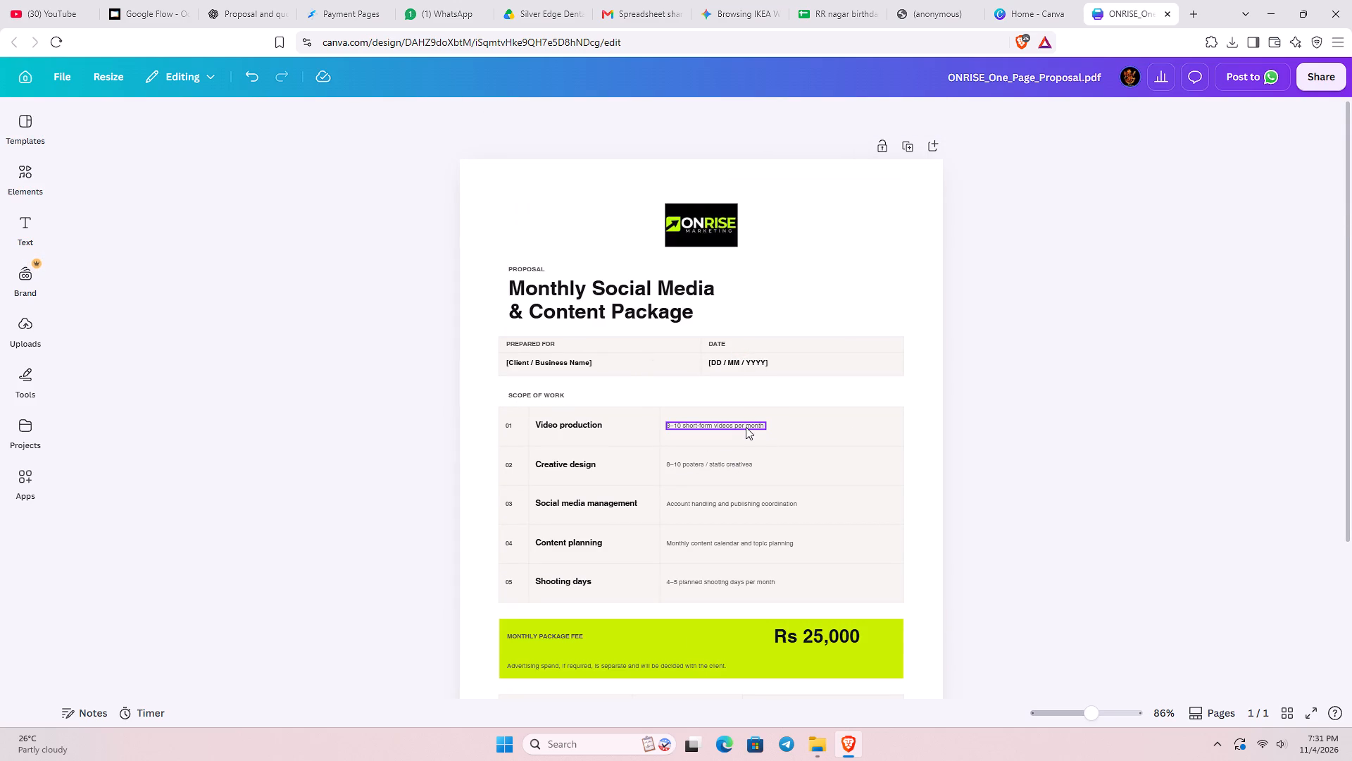
{"action": "left_click", "coordinate": [732, 427]}
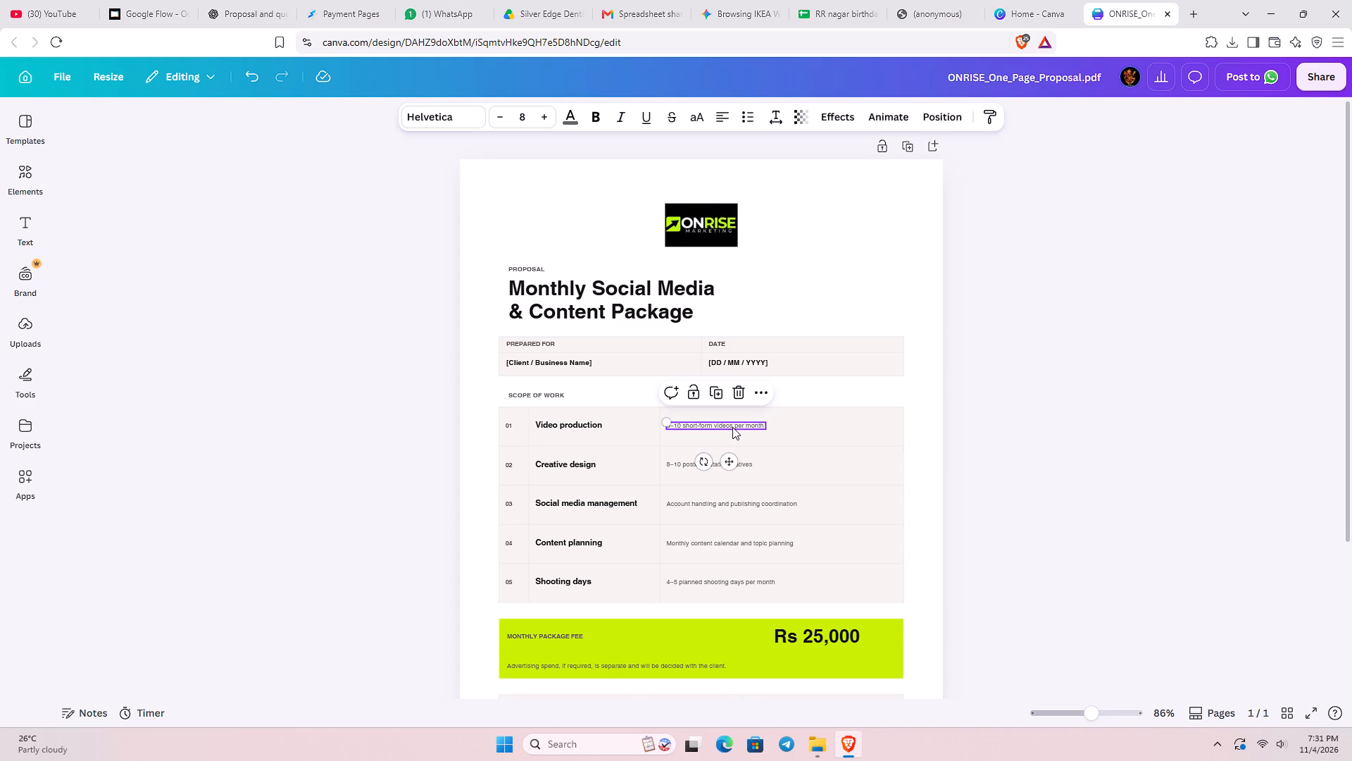
{"action": "left_click", "coordinate": [782, 435]}
{"action": "scroll", "coordinate": [792, 439], "scroll_direction": "down", "scroll_amount": 1}
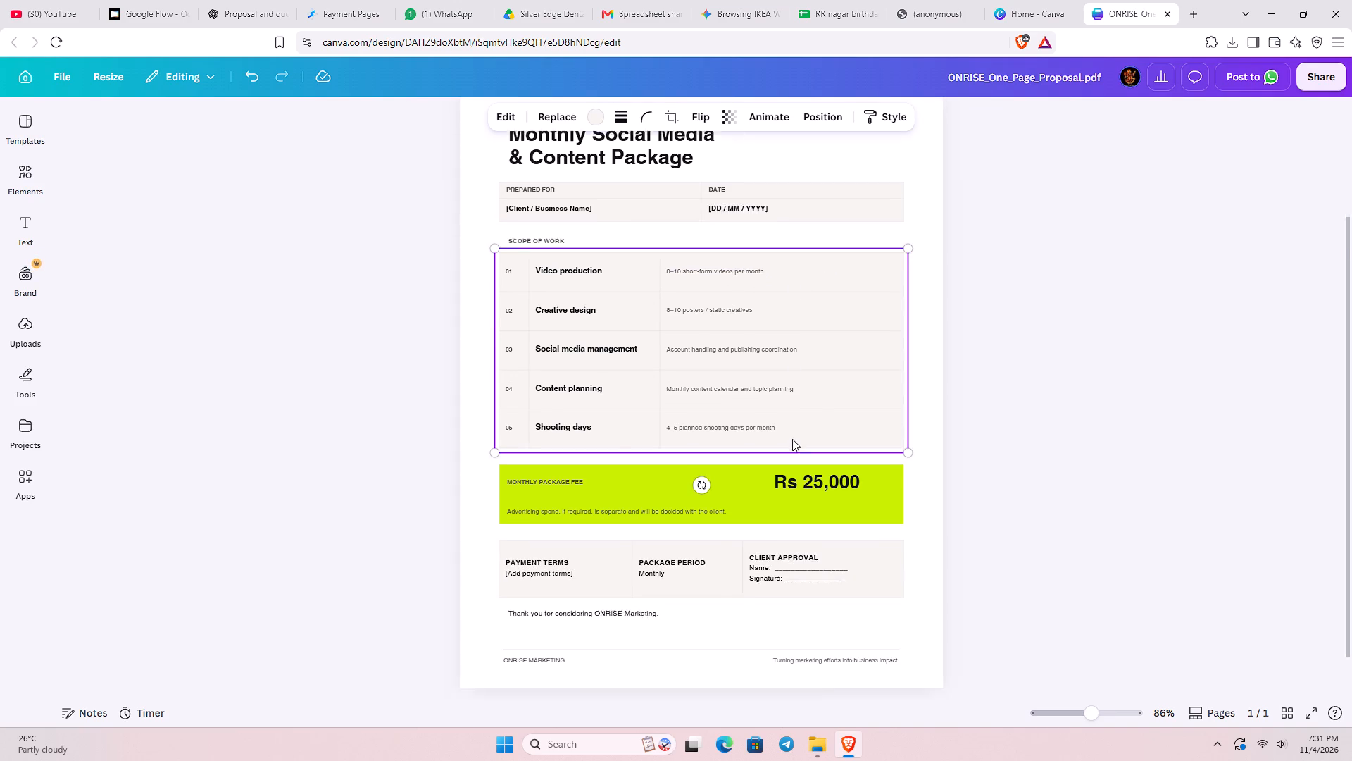
Delete the payment terms, package period and client approval texts together with their background box.
{"action": "left_click", "coordinate": [788, 506]}
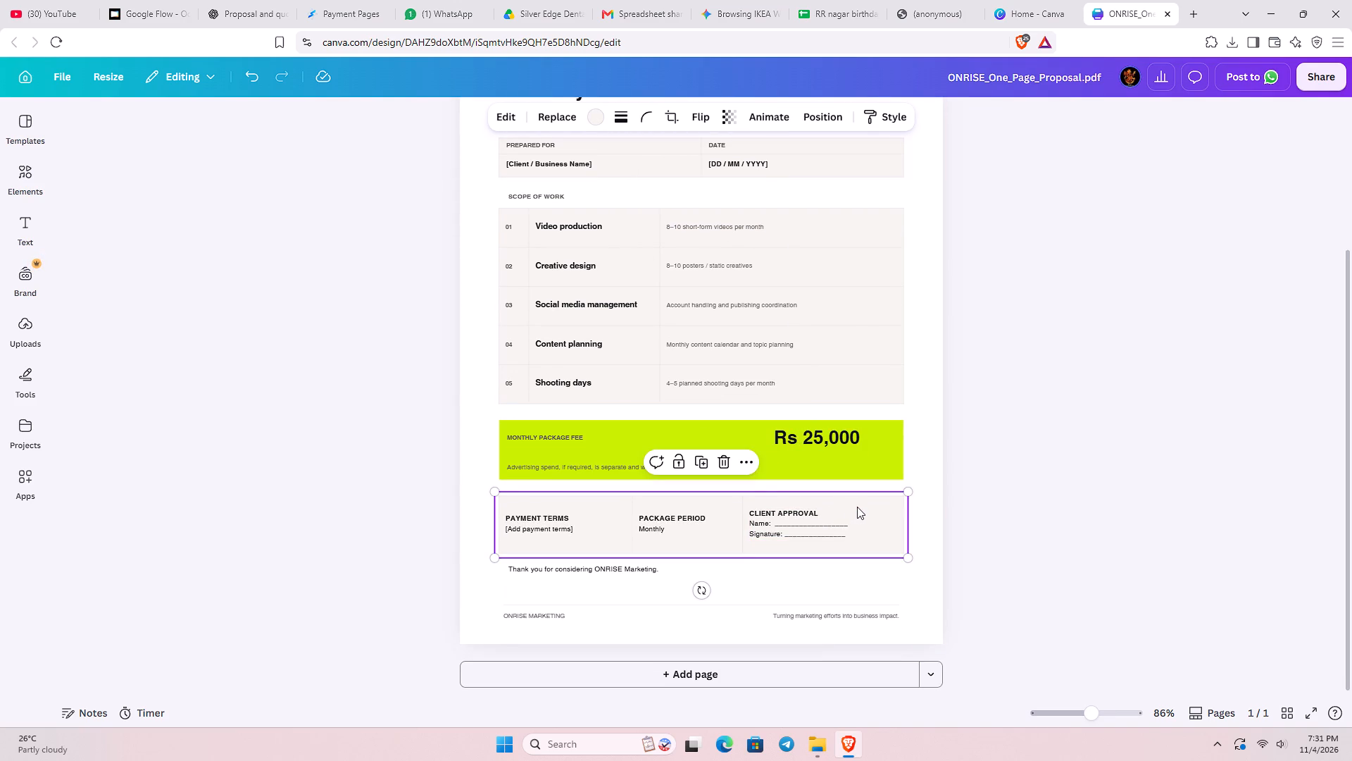
{"action": "key", "text": "Delete"}
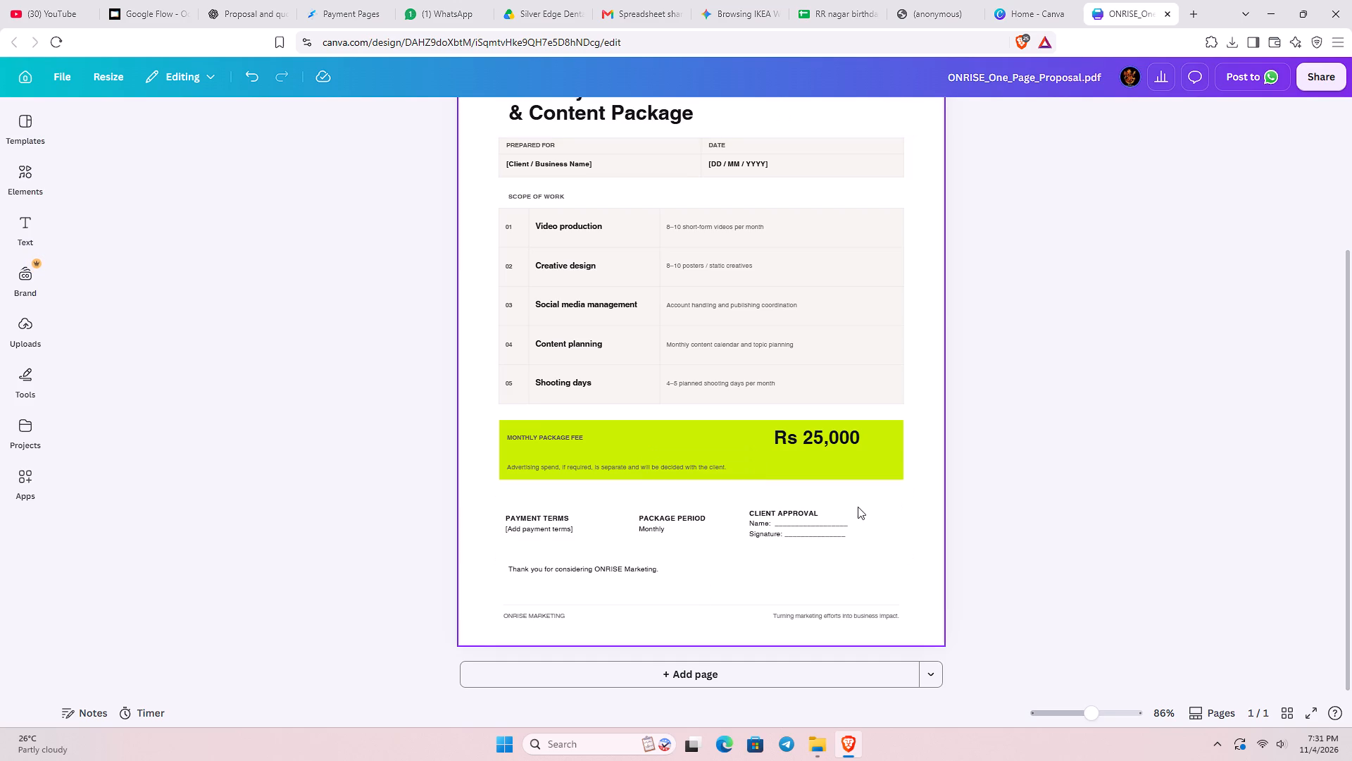
{"action": "key", "text": "Delete"}
{"action": "left_click", "coordinate": [858, 512]}
{"action": "left_click", "coordinate": [856, 516]}
{"action": "left_click", "coordinate": [811, 516]}
{"action": "key", "text": "Delete"}
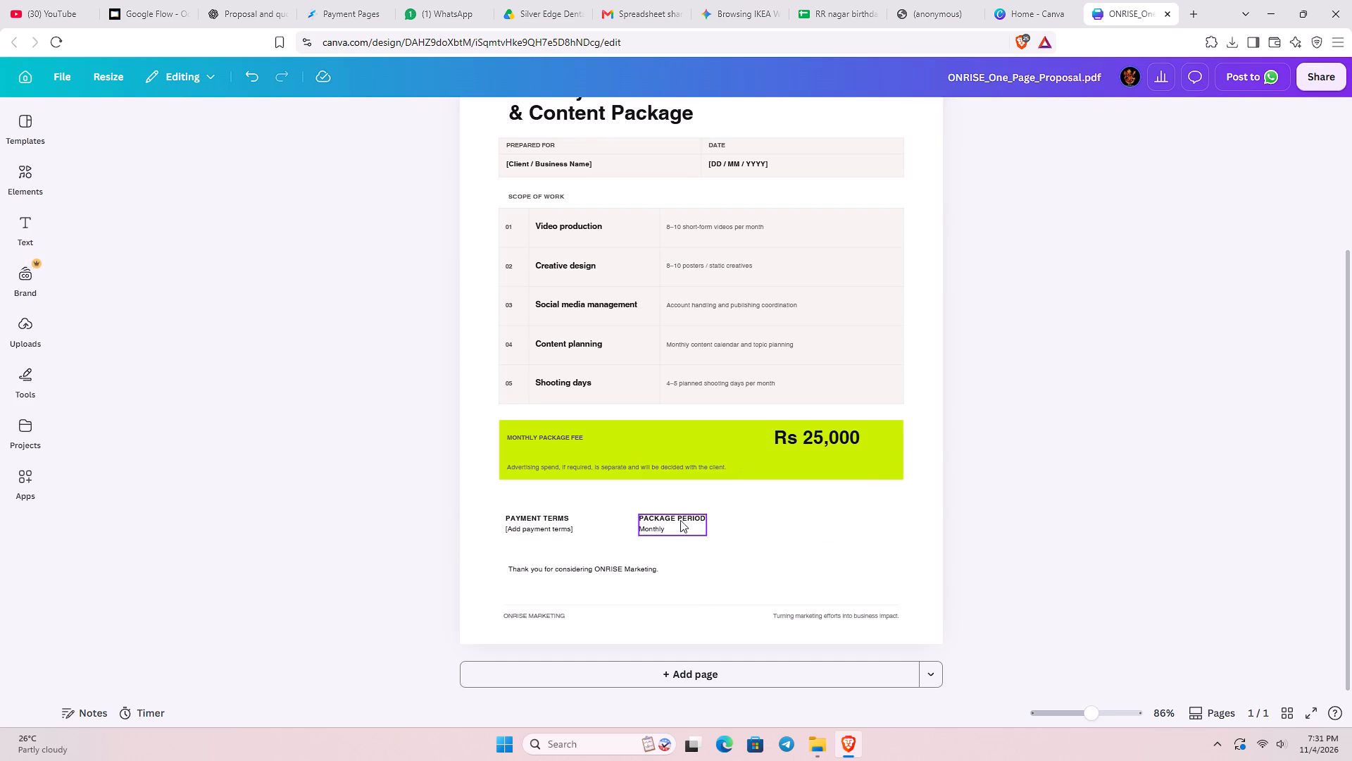
{"action": "left_click", "coordinate": [669, 521]}
{"action": "key", "text": "Delete"}
{"action": "left_click", "coordinate": [531, 528]}
{"action": "key", "text": "Delete"}
Move the green monthly package fee banner with all its text down, close above the thank-you line.
{"action": "left_click", "coordinate": [685, 472]}
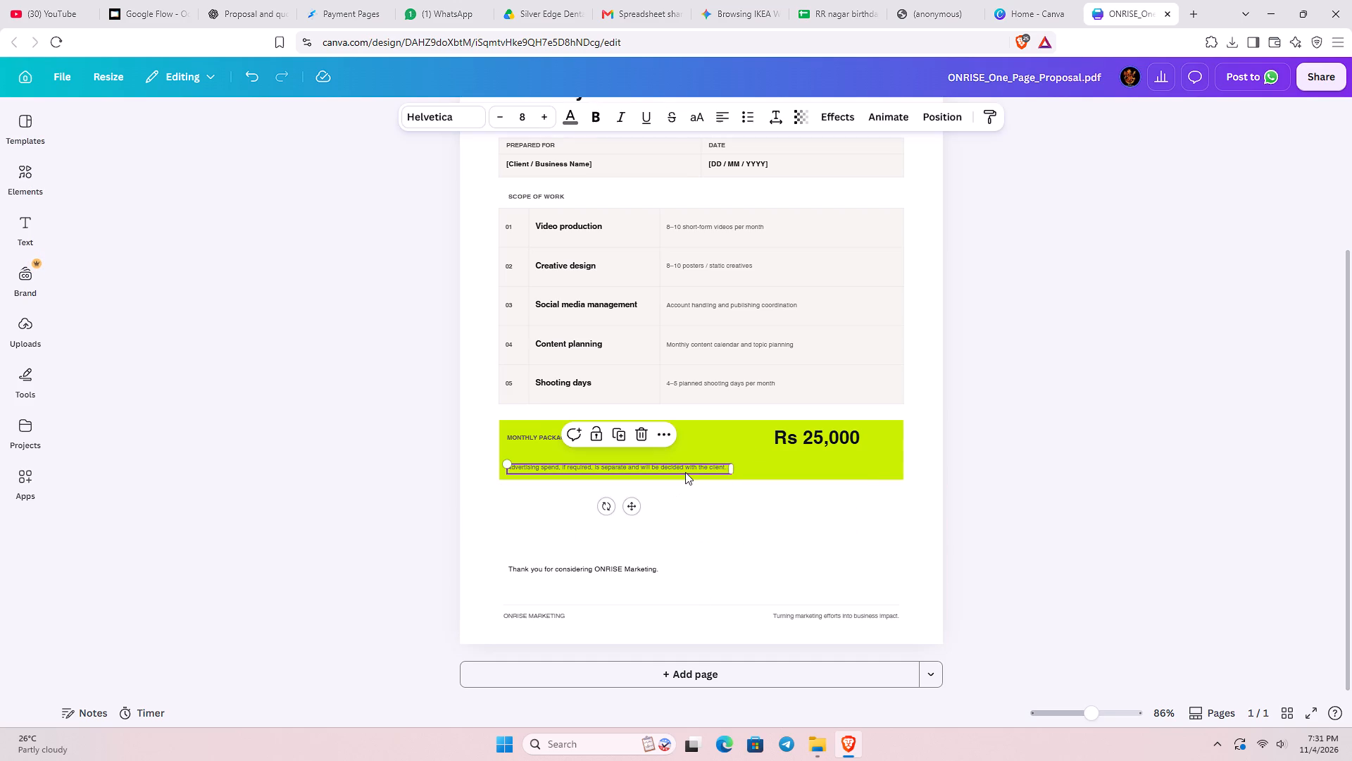
{"action": "left_click", "coordinate": [824, 461]}
{"action": "left_click_drag", "start_coordinate": [893, 500], "coordinate": [715, 462]}
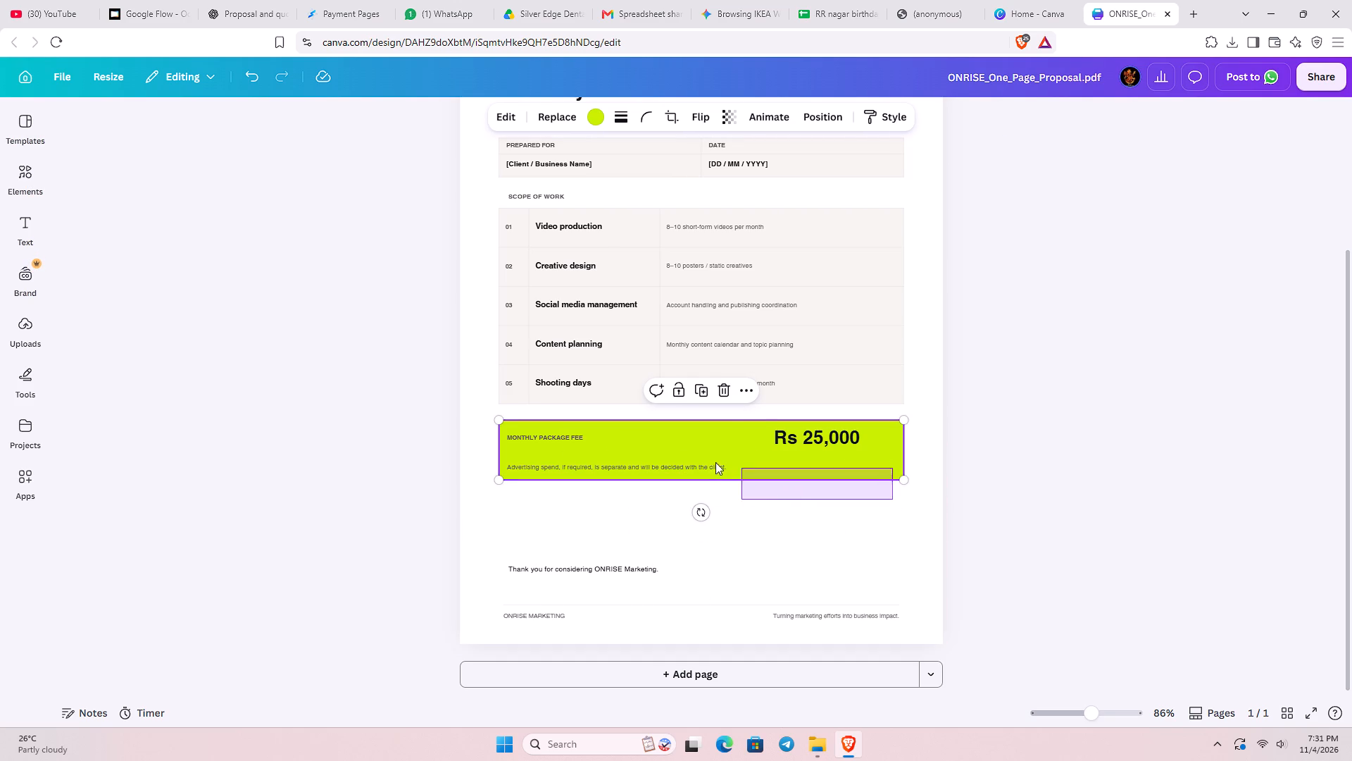
{"action": "left_click_drag", "start_coordinate": [715, 462], "coordinate": [446, 419]}
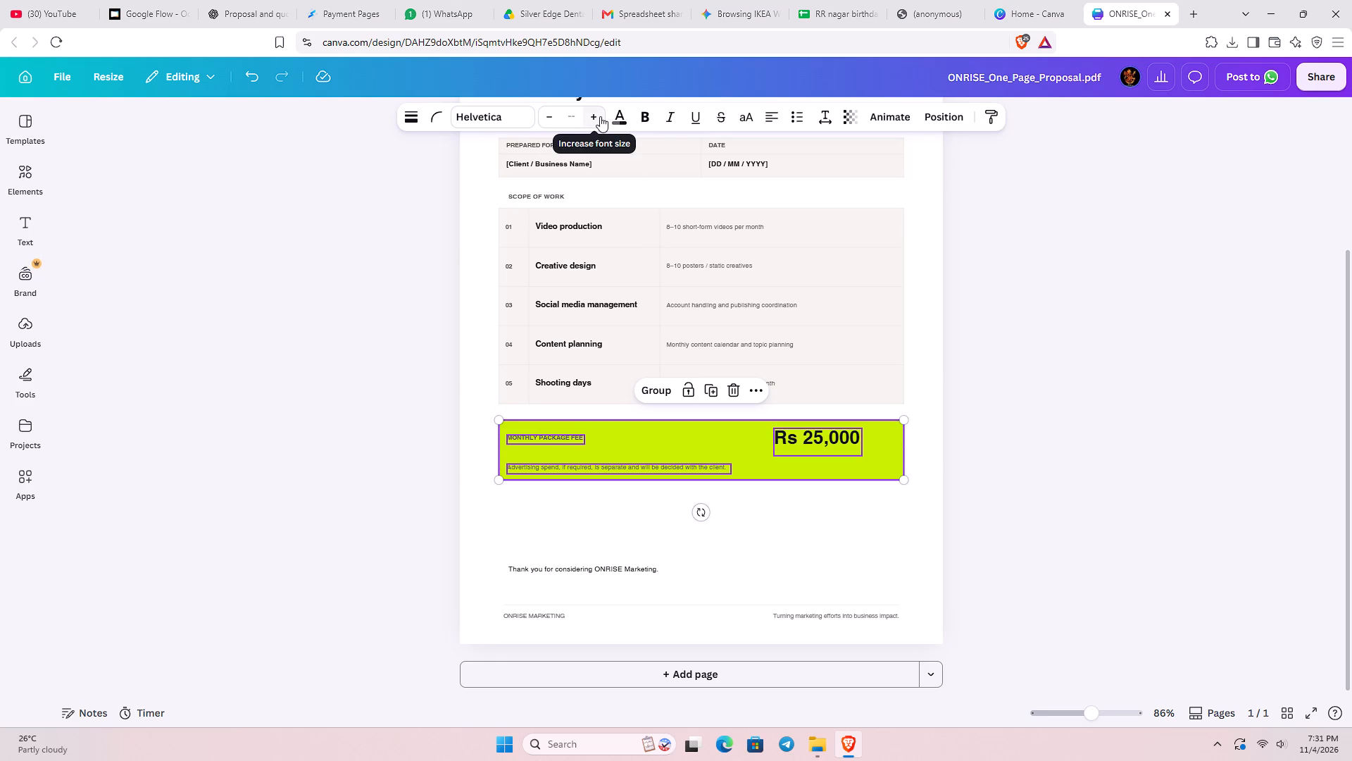
{"action": "left_click_drag", "start_coordinate": [765, 471], "coordinate": [763, 514]}
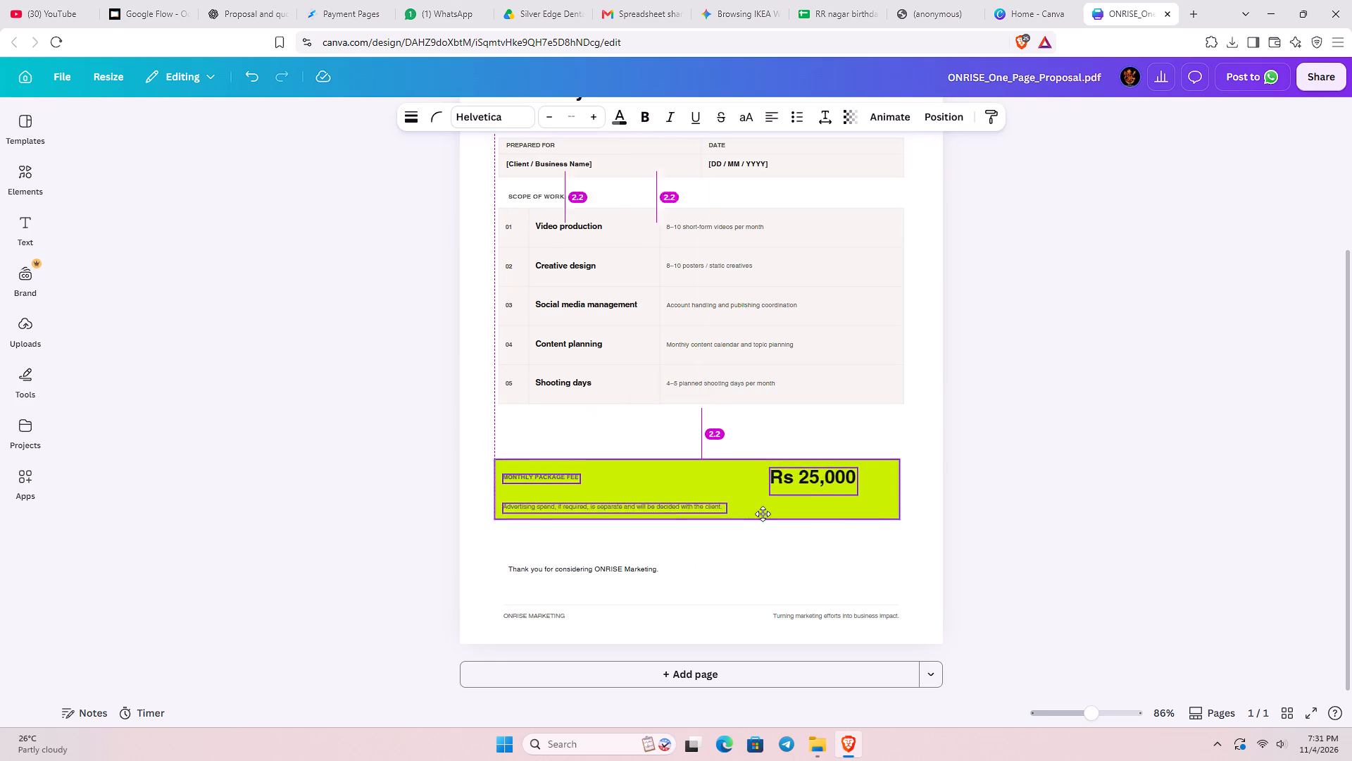
{"action": "left_click_drag", "start_coordinate": [763, 514], "coordinate": [766, 521]}
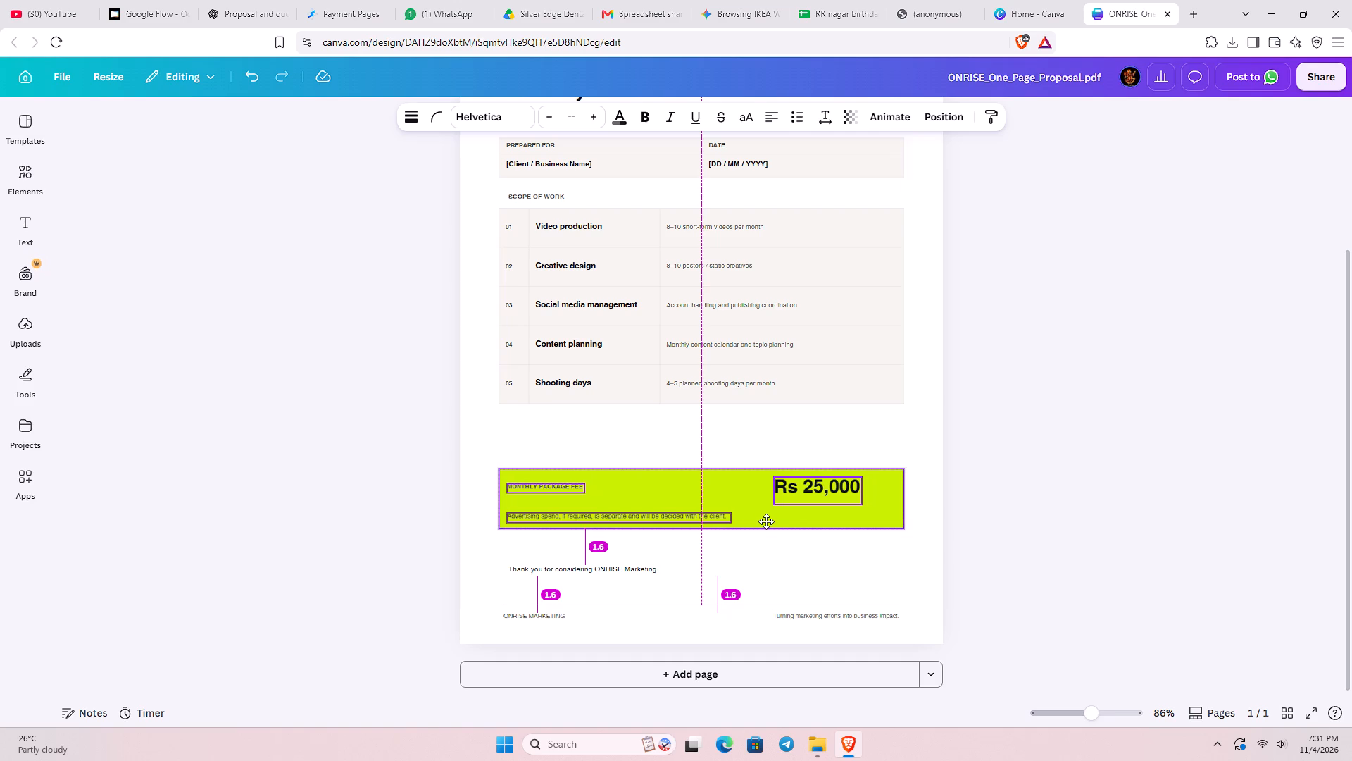
{"action": "left_click_drag", "start_coordinate": [766, 521], "coordinate": [763, 521]}
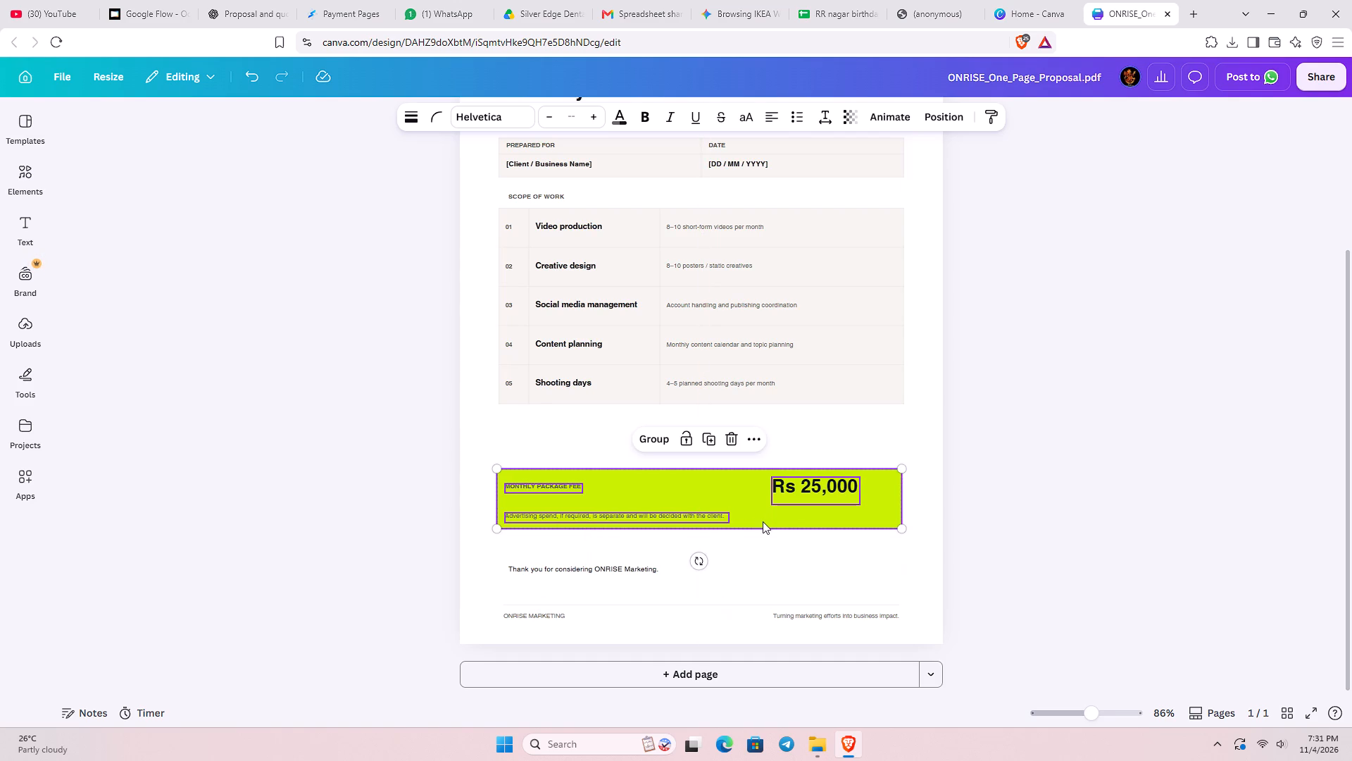
{"action": "left_click", "coordinate": [1035, 381]}
Set the Video production description's font size to 10 and widen its text box so it fits one line.
{"action": "left_click", "coordinate": [703, 225]}
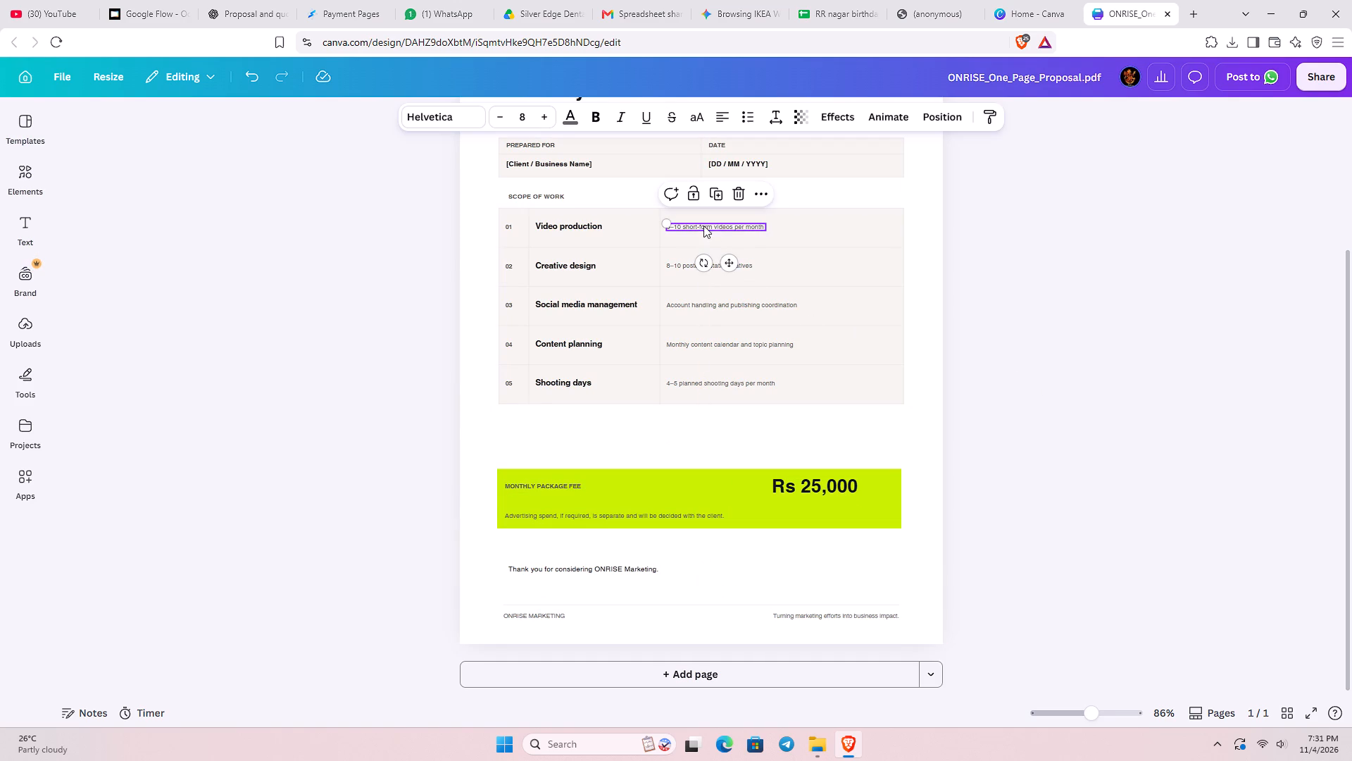
{"action": "left_click", "coordinate": [522, 116]}
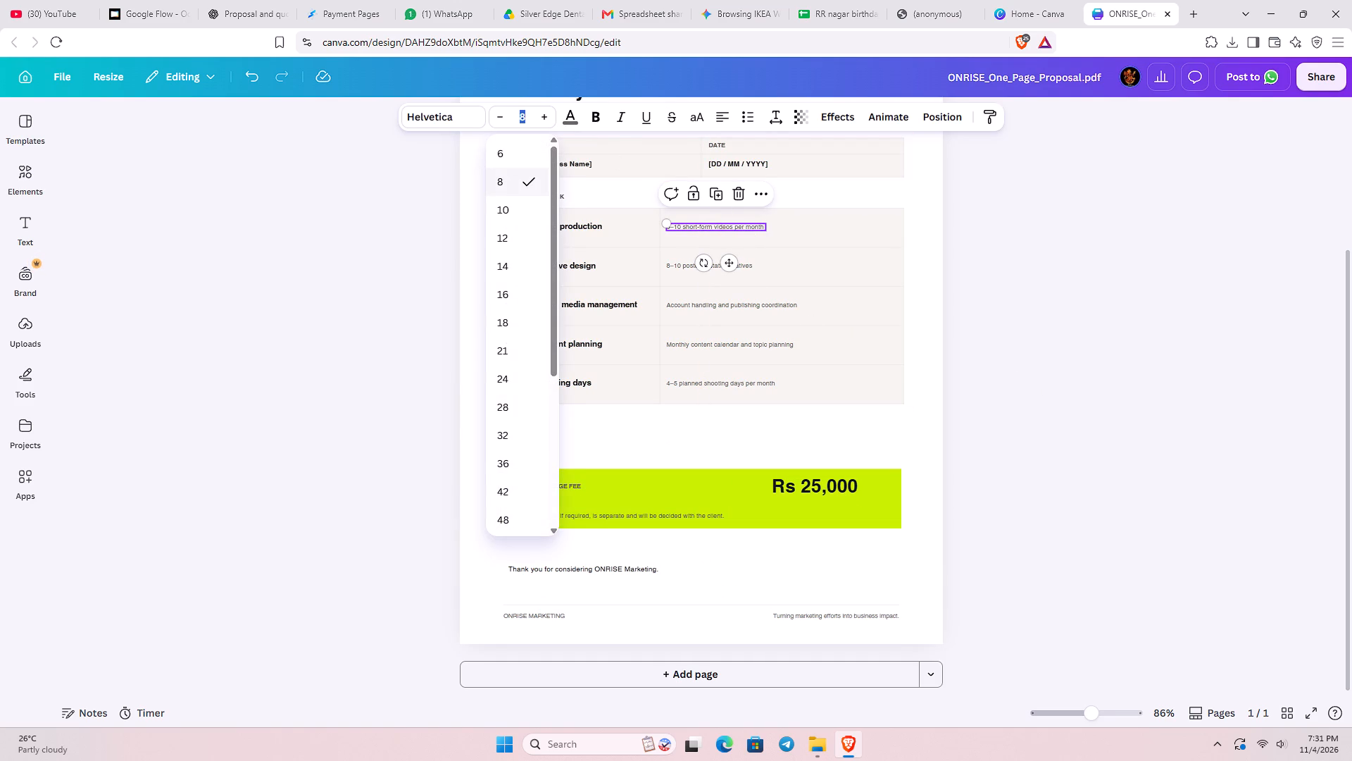
{"action": "type", "text": "10"}
{"action": "key", "text": "Return"}
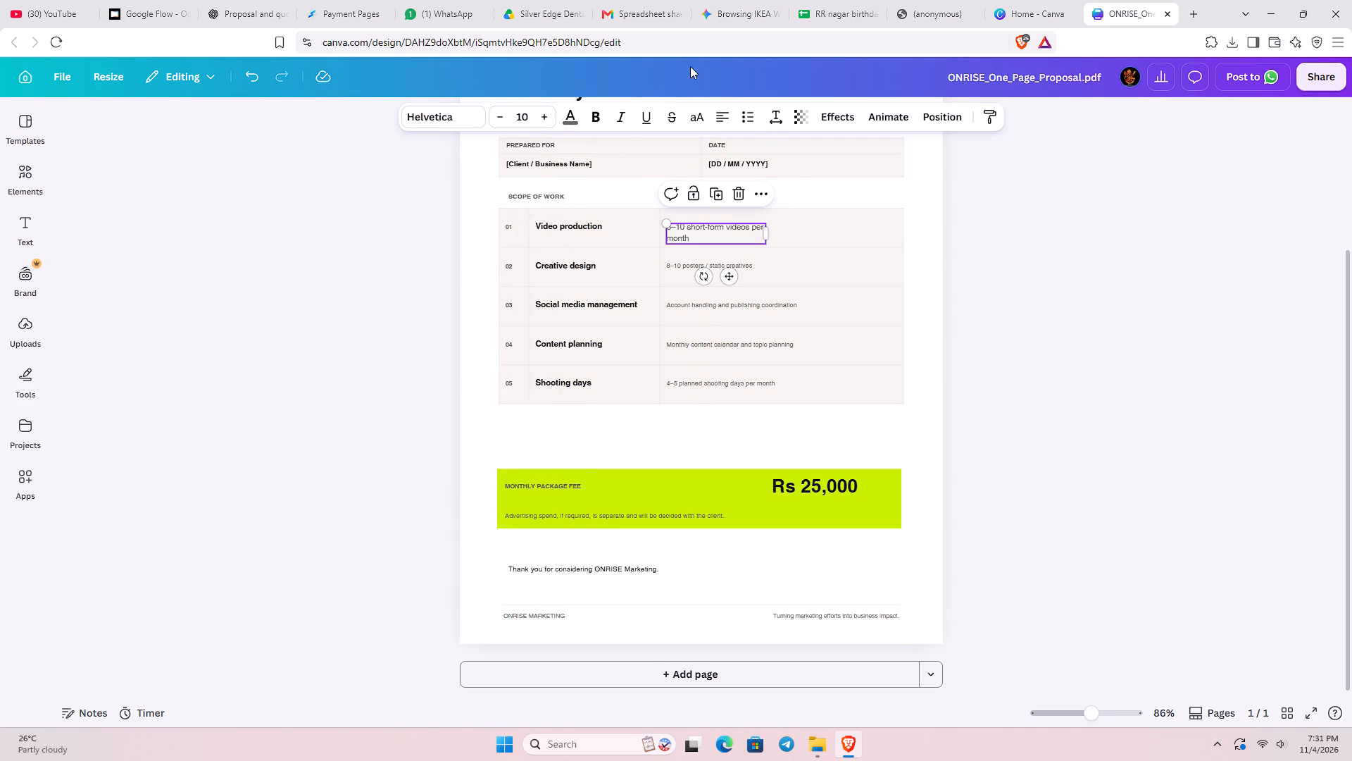
{"action": "left_click_drag", "start_coordinate": [768, 230], "coordinate": [795, 230]}
Change the Video production description's text colour from grey to the document's near-black.
{"action": "left_click", "coordinate": [573, 117]}
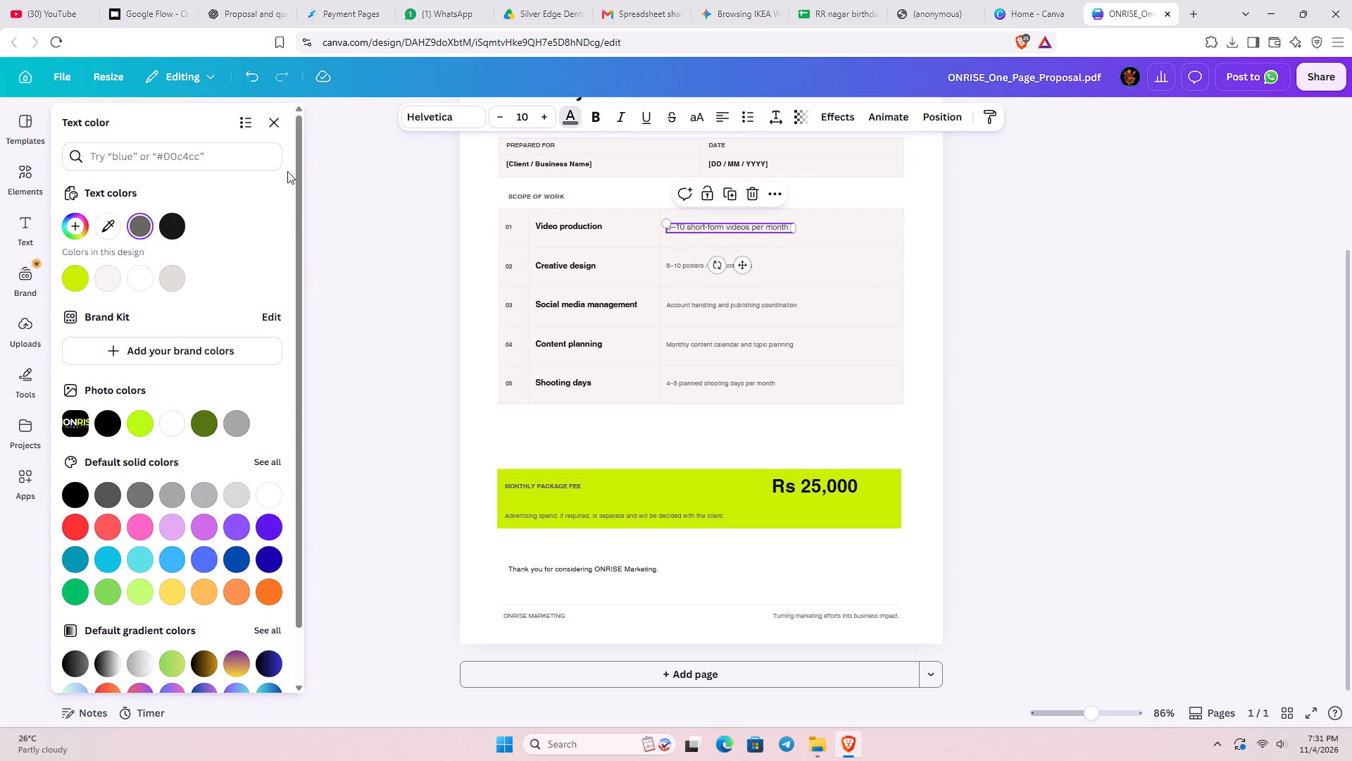
{"action": "left_click", "coordinate": [159, 227]}
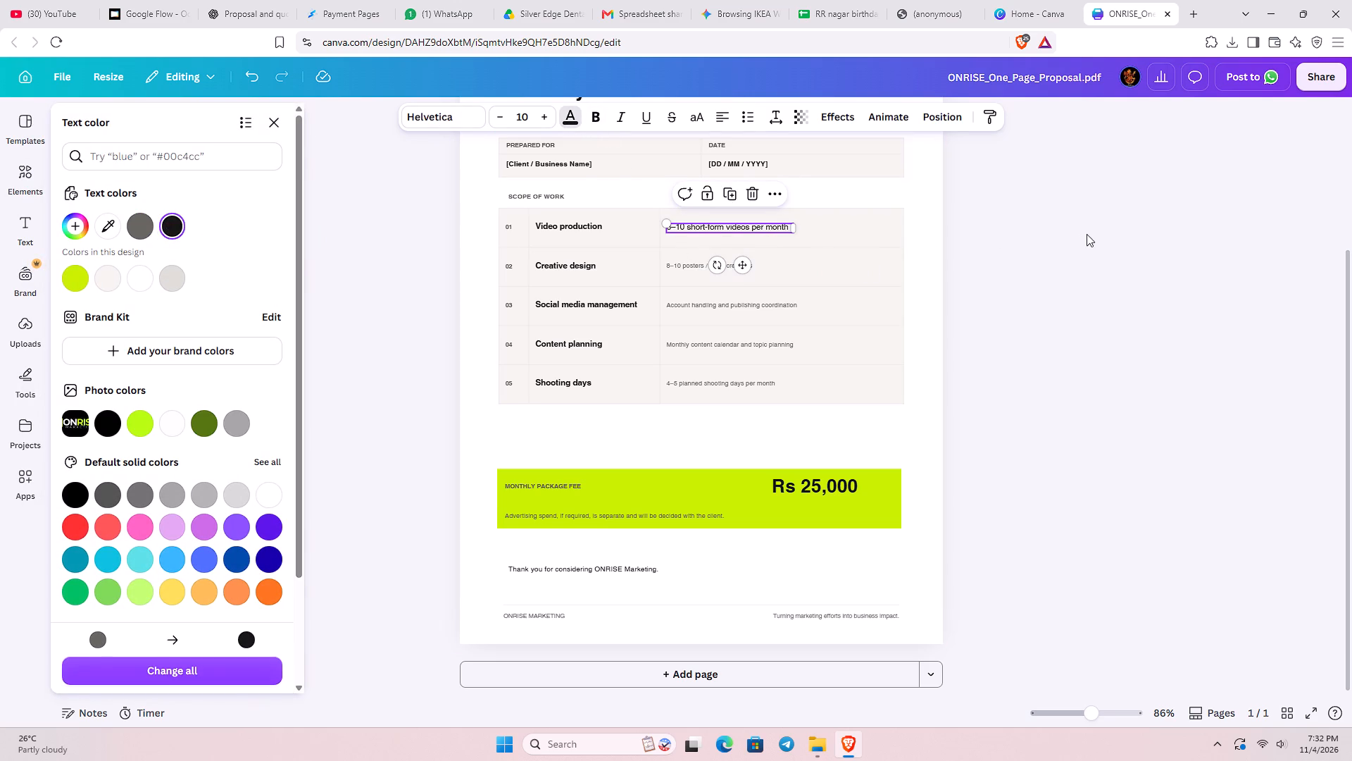
{"action": "left_click", "coordinate": [1087, 234]}
Set the font size of the Creative design description in the scope-of-work table to 10.
{"action": "left_click", "coordinate": [675, 268]}
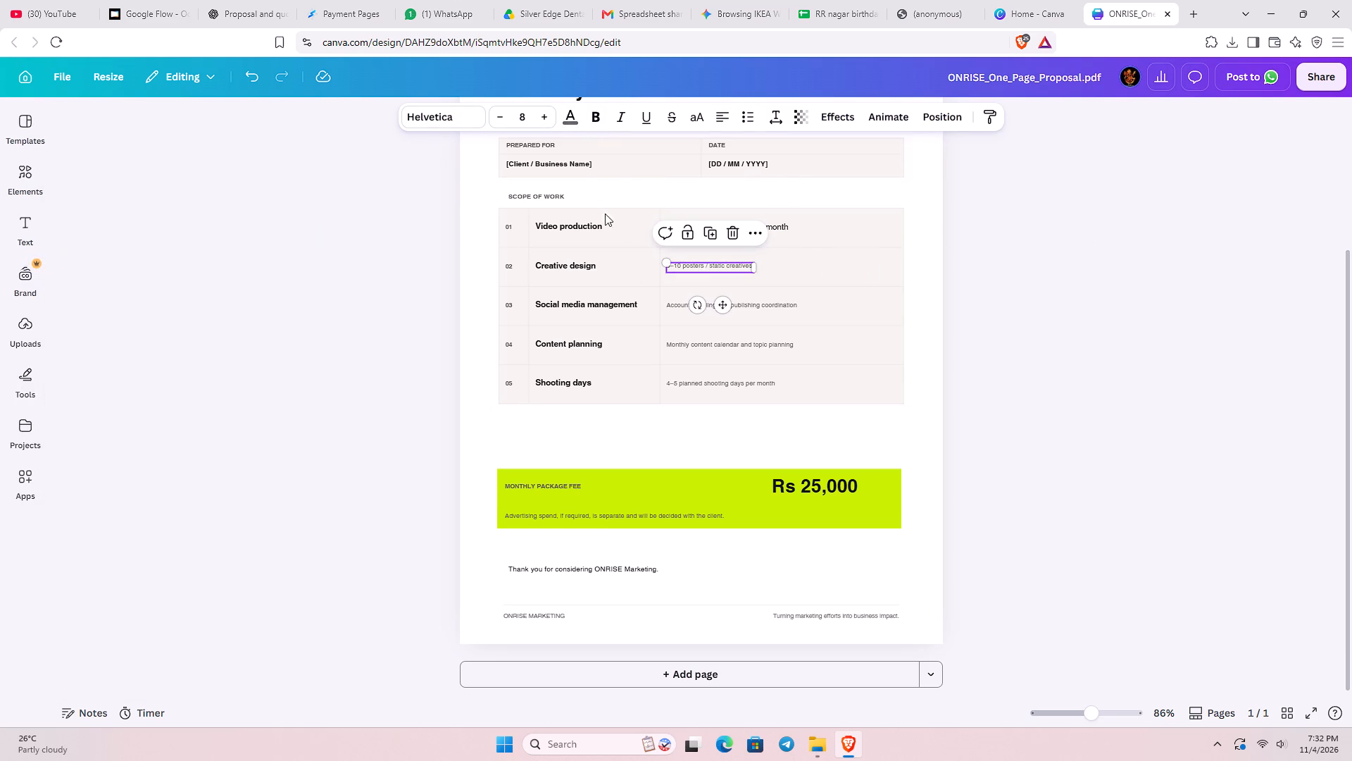
{"action": "left_click", "coordinate": [523, 114]}
{"action": "left_click", "coordinate": [544, 114]}
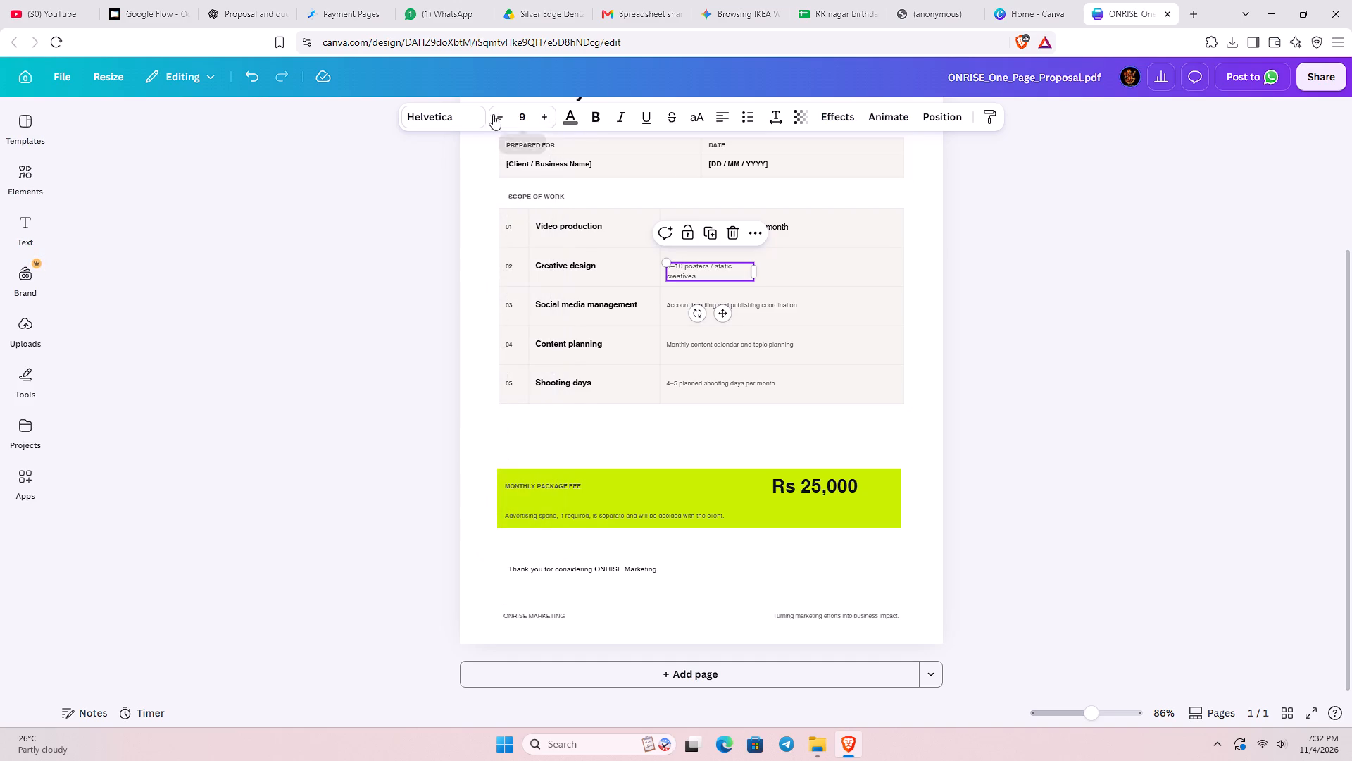
{"action": "left_click", "coordinate": [548, 117]}
Change the Creative design description's text colour to dark gray #171717 and widen its text box so it fits one line.
{"action": "left_click", "coordinate": [575, 117]}
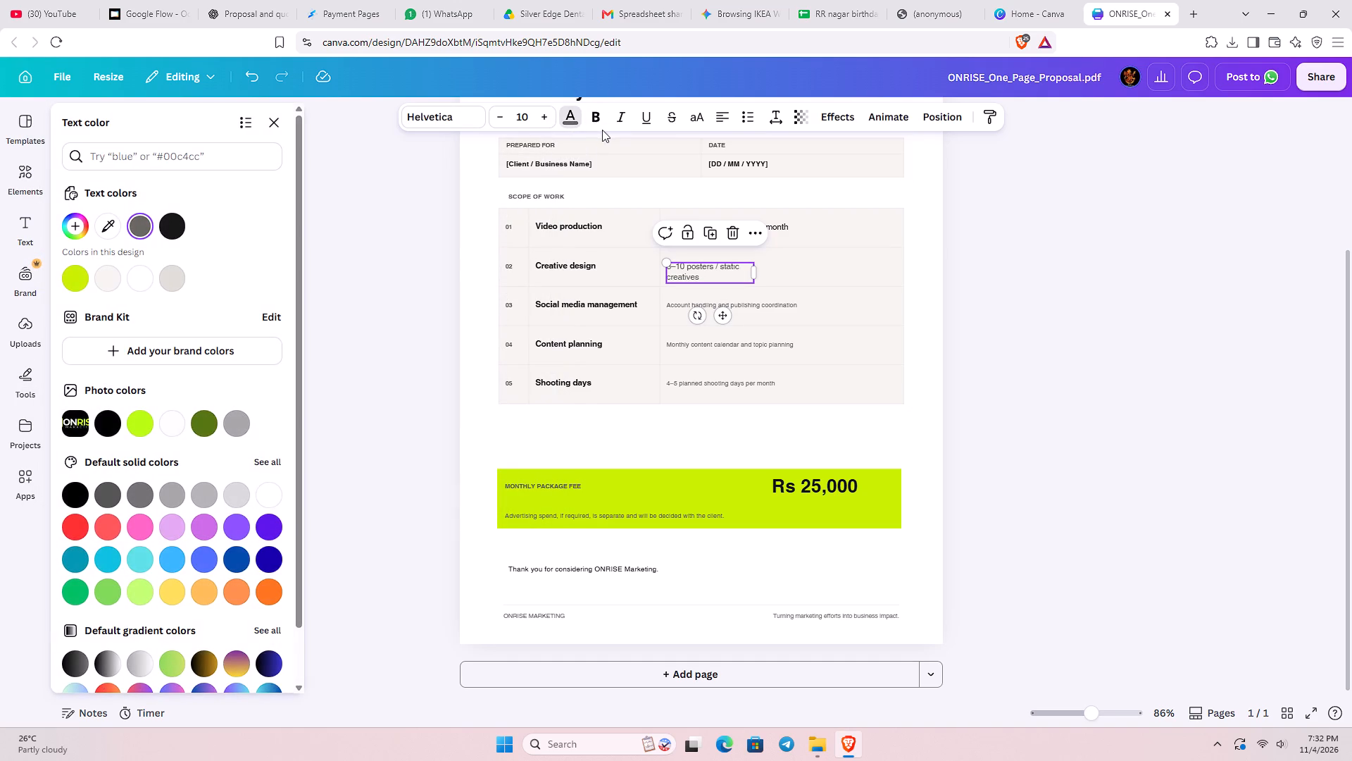
{"action": "left_click", "coordinate": [163, 234]}
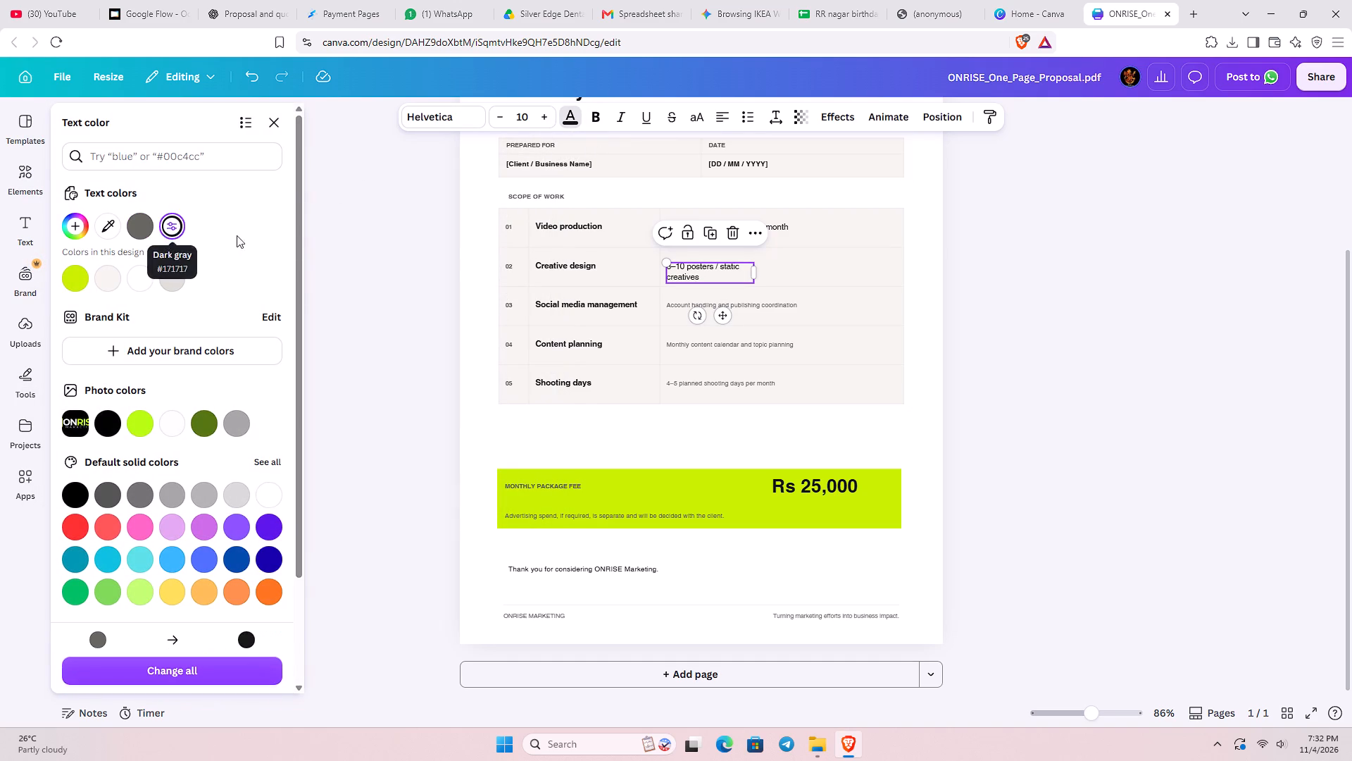
{"action": "left_click_drag", "start_coordinate": [754, 269], "coordinate": [780, 271]}
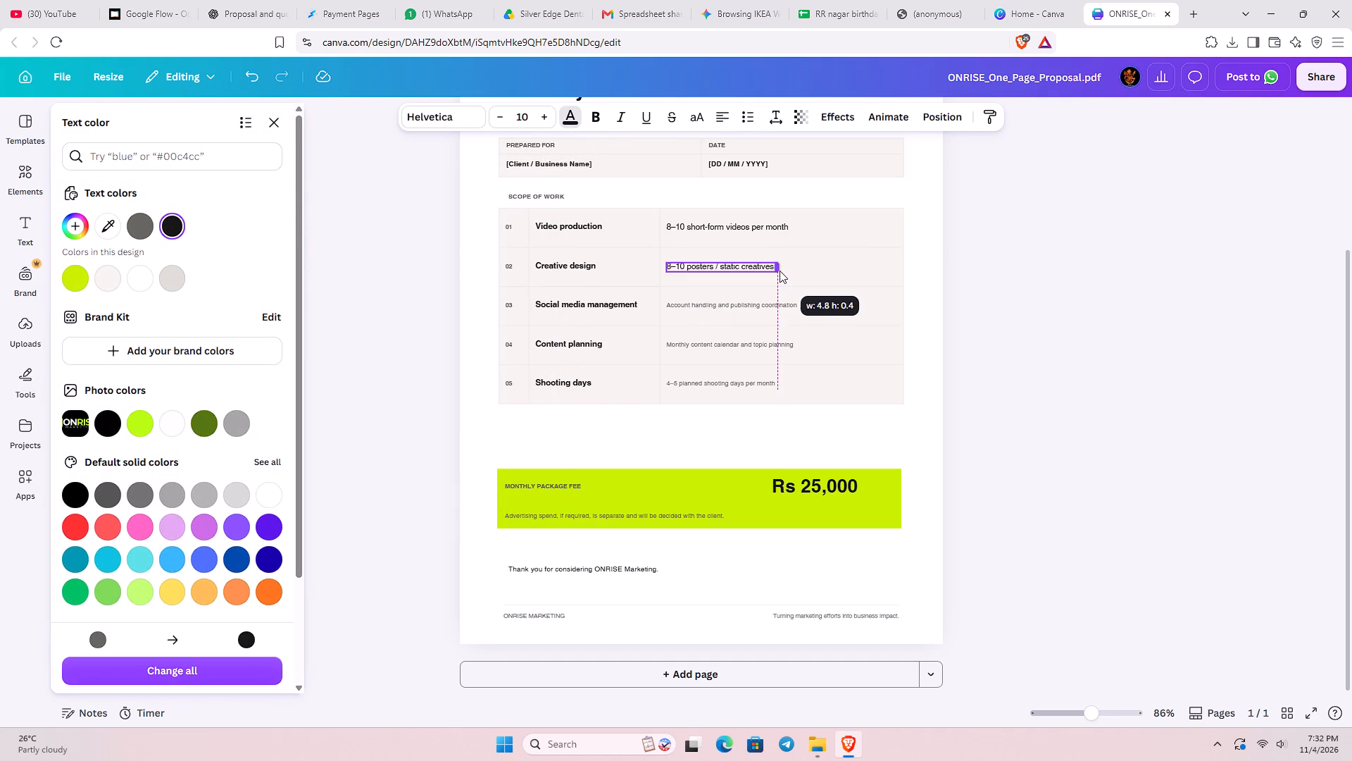
{"action": "left_click_drag", "start_coordinate": [780, 271], "coordinate": [785, 271]}
{"action": "left_click", "coordinate": [991, 264]}
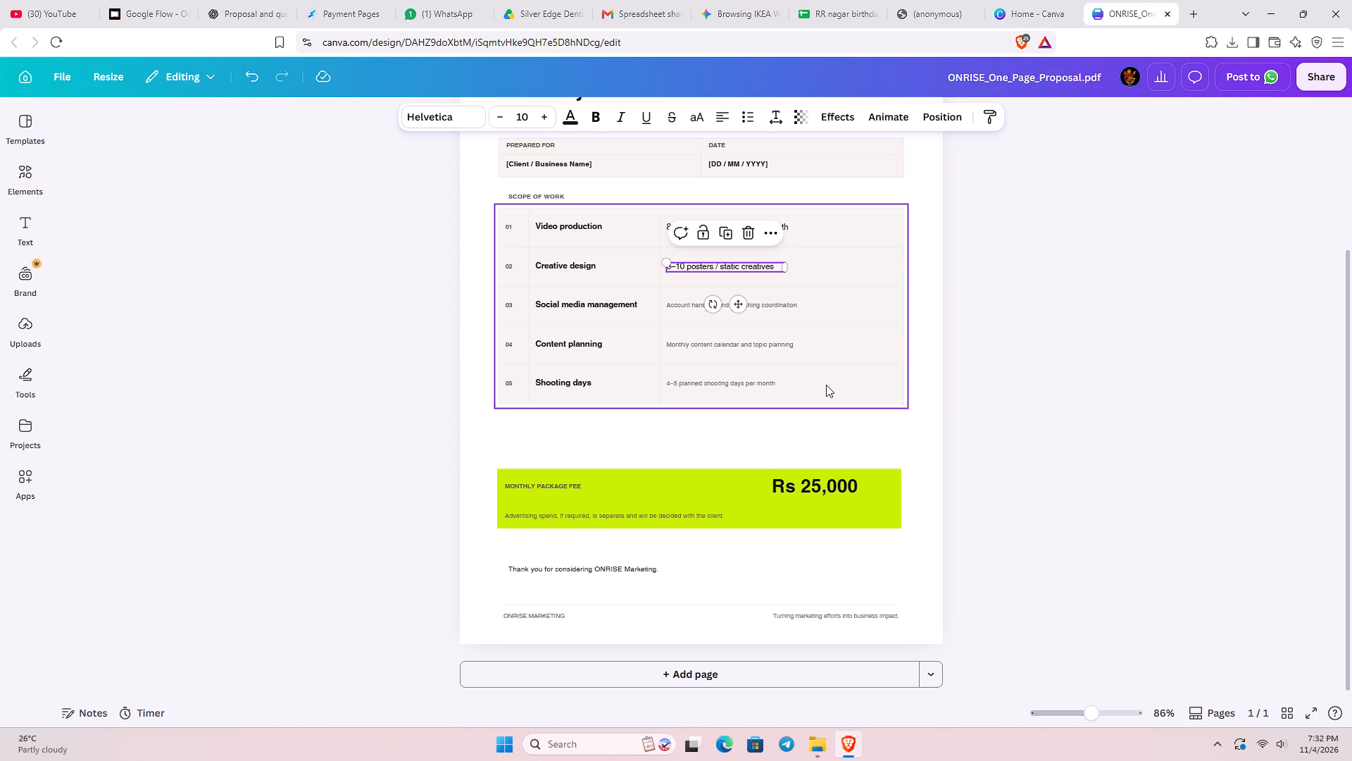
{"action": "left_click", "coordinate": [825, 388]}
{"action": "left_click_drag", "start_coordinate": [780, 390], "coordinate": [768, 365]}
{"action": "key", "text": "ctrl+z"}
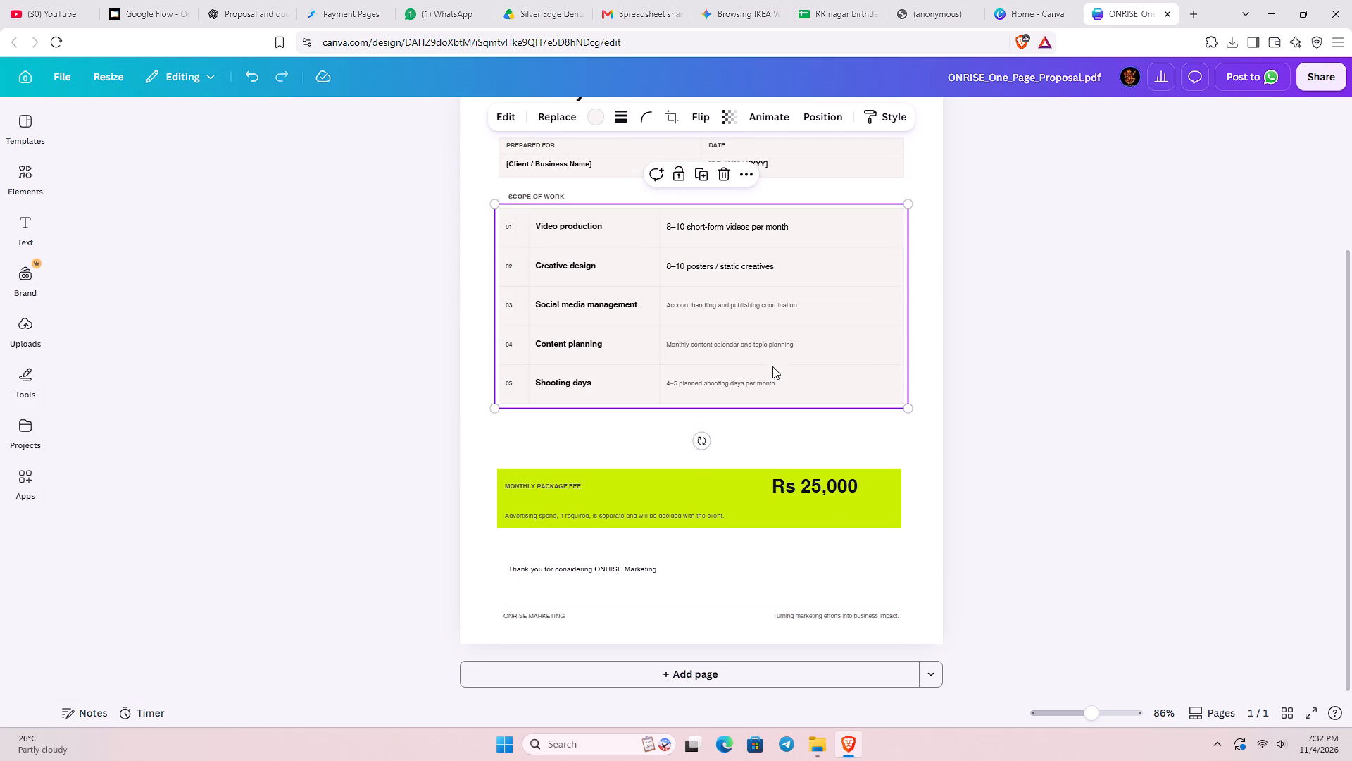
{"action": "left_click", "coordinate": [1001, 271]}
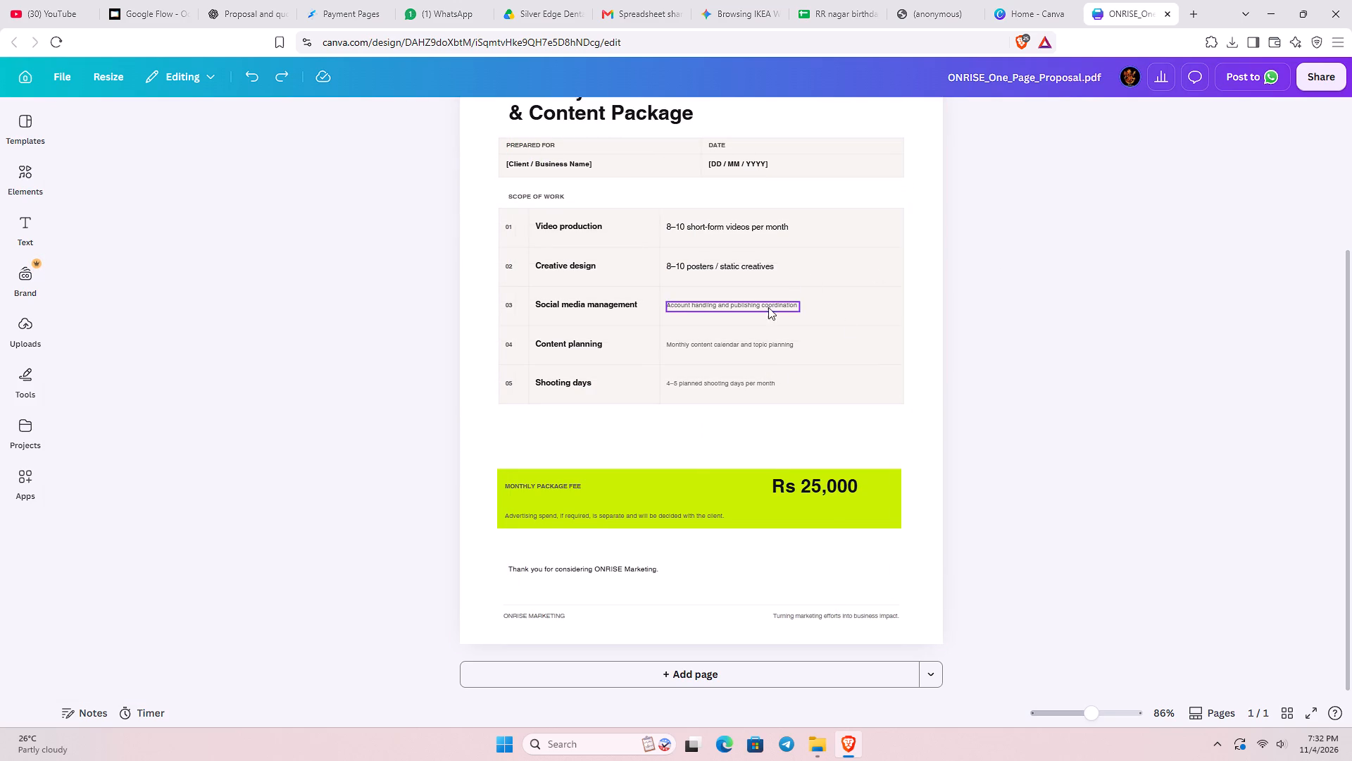
Set the font size of the Social media management, Content planning and Shooting days descriptions to 10.
{"action": "left_click", "coordinate": [767, 308]}
{"action": "left_click", "coordinate": [526, 123]}
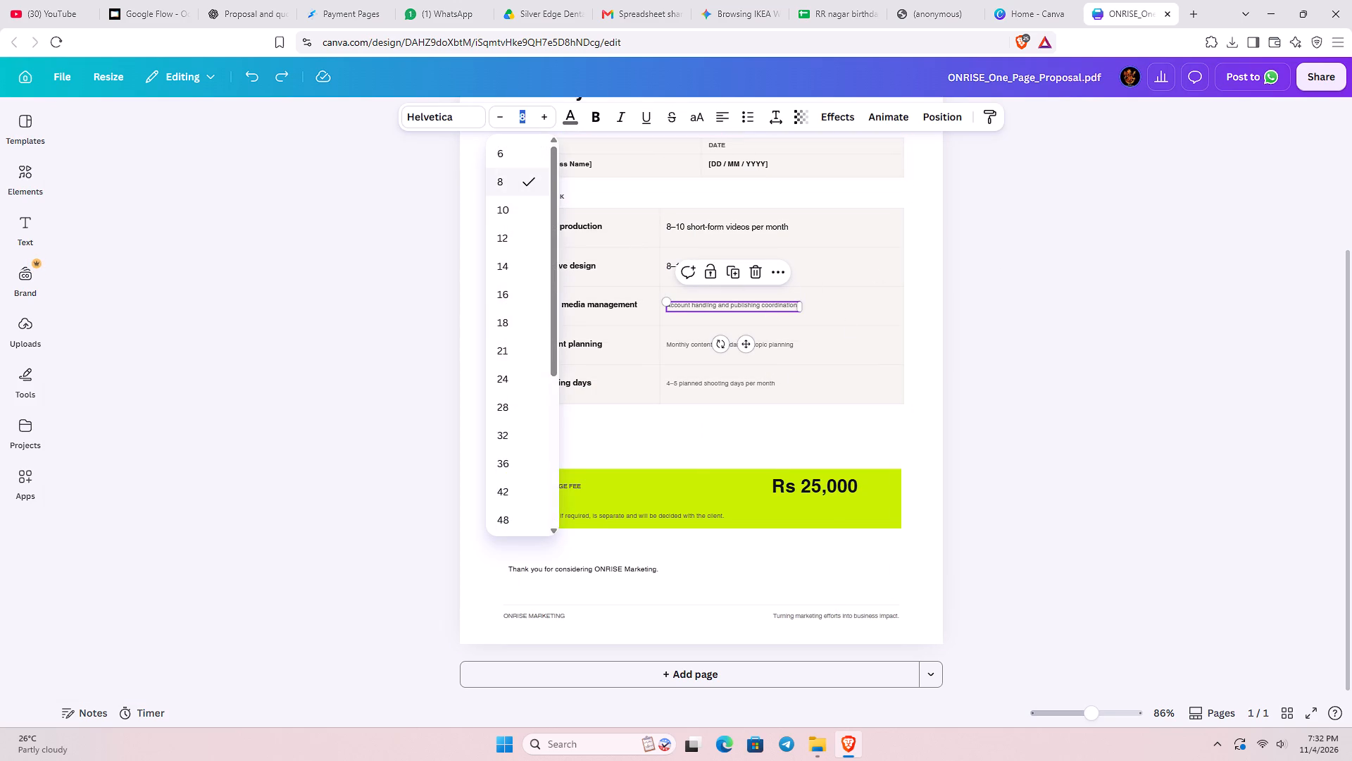
{"action": "type", "text": "10"}
{"action": "key", "text": "Return"}
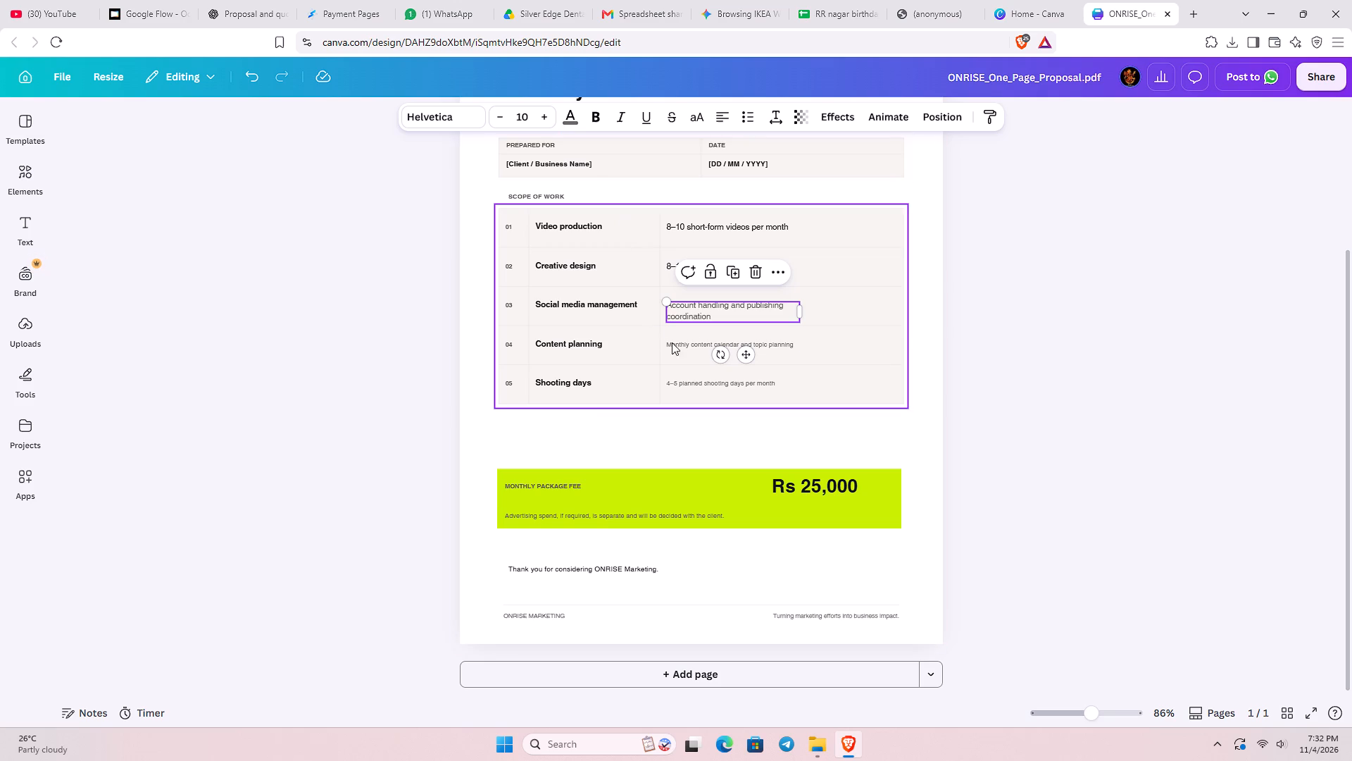
{"action": "left_click", "coordinate": [688, 349]}
{"action": "left_click", "coordinate": [515, 119]}
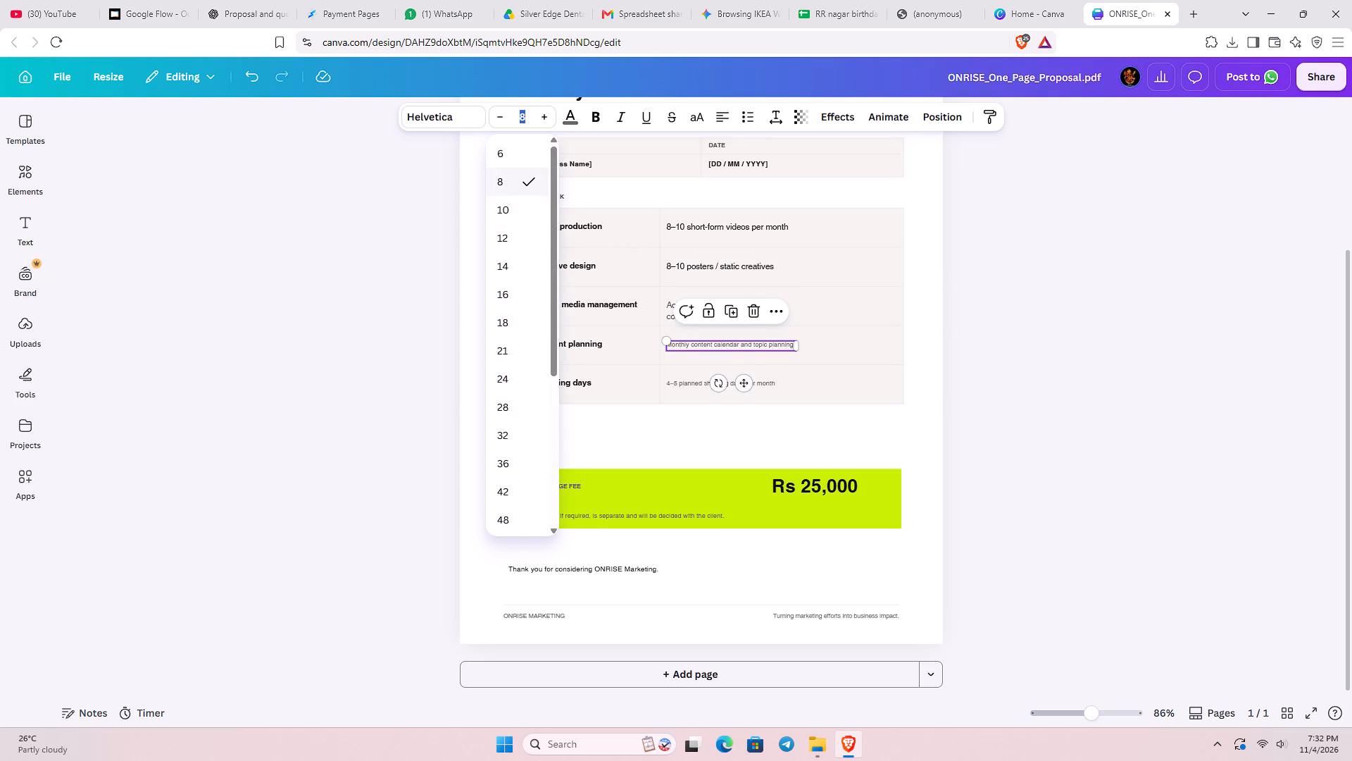
{"action": "type", "text": "10"}
{"action": "key", "text": "Return"}
{"action": "left_click", "coordinate": [710, 390]}
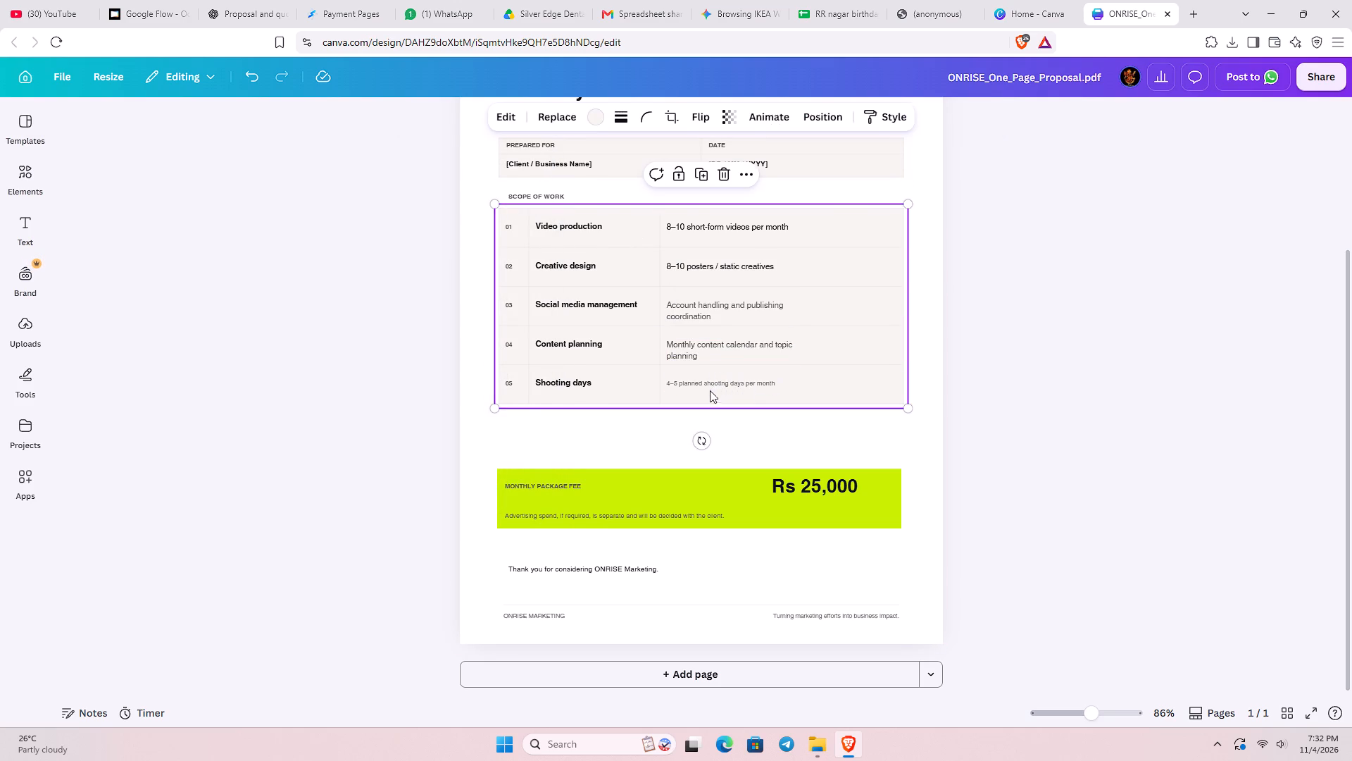
{"action": "left_click", "coordinate": [692, 371]}
{"action": "left_click", "coordinate": [692, 381]}
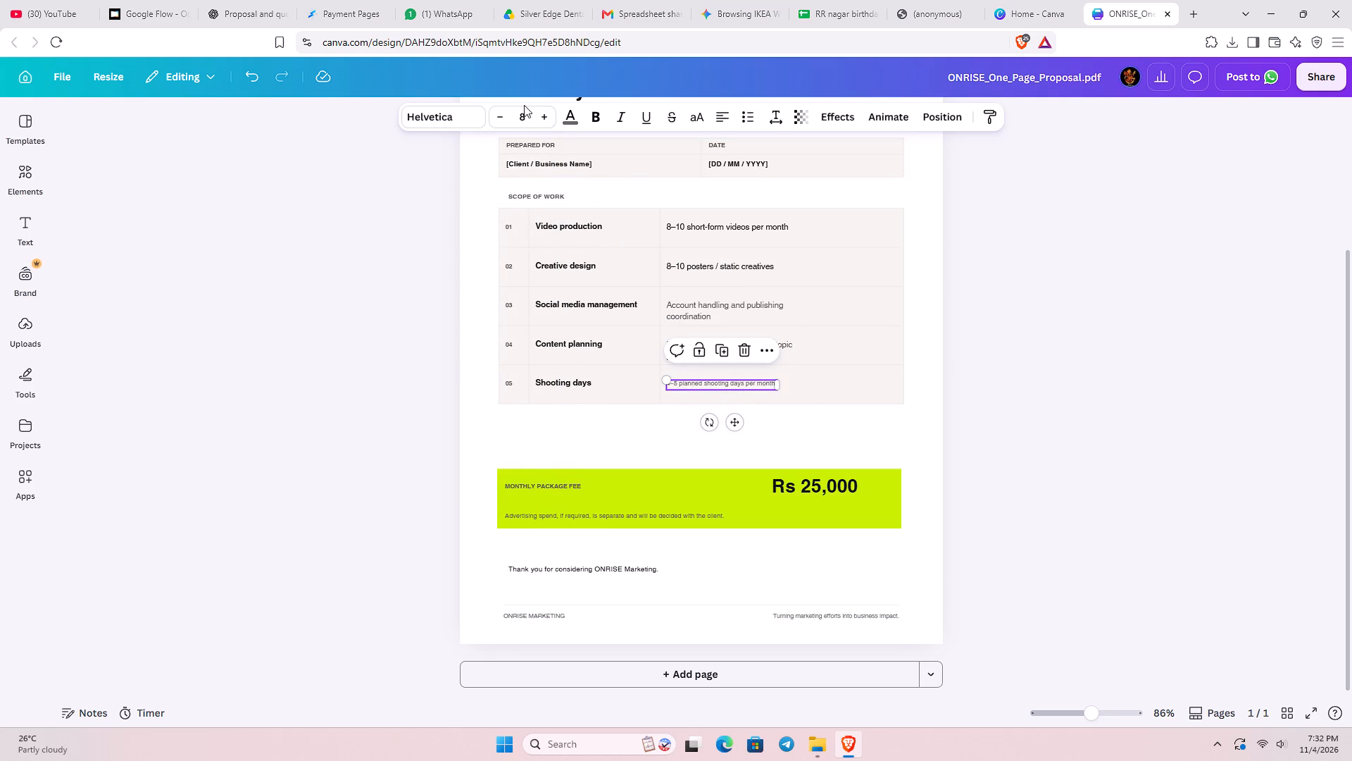
{"action": "left_click", "coordinate": [524, 105]}
{"action": "left_click", "coordinate": [525, 113]}
{"action": "type", "text": "10"}
{"action": "key", "text": "Return"}
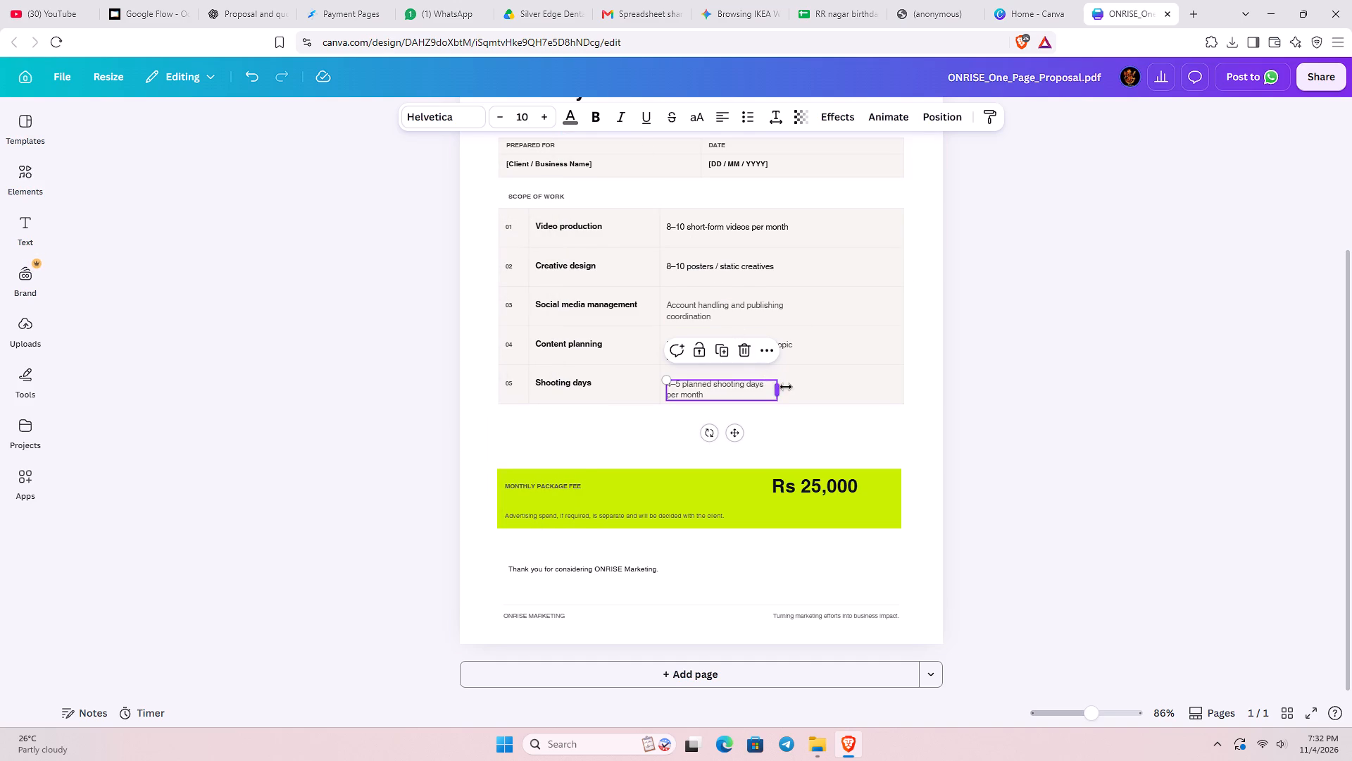
Widen the text boxes of the Shooting days, Content planning and Social media management descriptions so each fits one line.
{"action": "left_click_drag", "start_coordinate": [786, 387], "coordinate": [821, 388]}
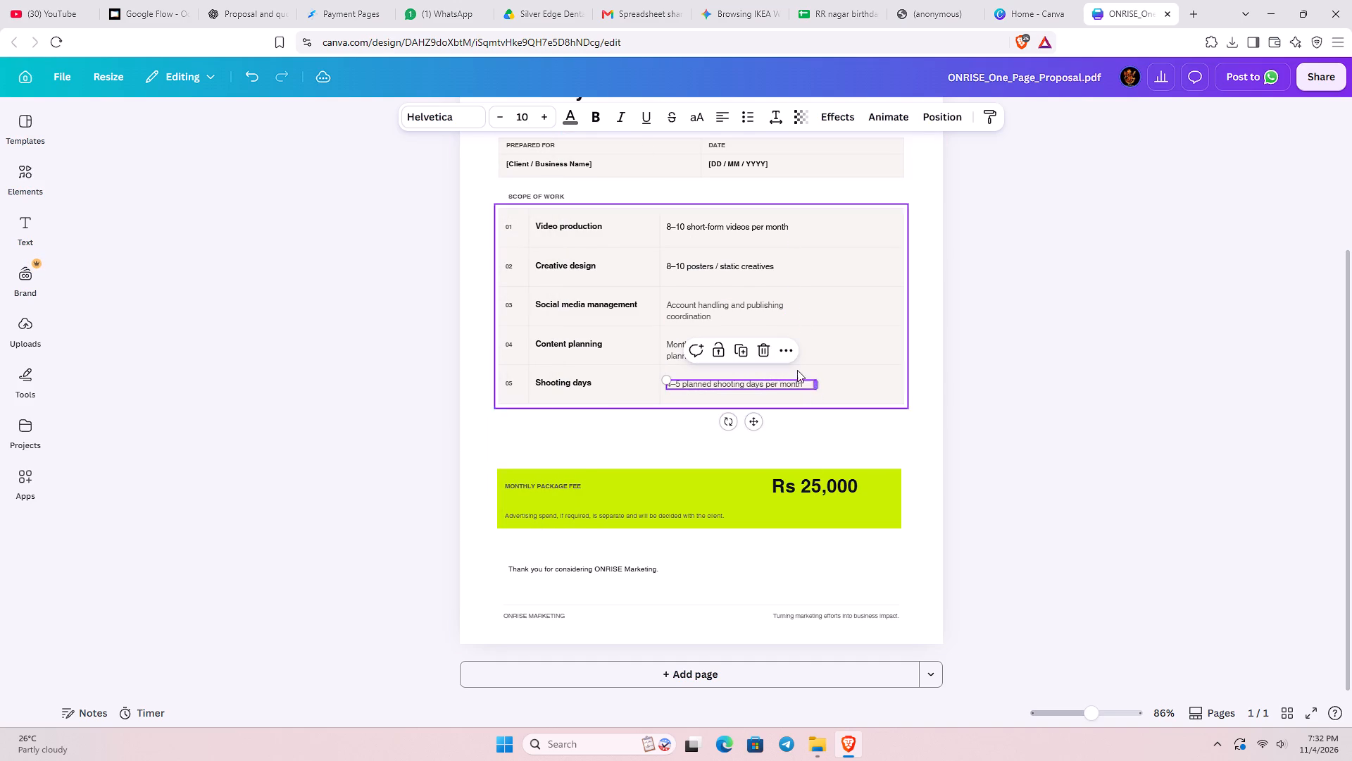
{"action": "left_click", "coordinate": [676, 349]}
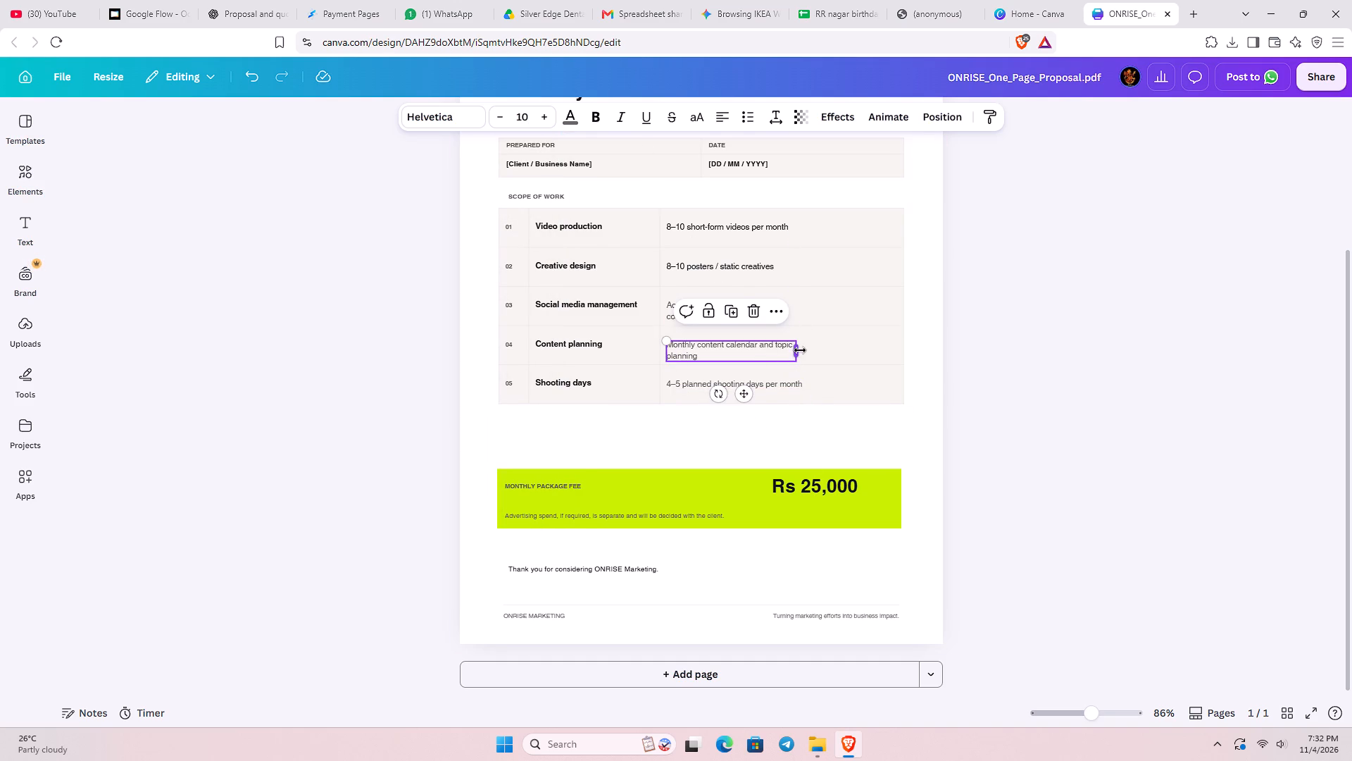
{"action": "left_click_drag", "start_coordinate": [800, 350], "coordinate": [843, 352]}
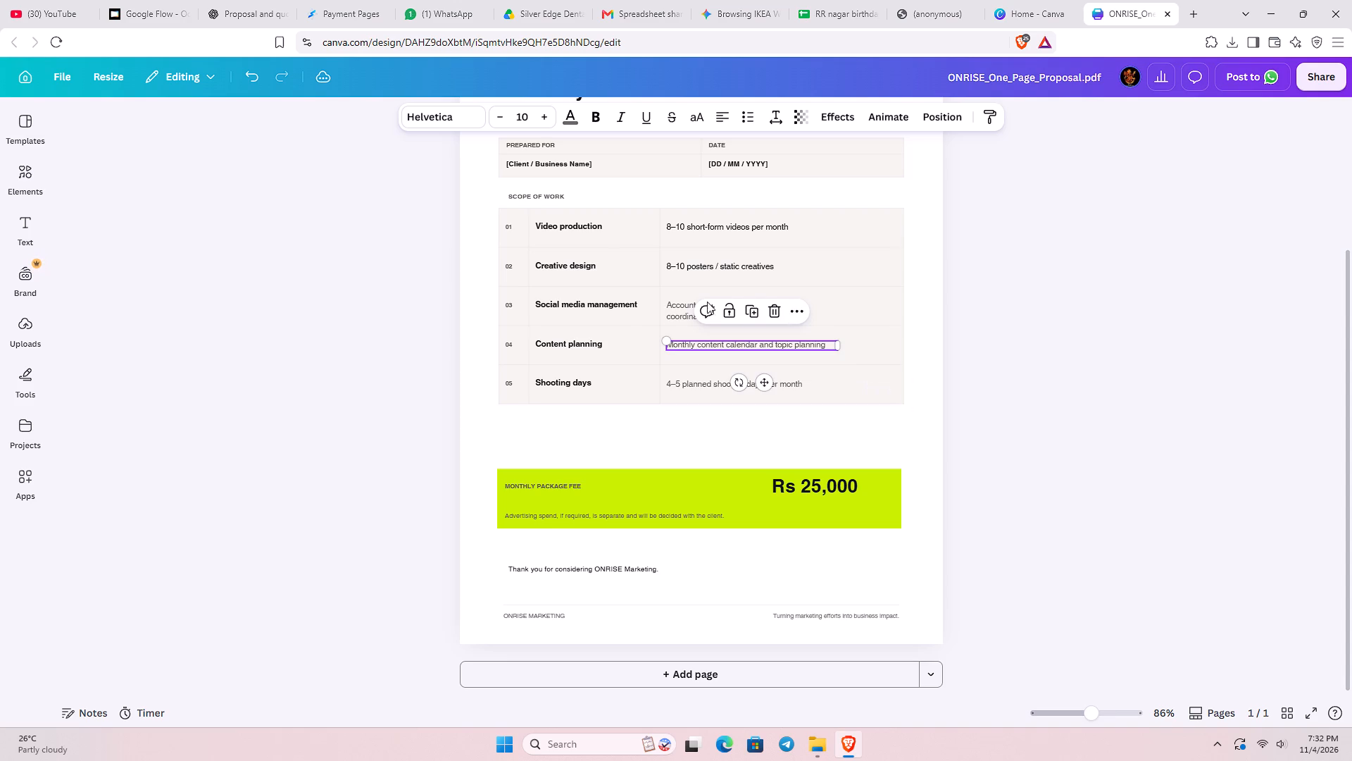
{"action": "left_click", "coordinate": [670, 309]}
{"action": "left_click_drag", "start_coordinate": [801, 312], "coordinate": [850, 314]}
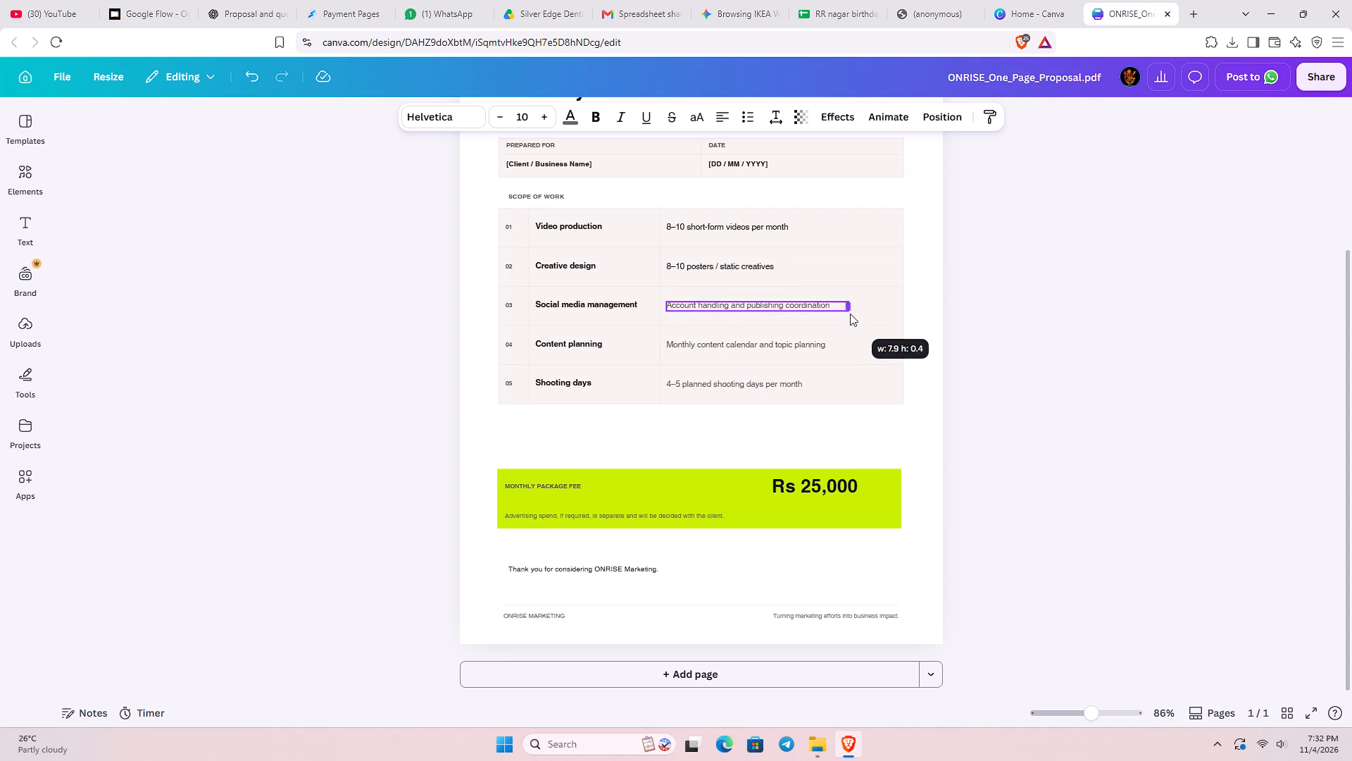
{"action": "left_click_drag", "start_coordinate": [850, 314], "coordinate": [851, 314]}
Change the text colour of the Social media management, Content planning and Shooting days descriptions to dark gray #171717.
{"action": "left_click", "coordinate": [572, 123]}
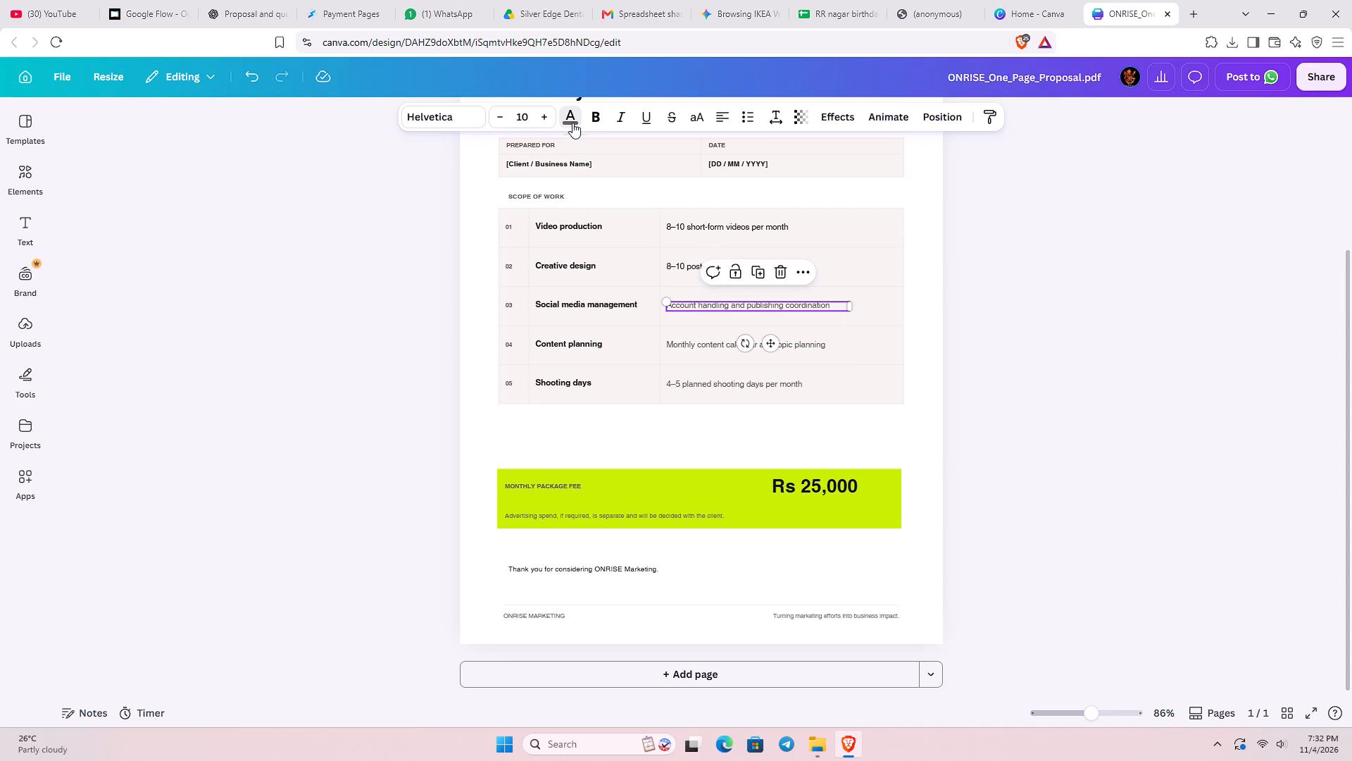
{"action": "left_click", "coordinate": [161, 231]}
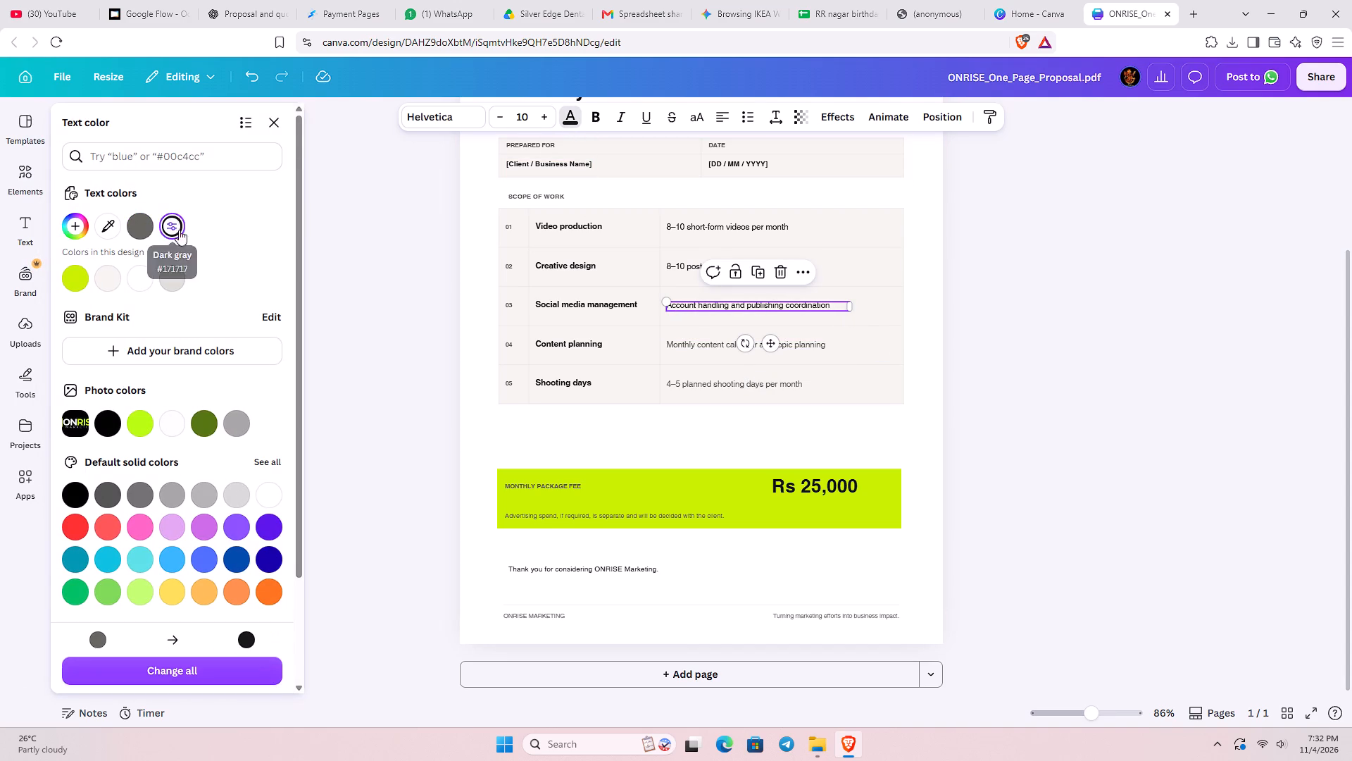
{"action": "left_click_drag", "start_coordinate": [200, 612], "coordinate": [206, 662]}
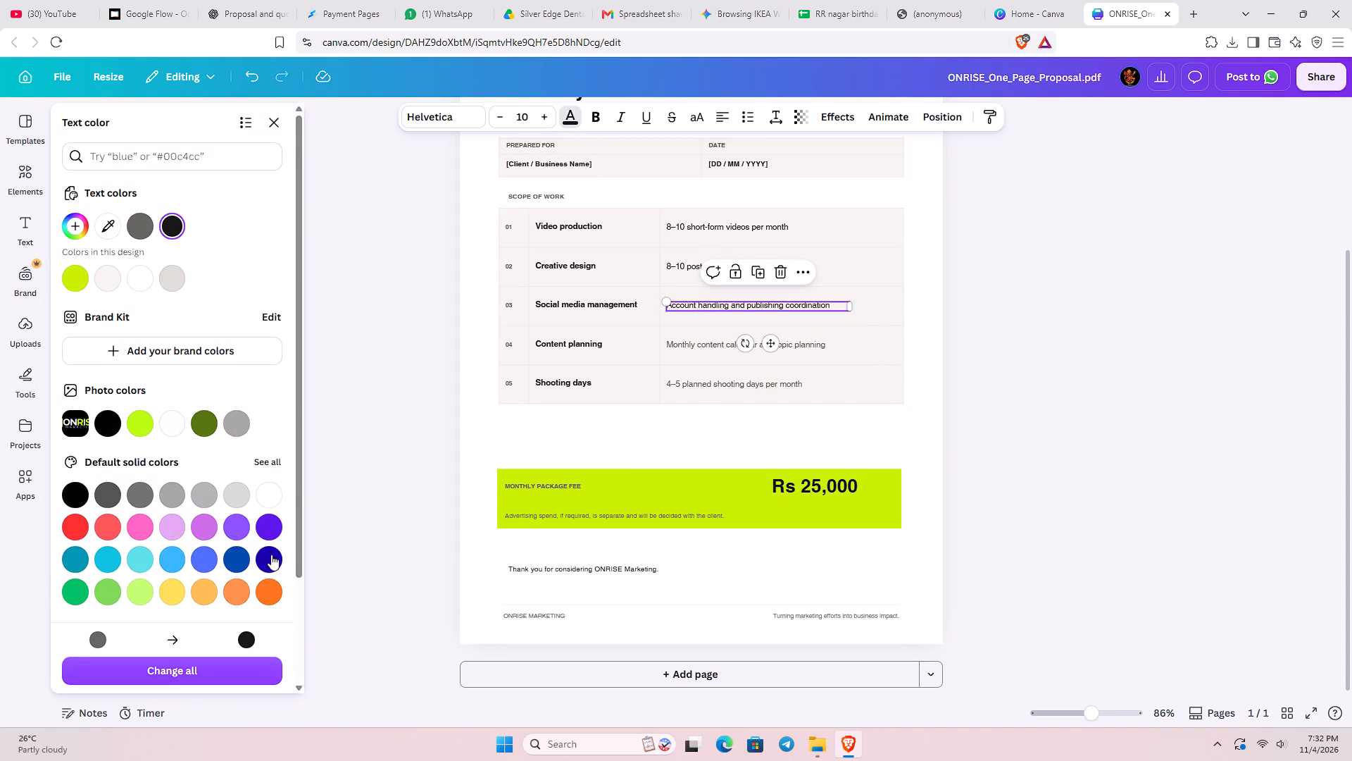
{"action": "left_click", "coordinate": [688, 342]}
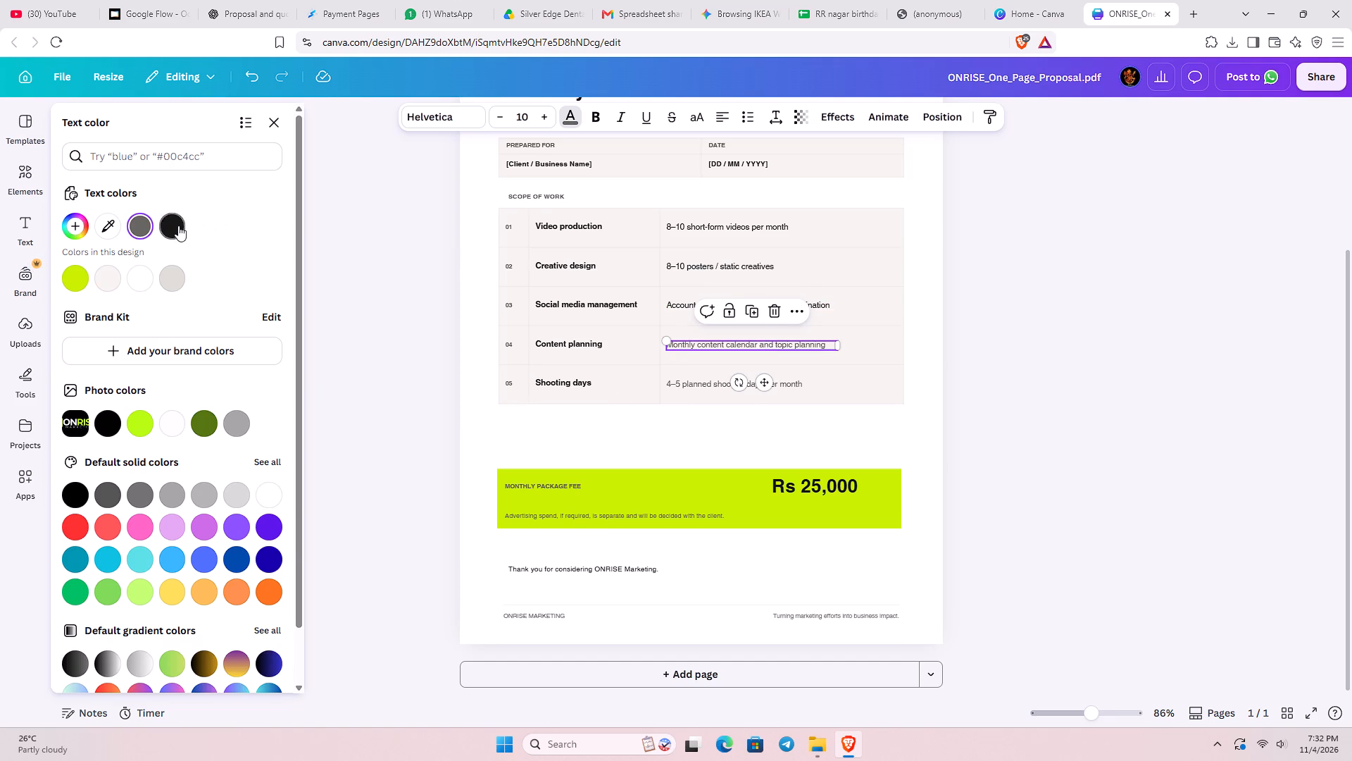
{"action": "left_click", "coordinate": [178, 225]}
{"action": "left_click", "coordinate": [694, 384]}
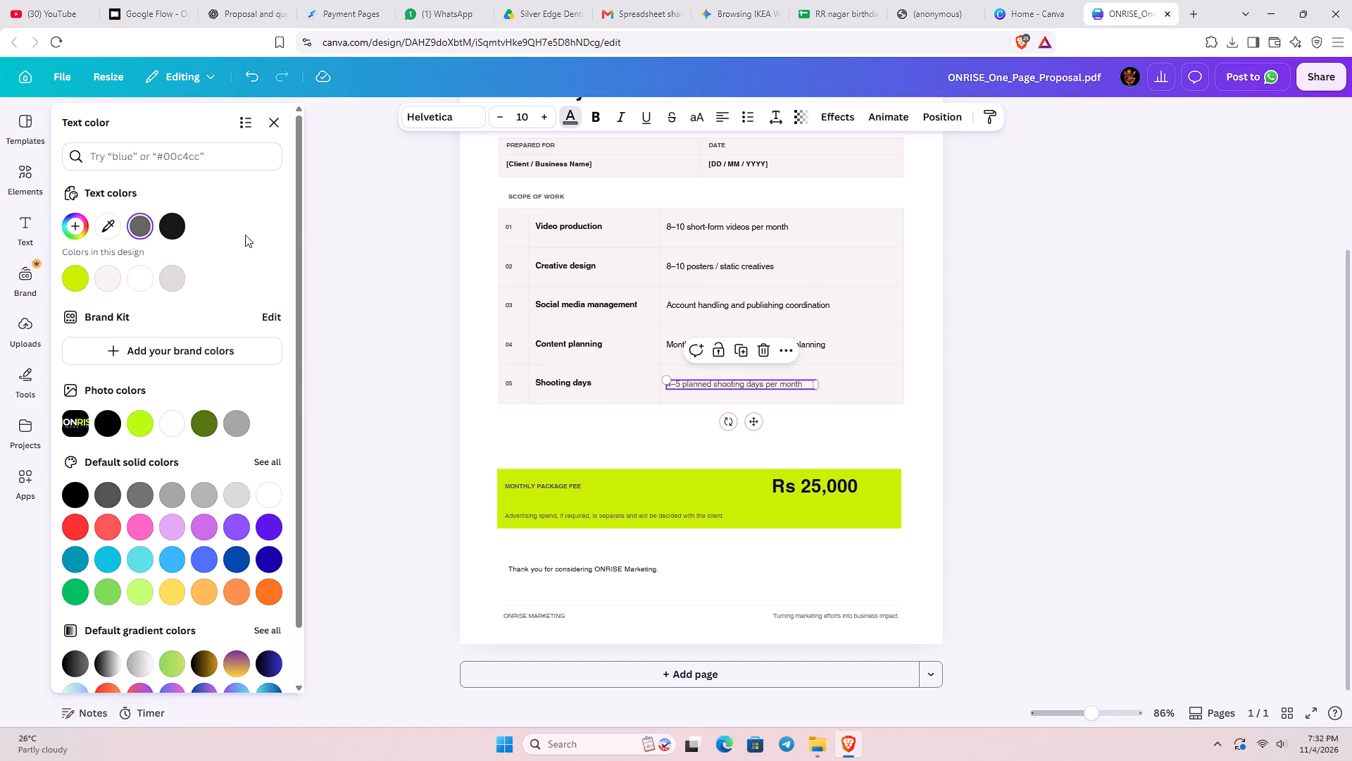
{"action": "left_click", "coordinate": [169, 224]}
{"action": "left_click", "coordinate": [1162, 393]}
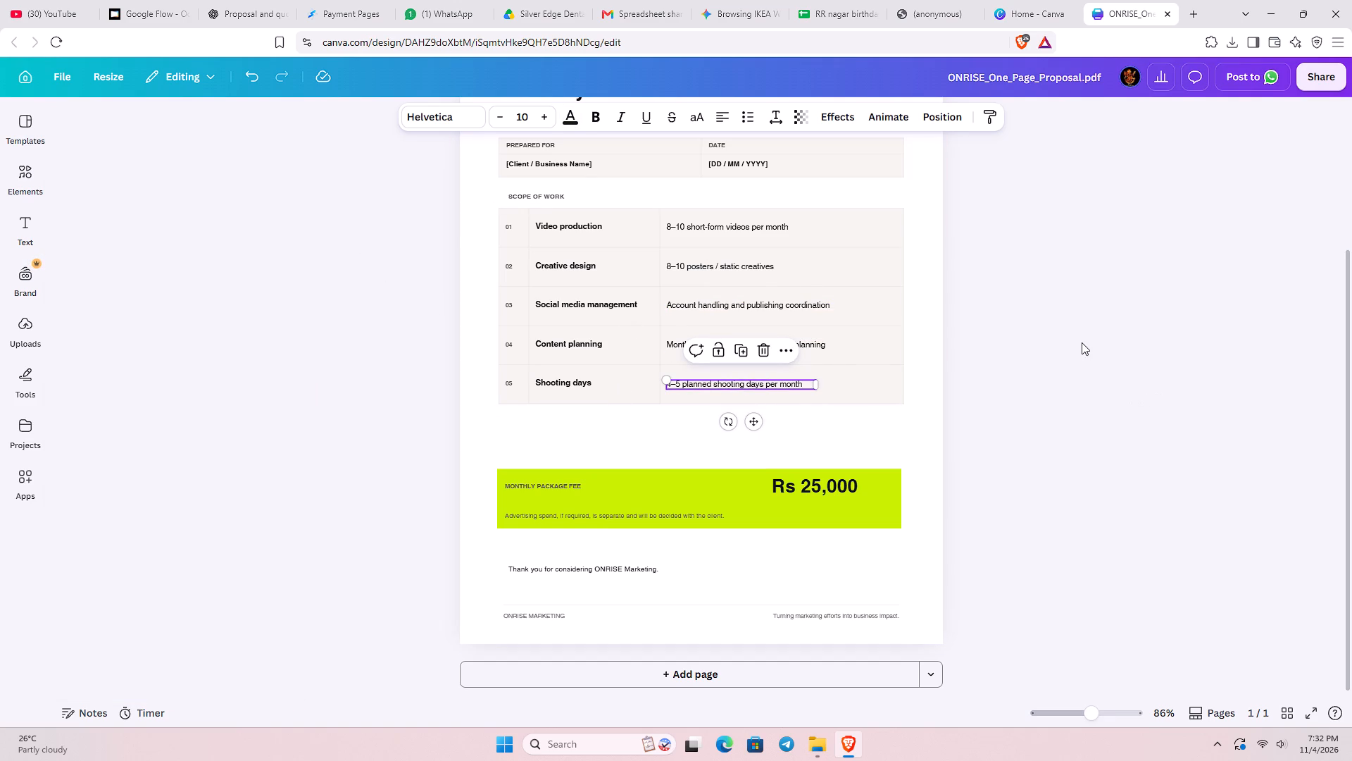
{"action": "left_click", "coordinate": [1082, 342]}
Enlarge the SCOPE OF WORK heading to font size 12 and widen its text box to keep it on one line.
{"action": "scroll", "coordinate": [782, 329], "scroll_direction": "up", "scroll_amount": 2, "text": "ctrl"}
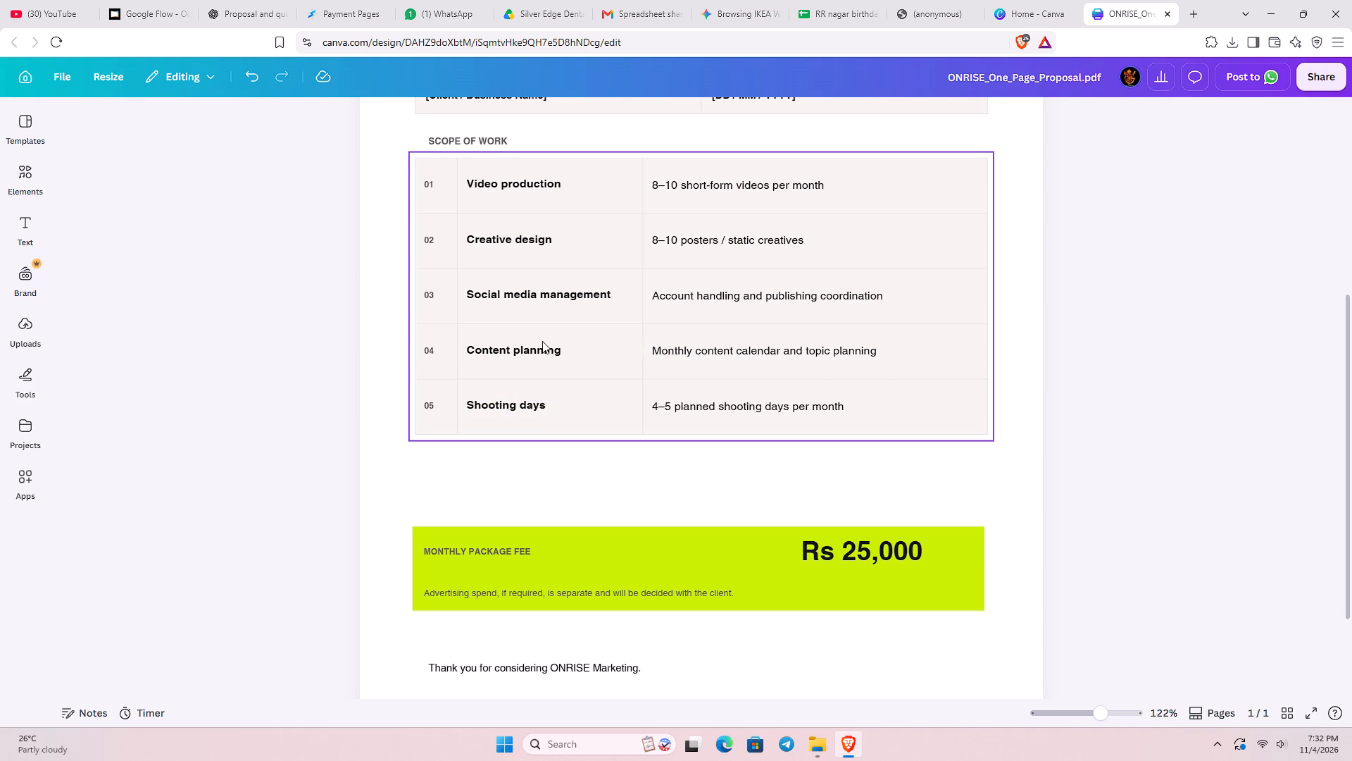
{"action": "left_click", "coordinate": [446, 144]}
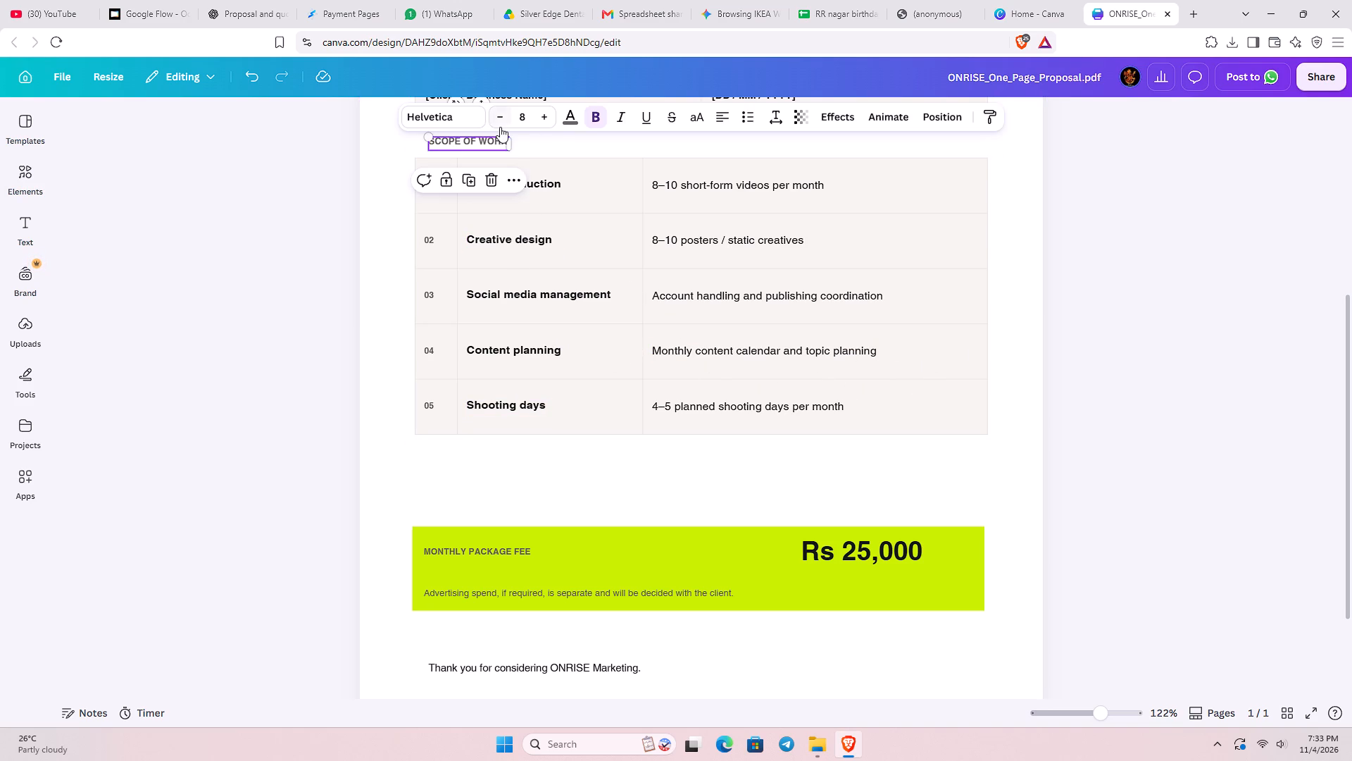
{"action": "left_click", "coordinate": [544, 116]}
{"action": "left_click_drag", "start_coordinate": [508, 149], "coordinate": [510, 149]}
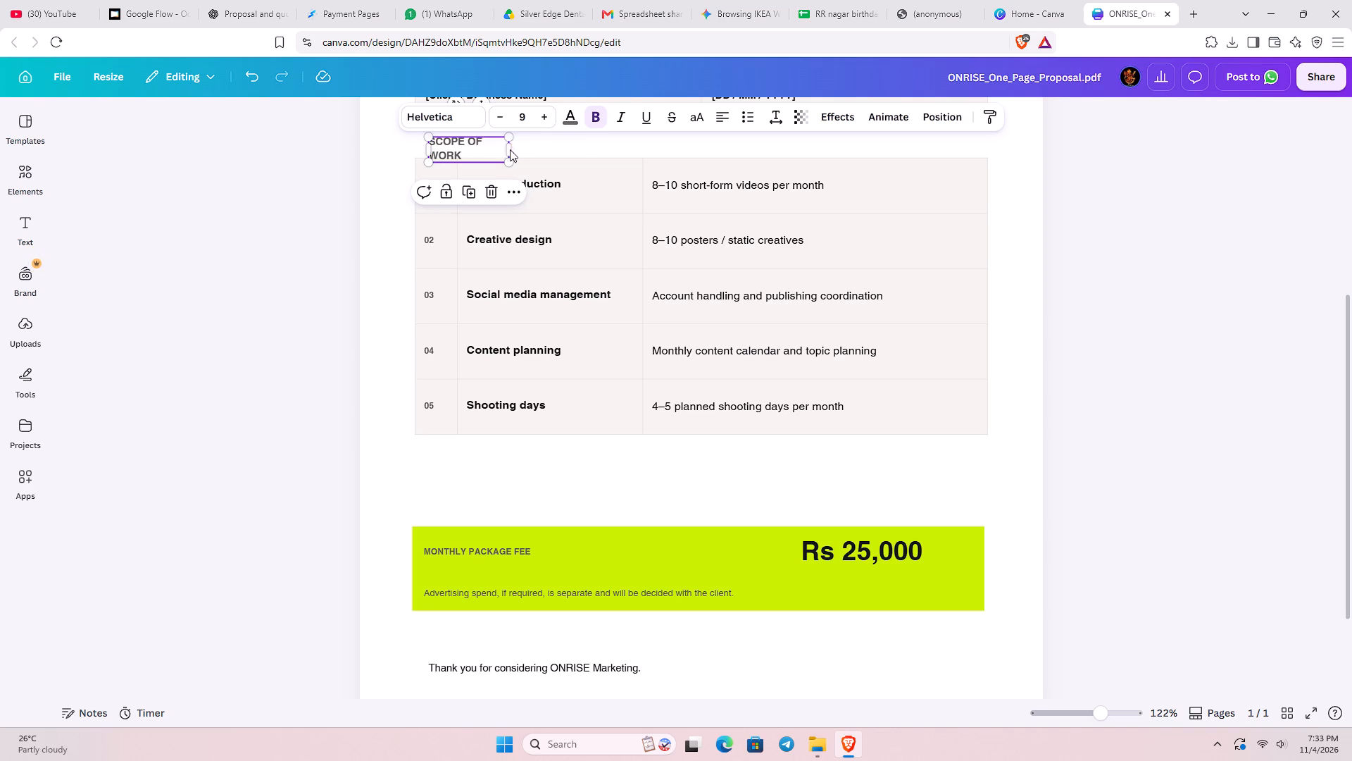
{"action": "left_click_drag", "start_coordinate": [510, 149], "coordinate": [562, 149]}
{"action": "key", "text": "ctrl+z"}
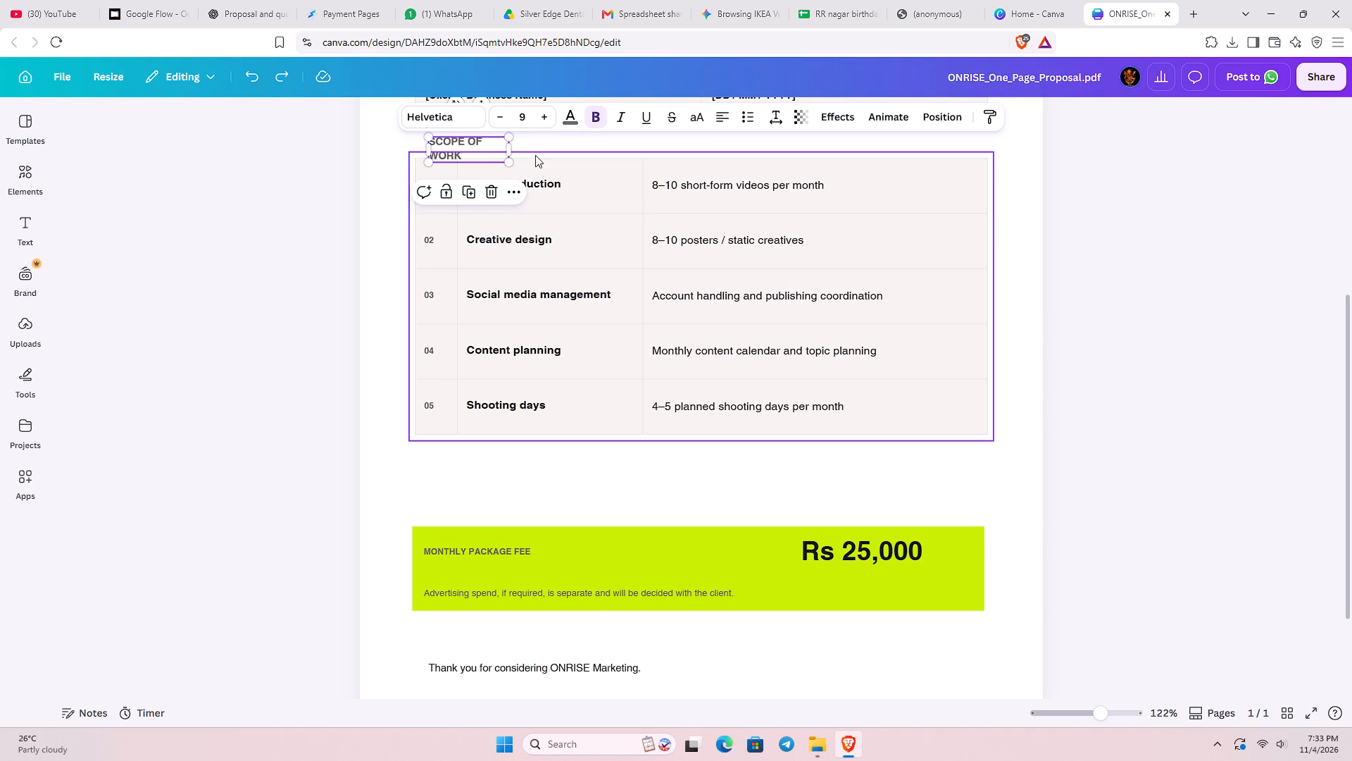
{"action": "left_click_drag", "start_coordinate": [511, 150], "coordinate": [584, 146]}
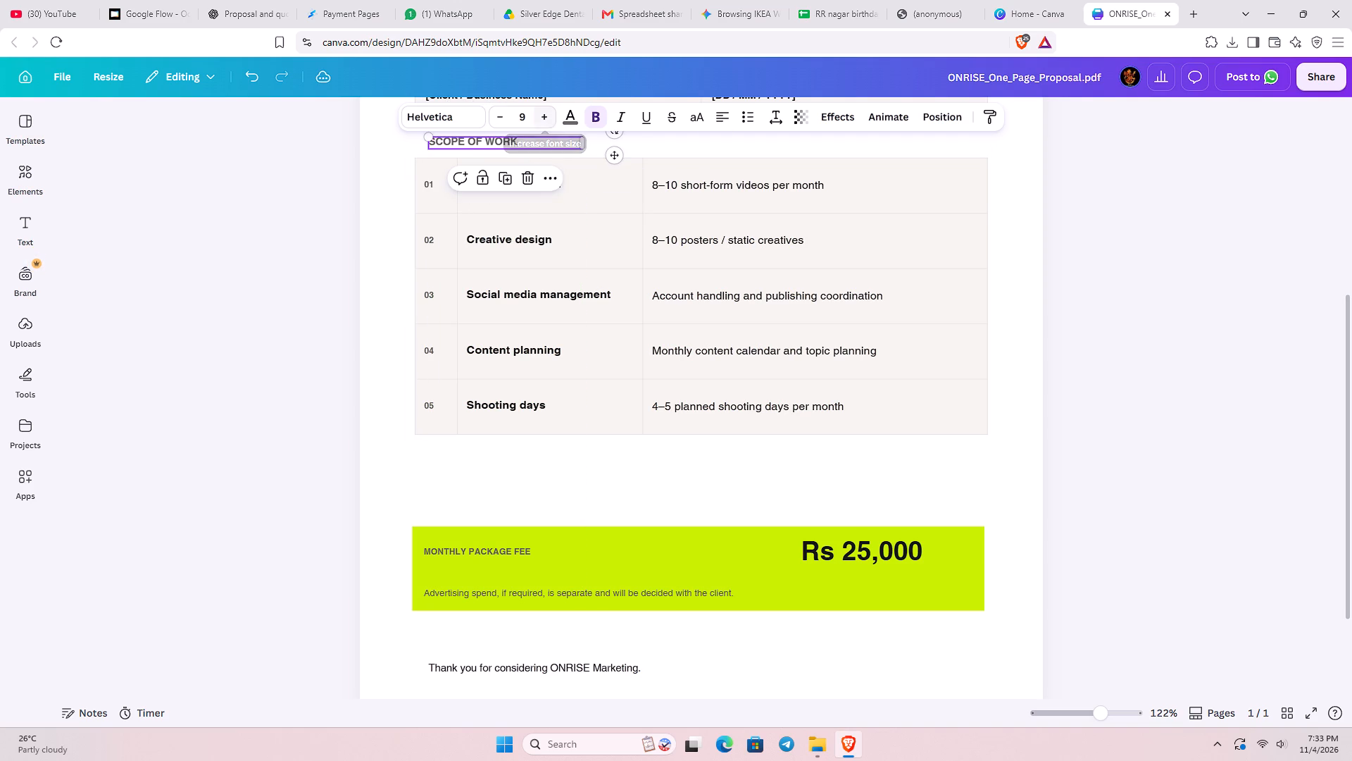
{"action": "left_click", "coordinate": [525, 117]}
{"action": "type", "text": "10"}
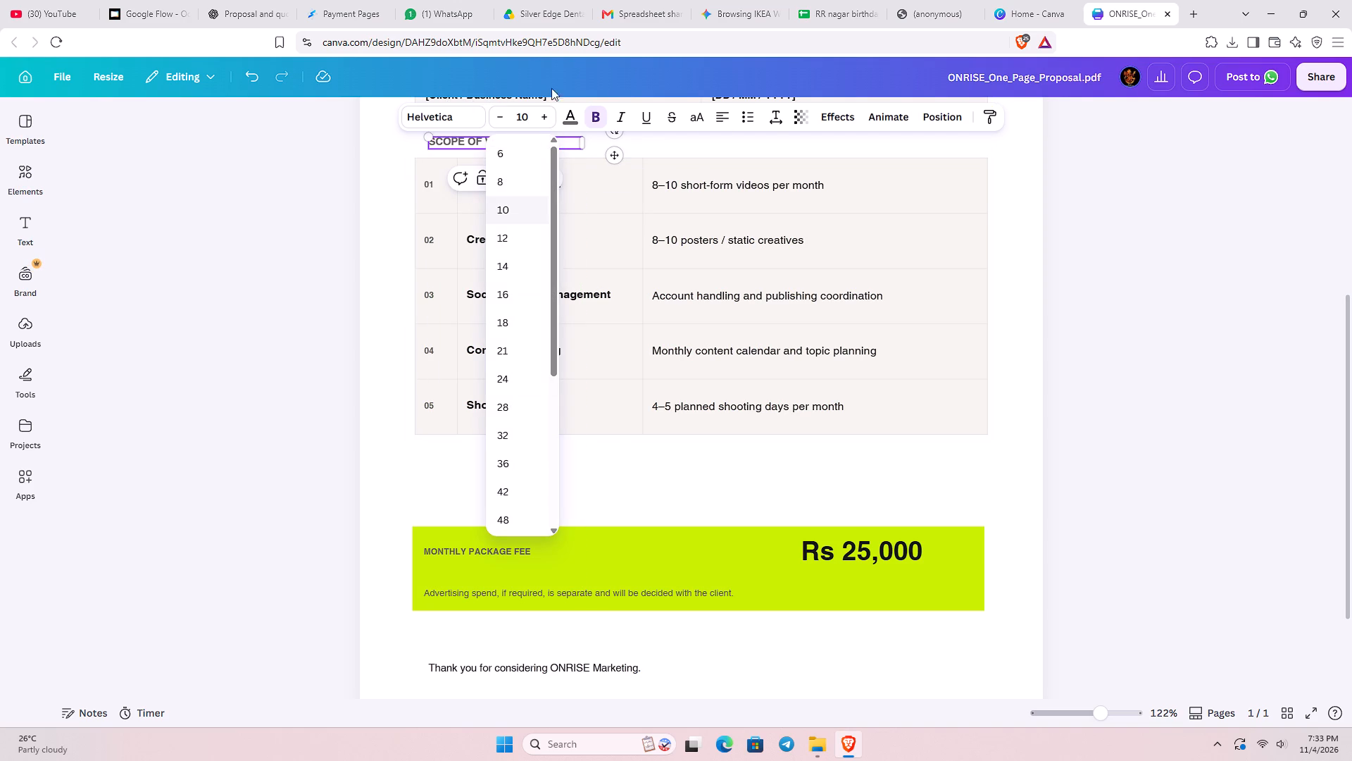
{"action": "left_click", "coordinate": [530, 112]}
{"action": "type", "text": "12"}
{"action": "key", "text": "Return"}
Change the SCOPE OF WORK heading's text colour from grey to the document's near-black.
{"action": "left_click", "coordinate": [558, 117]}
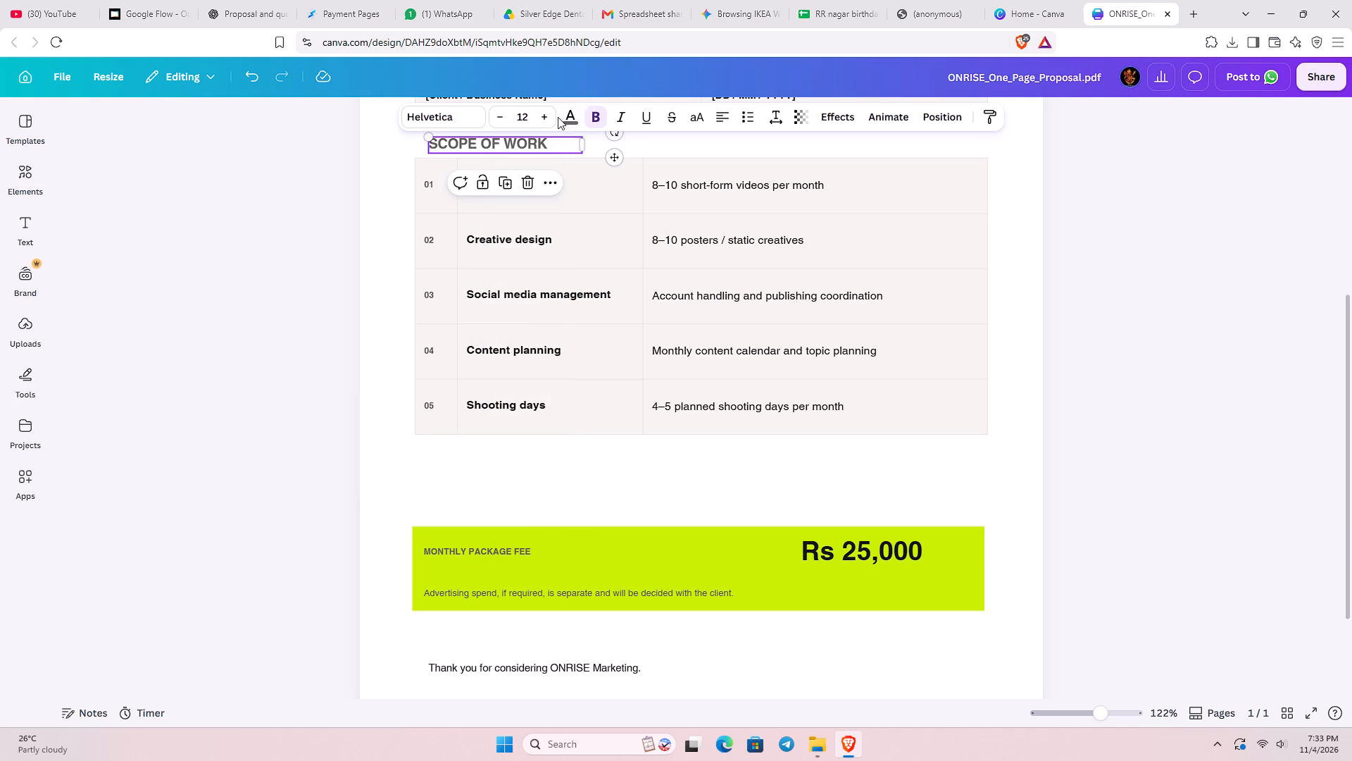
{"action": "left_click", "coordinate": [565, 117]}
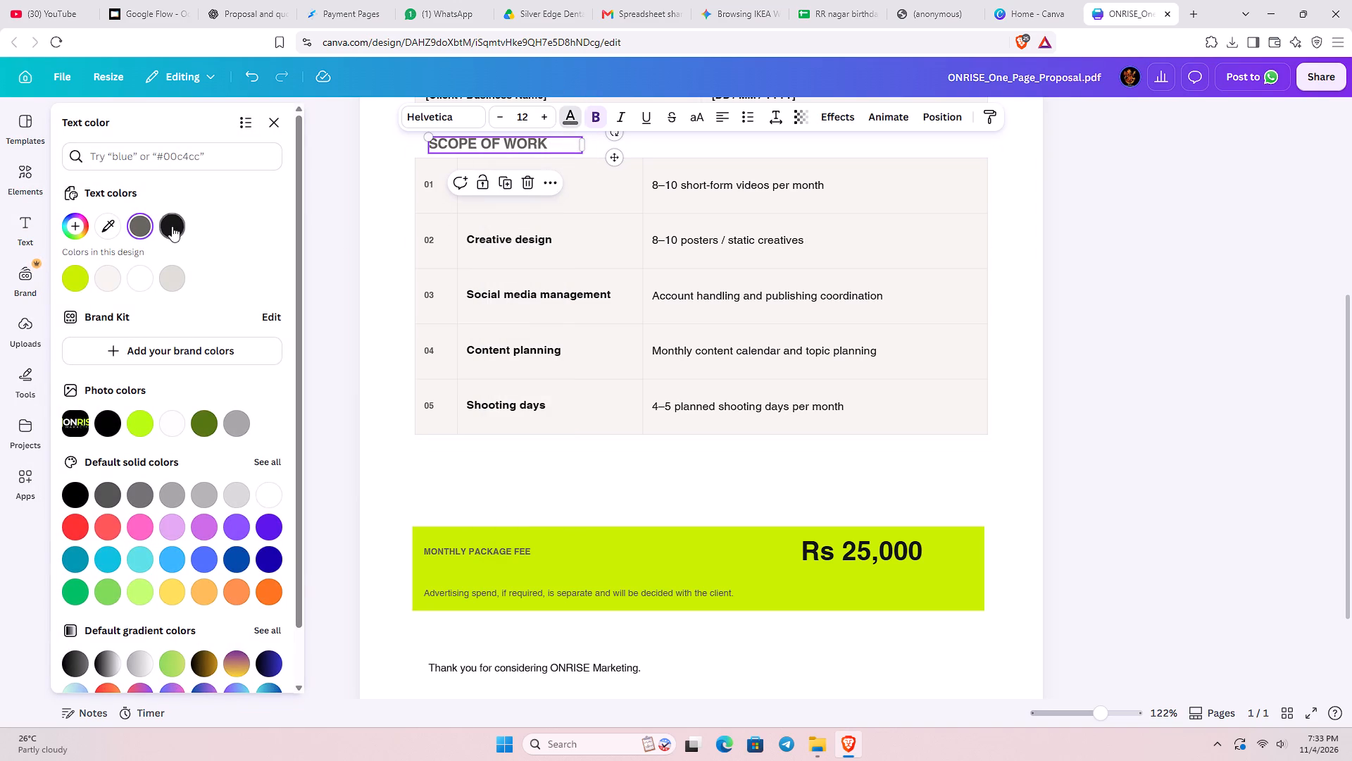
{"action": "left_click", "coordinate": [172, 226]}
{"action": "left_click", "coordinate": [356, 614]}
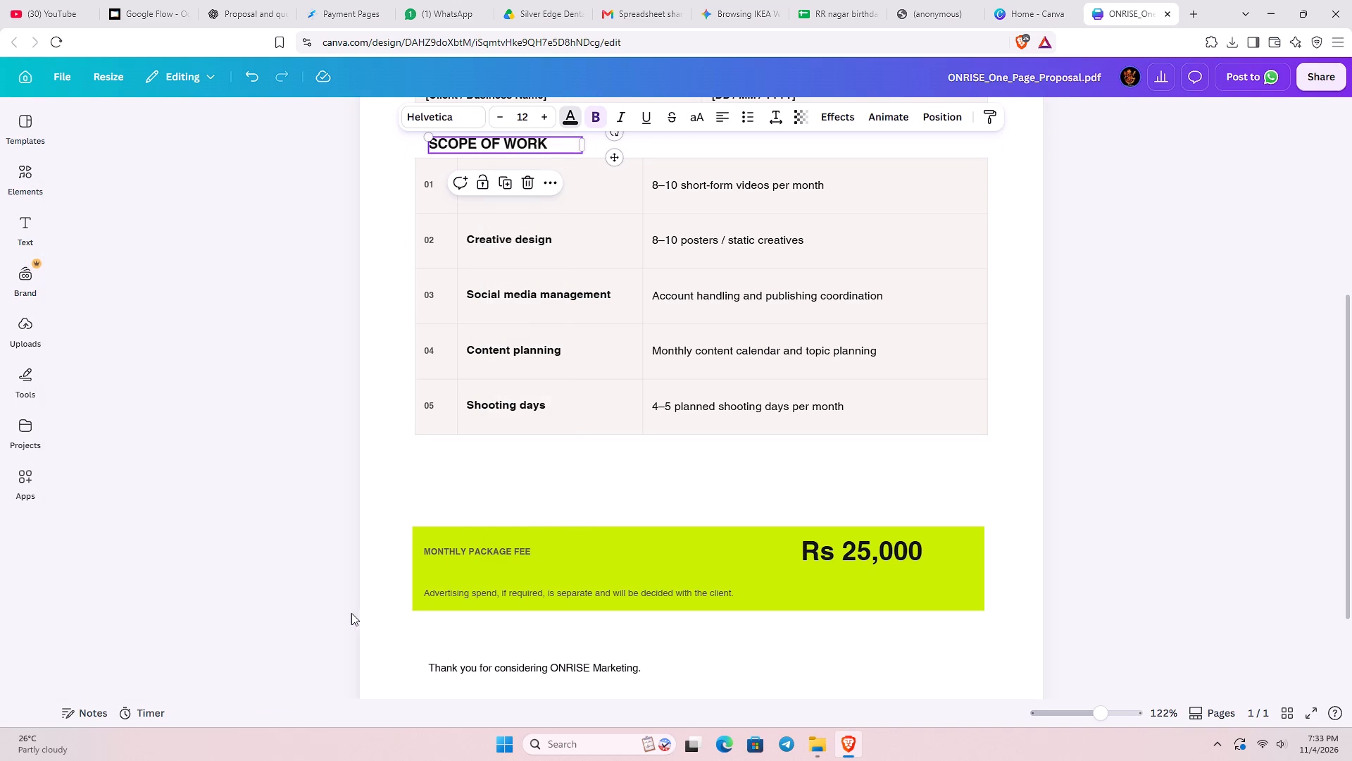
Move the whole scope-of-work table with all its text down, leaving a gap below the heading and aligning it with the green banner.
{"action": "left_click", "coordinate": [976, 461]}
{"action": "left_click_drag", "start_coordinate": [975, 462], "coordinate": [714, 321]}
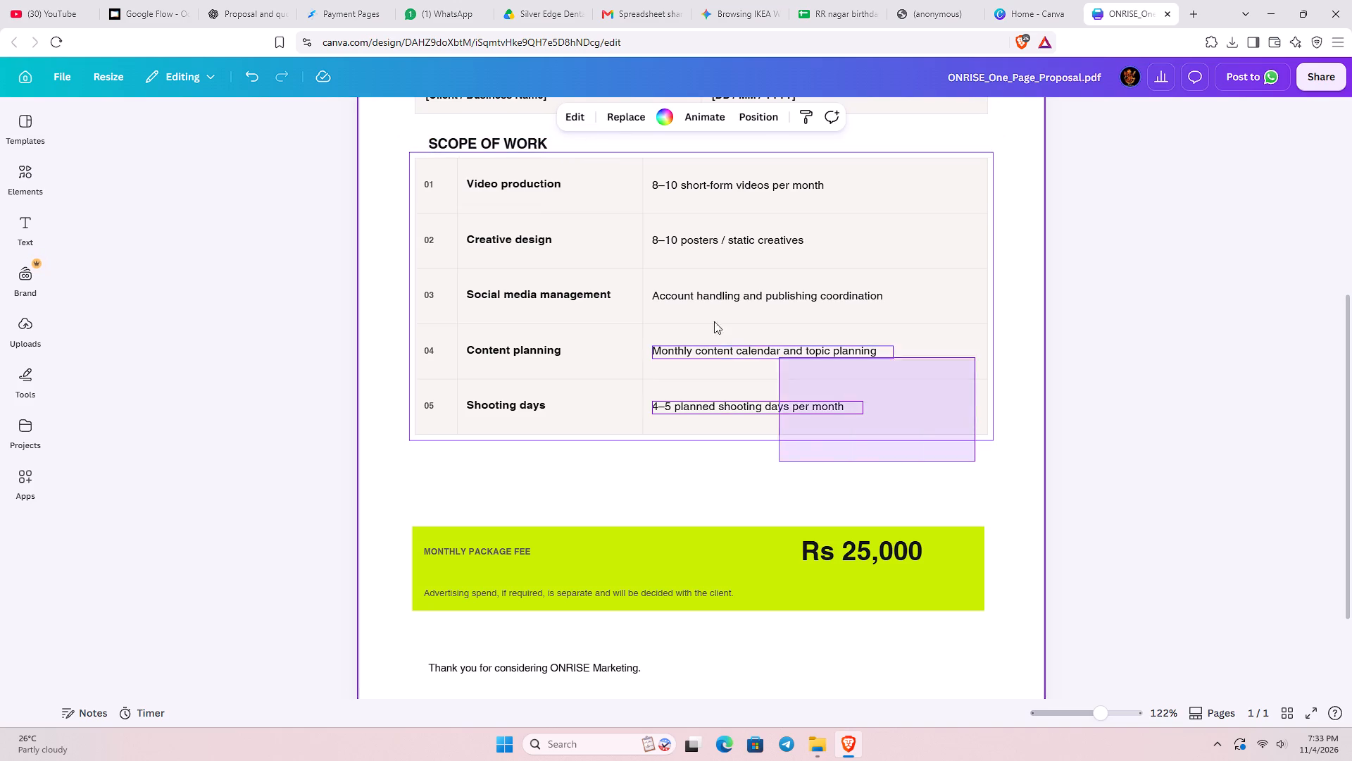
{"action": "left_click_drag", "start_coordinate": [714, 321], "coordinate": [424, 160]}
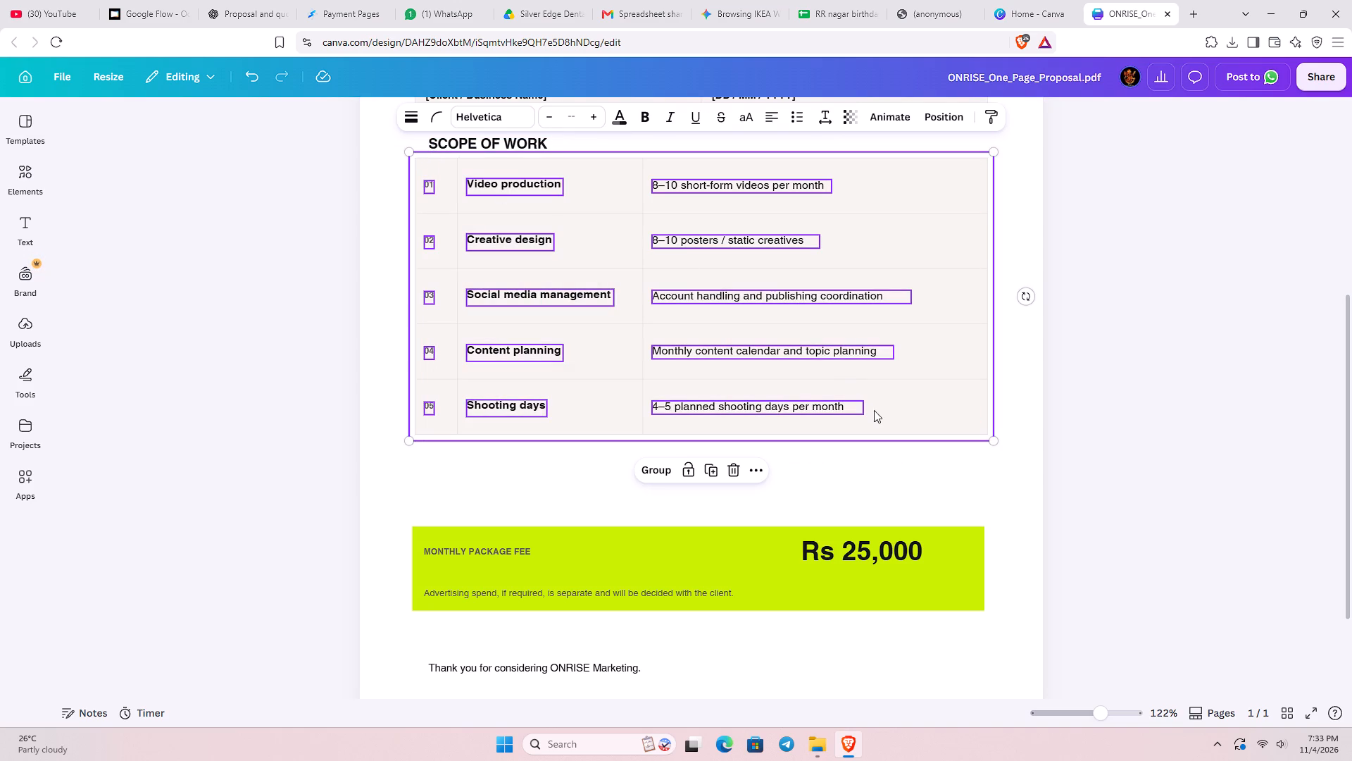
{"action": "left_click_drag", "start_coordinate": [881, 416], "coordinate": [881, 450]}
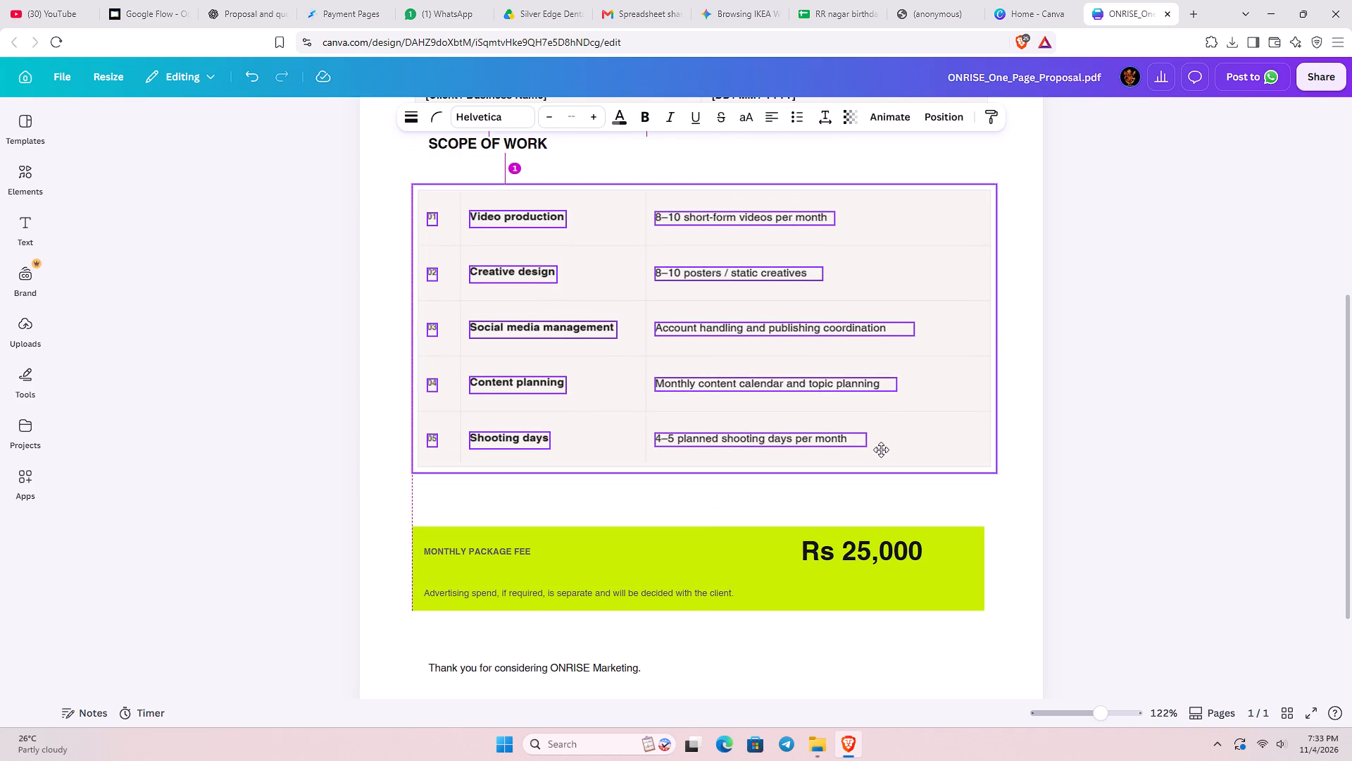
{"action": "left_click_drag", "start_coordinate": [881, 450], "coordinate": [877, 450]}
{"action": "left_click", "coordinate": [1278, 400]}
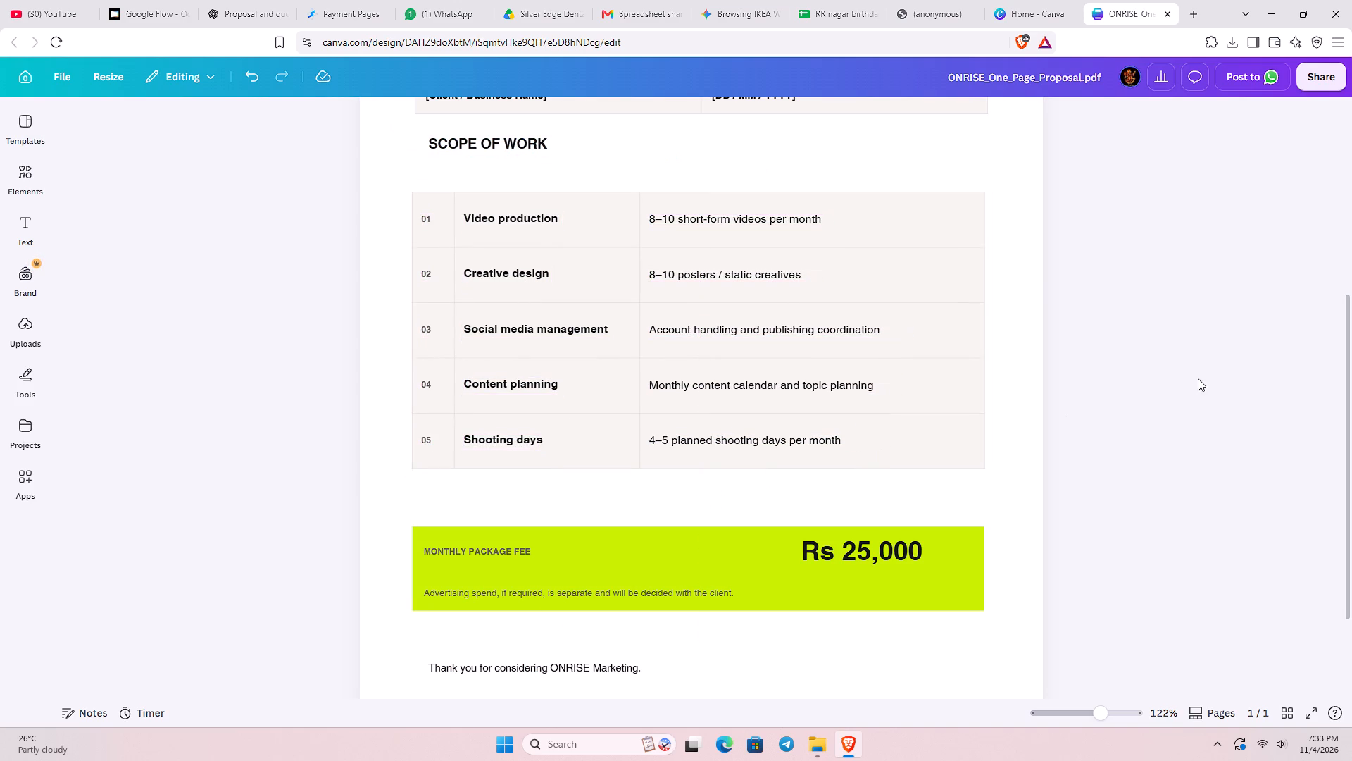
Set the SCOPE OF WORK heading to font size 14, and scale it up to about 15.1 from its upper-left corner.
{"action": "left_click", "coordinate": [518, 141]}
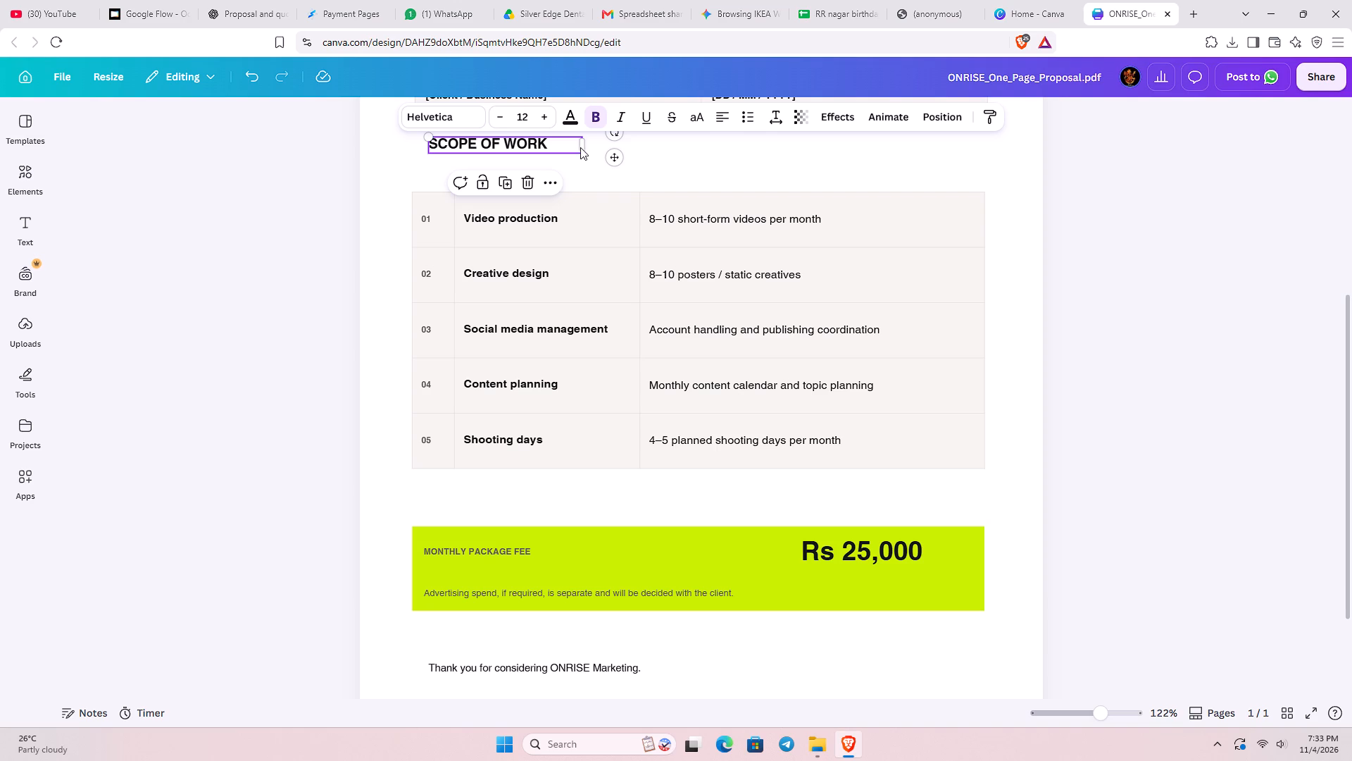
{"action": "left_click", "coordinate": [524, 114]}
{"action": "type", "text": "14"}
{"action": "key", "text": "Return"}
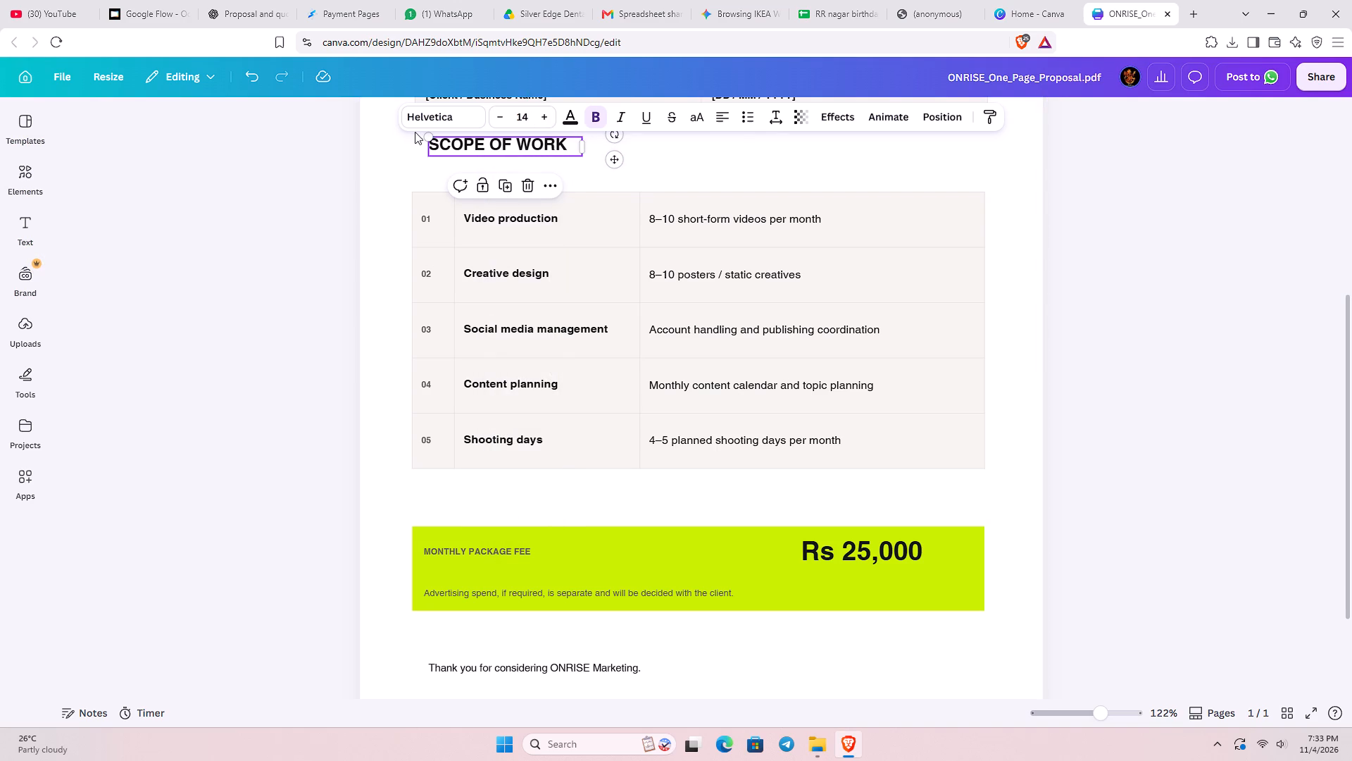
{"action": "left_click_drag", "start_coordinate": [426, 136], "coordinate": [415, 131]}
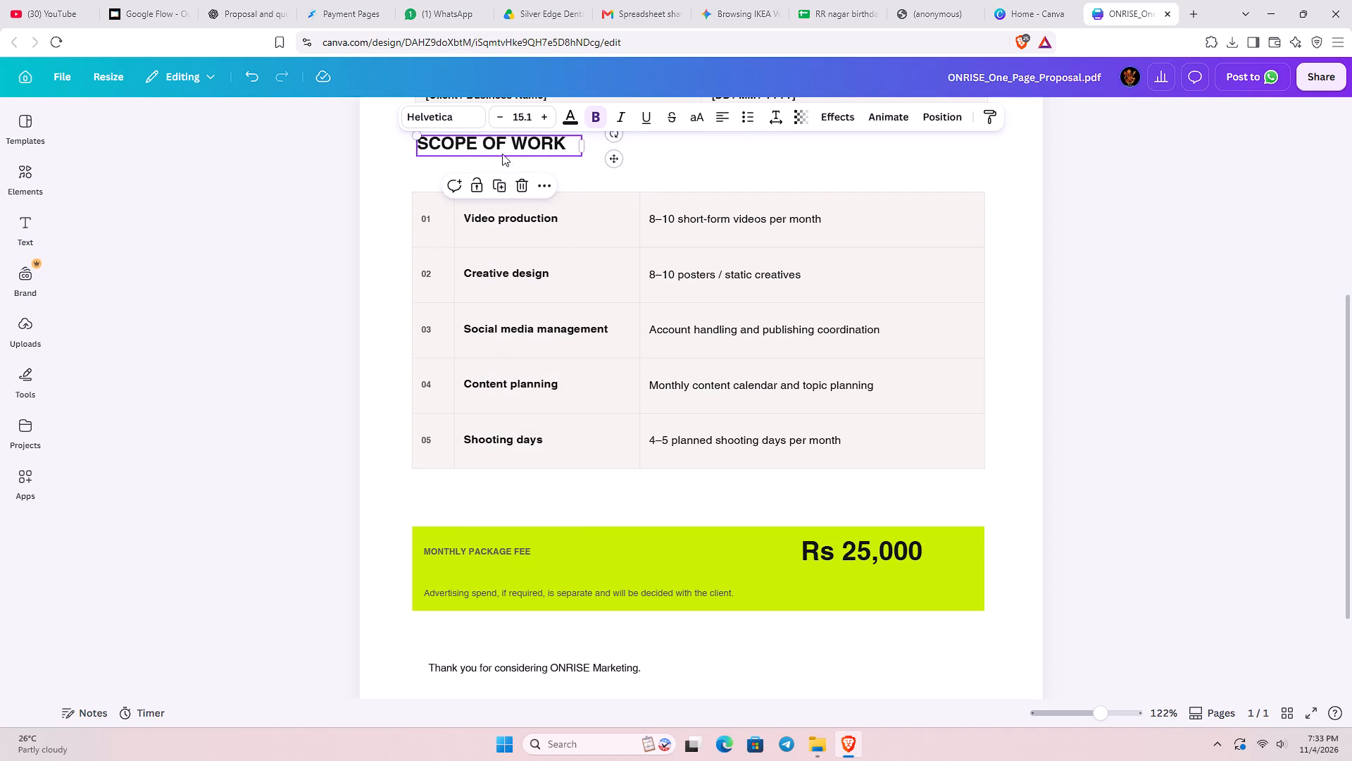
Move the SCOPE OF WORK heading straight down so it sits closer to the table, between it and the PREPARED FOR block.
{"action": "left_click_drag", "start_coordinate": [505, 143], "coordinate": [511, 163]}
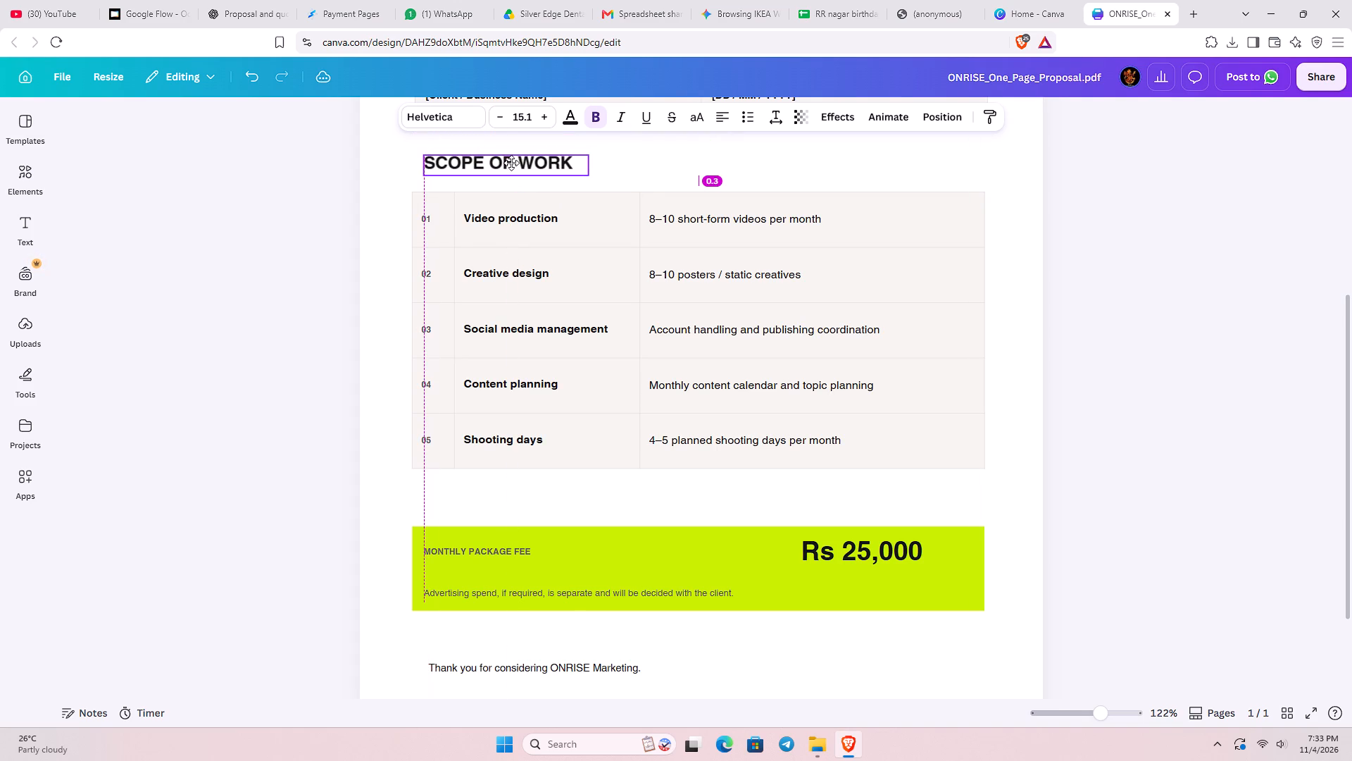
{"action": "left_click_drag", "start_coordinate": [511, 163], "coordinate": [519, 163]}
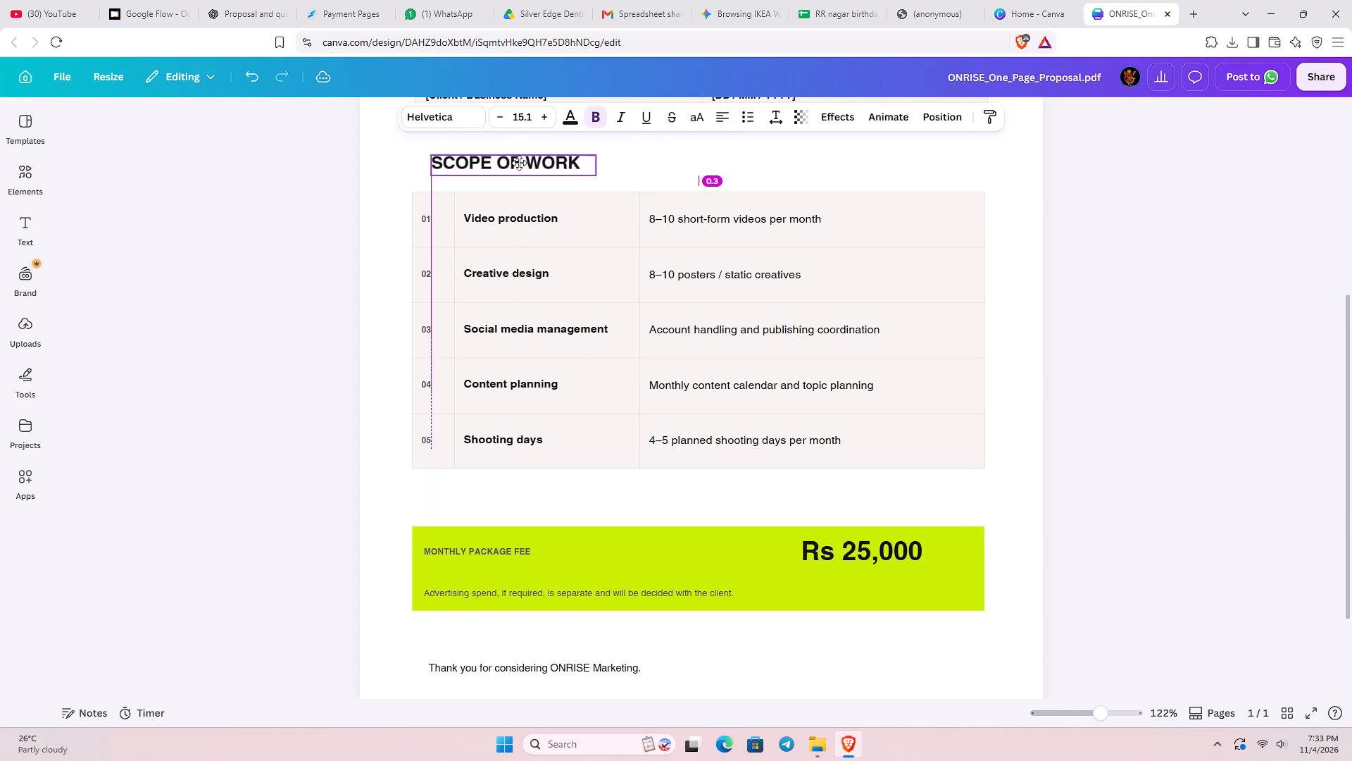
{"action": "left_click_drag", "start_coordinate": [519, 163], "coordinate": [506, 152]}
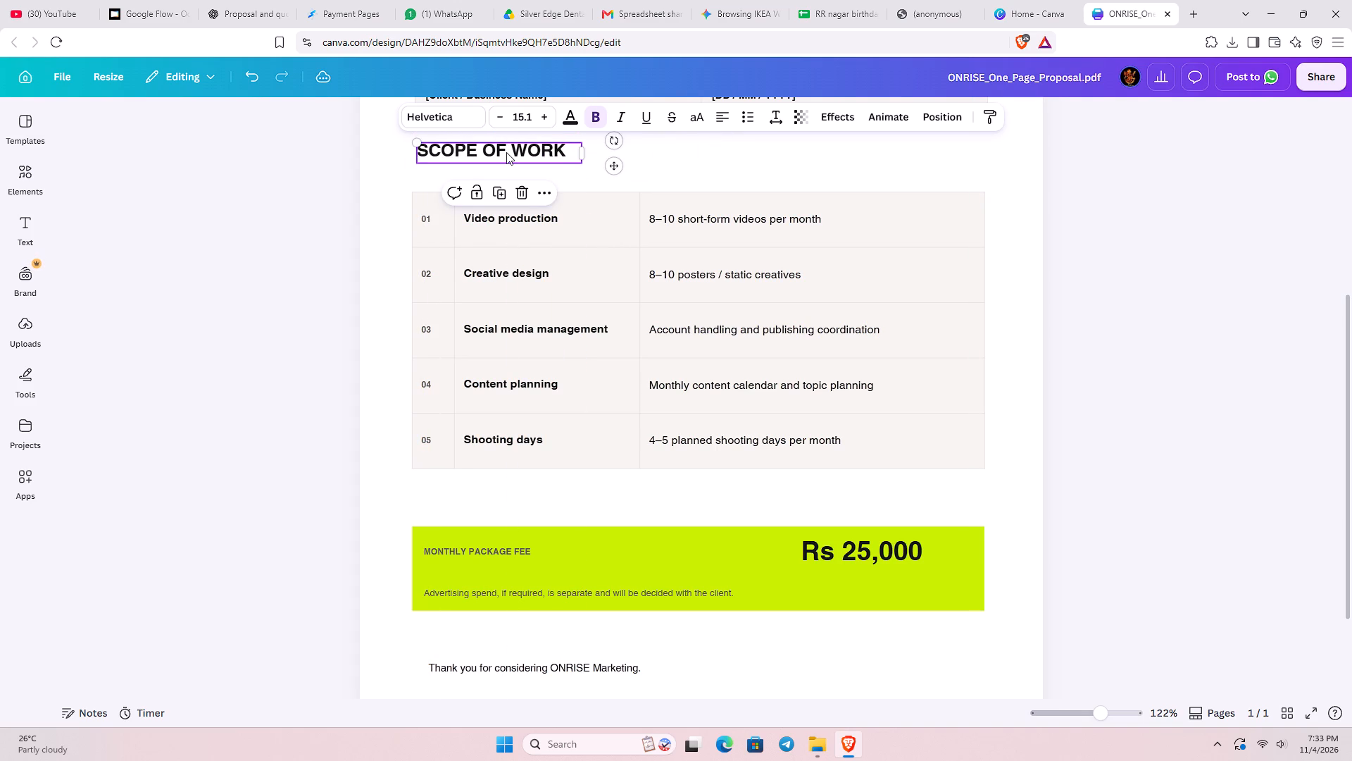
{"action": "key", "text": "ctrl+z"}
{"action": "left_click_drag", "start_coordinate": [506, 145], "coordinate": [506, 159]}
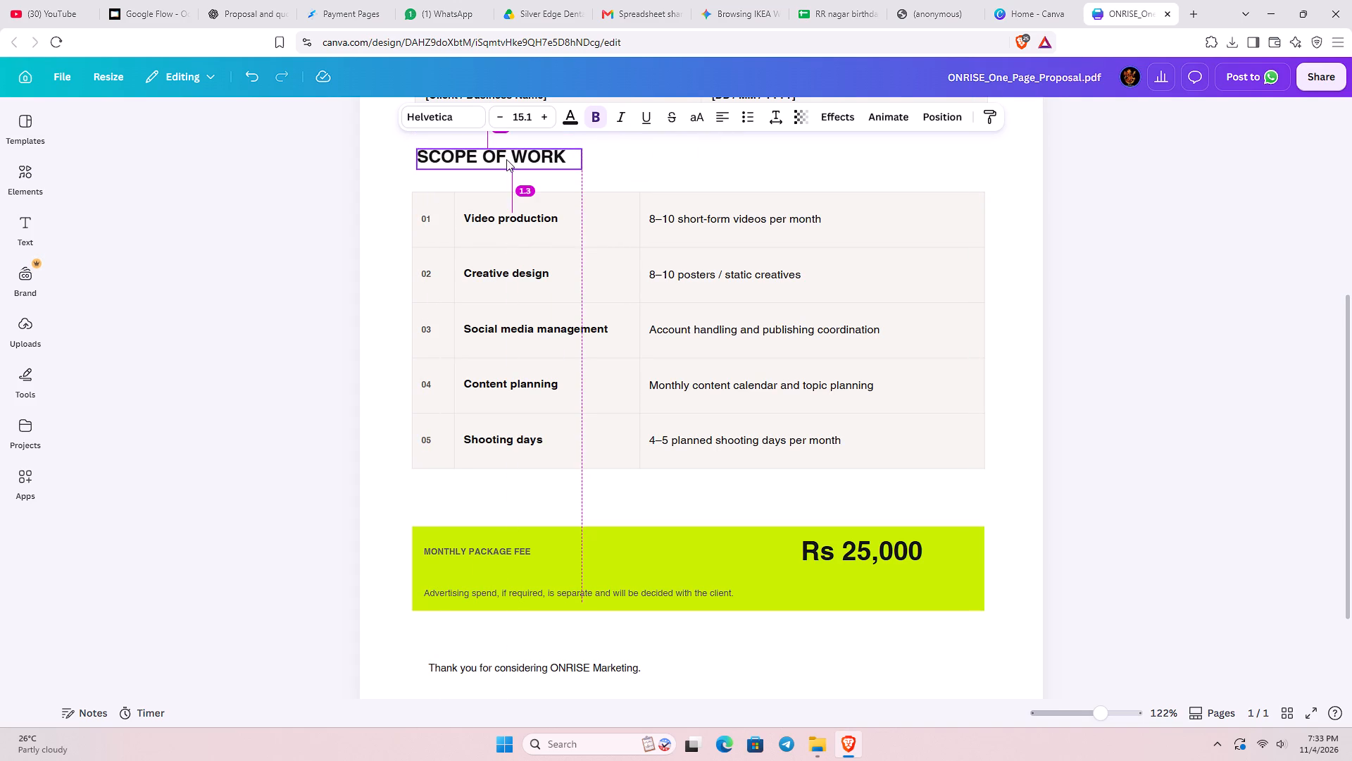
{"action": "left_click", "coordinate": [1255, 241]}
Change the small PROPOSAL label's text colour above the main title to dark gray #171717, keeping it bold.
{"action": "scroll", "coordinate": [1135, 244], "scroll_direction": "up", "scroll_amount": 3, "text": "ctrl"}
{"action": "scroll", "coordinate": [1116, 247], "scroll_direction": "down", "scroll_amount": 3, "text": "ctrl"}
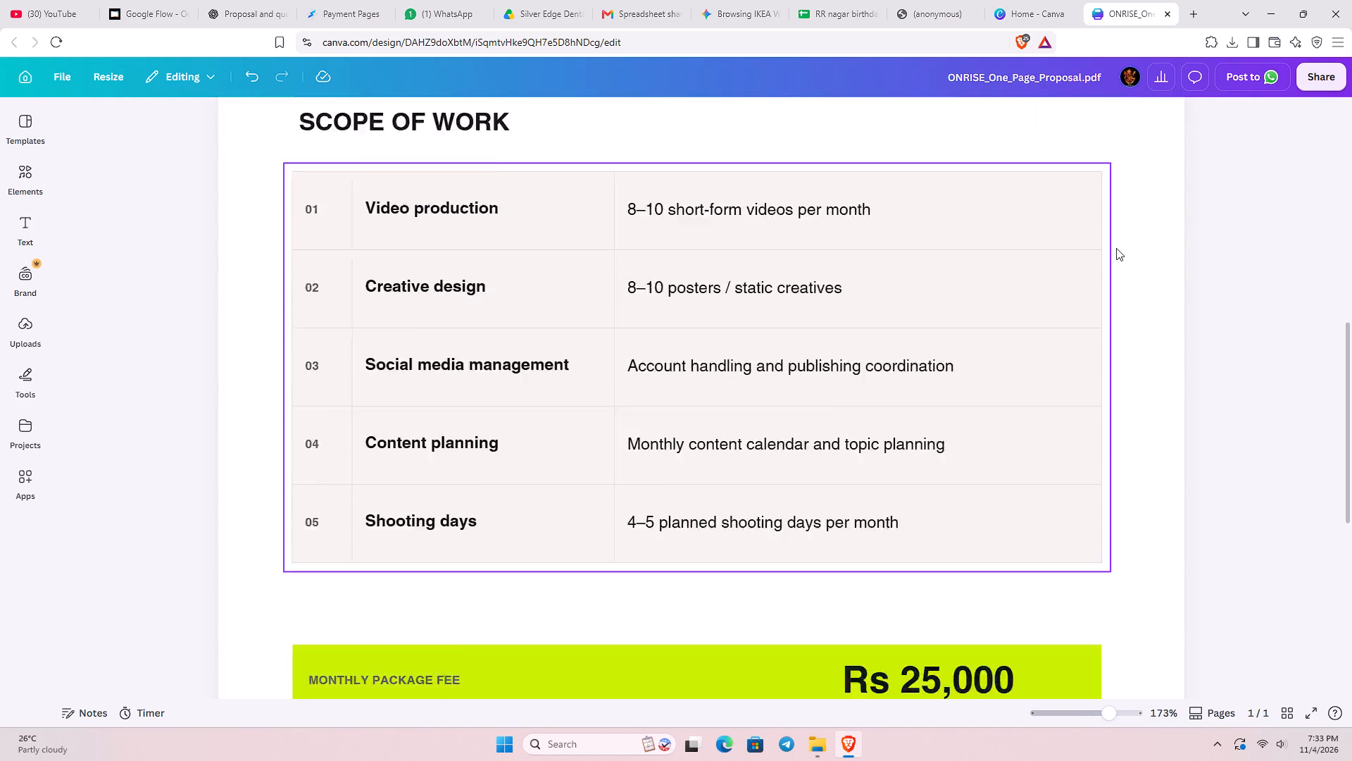
{"action": "scroll", "coordinate": [1116, 248], "scroll_direction": "down", "scroll_amount": 1, "text": "ctrl"}
{"action": "scroll", "coordinate": [789, 270], "scroll_direction": "up", "scroll_amount": 2}
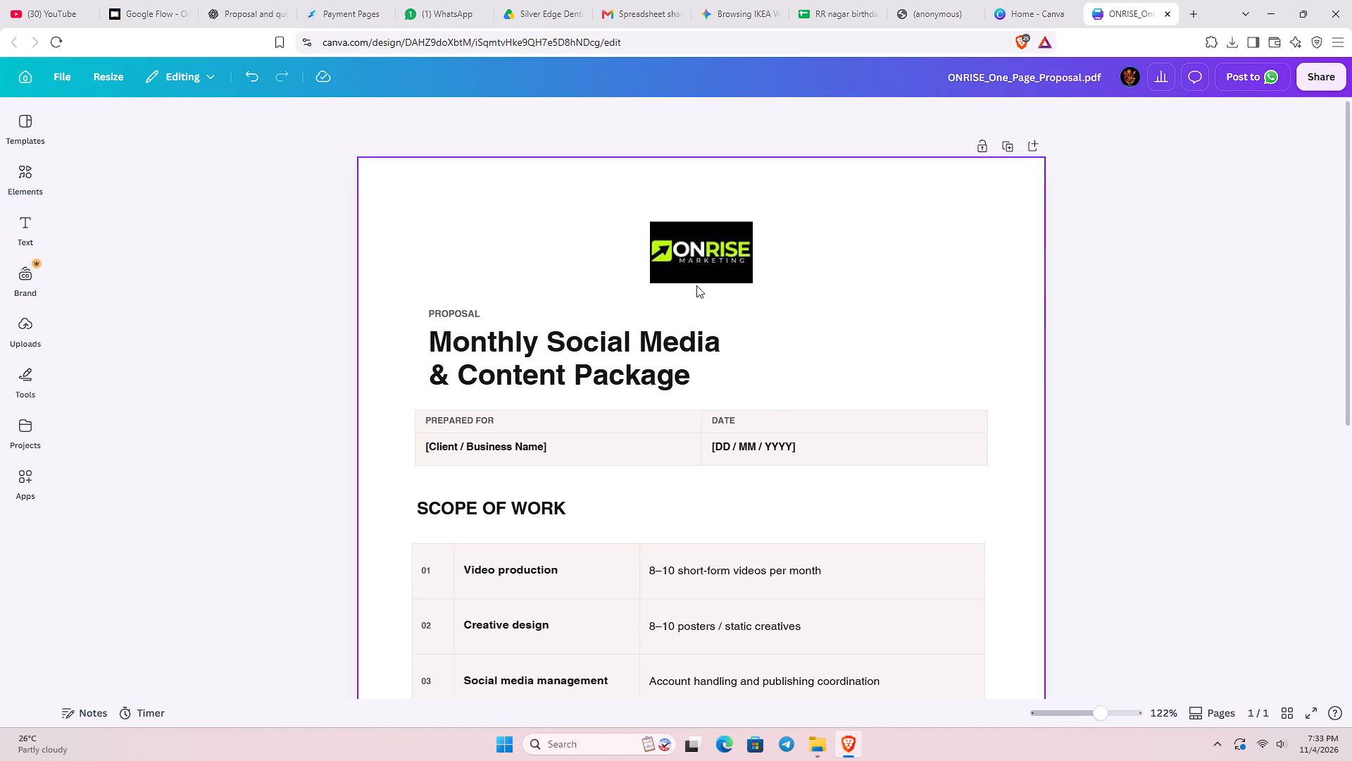
{"action": "left_click", "coordinate": [707, 262]}
{"action": "left_click", "coordinate": [908, 283]}
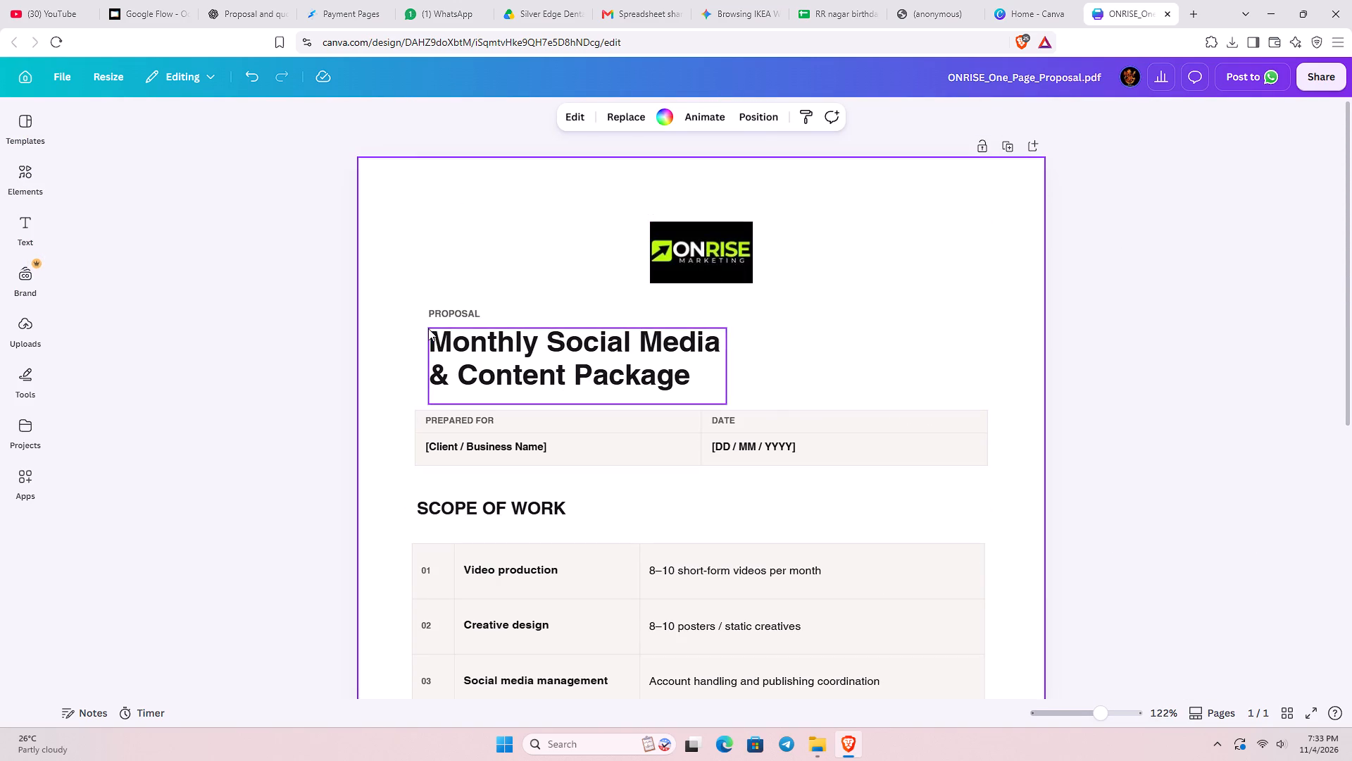
{"action": "left_click", "coordinate": [448, 307]}
{"action": "left_click", "coordinate": [453, 314]}
{"action": "left_click", "coordinate": [598, 116]}
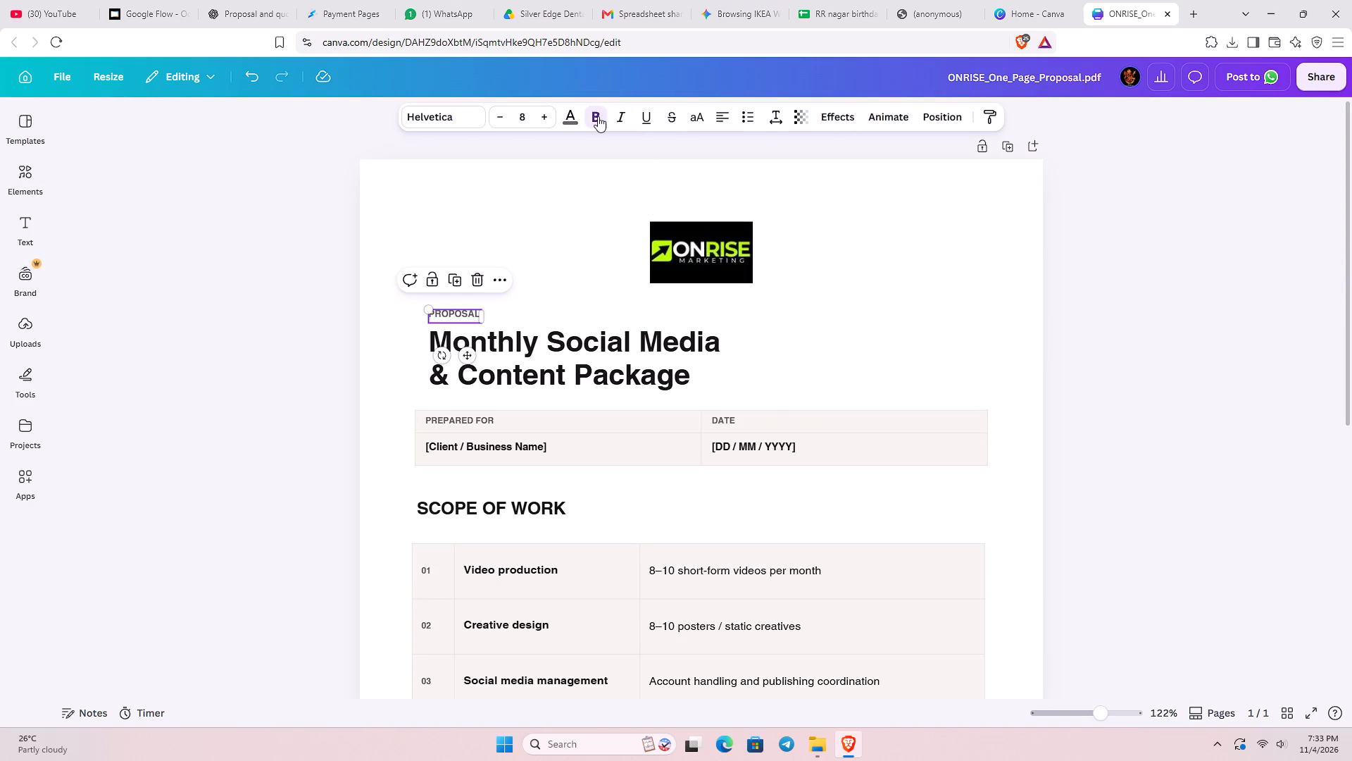
{"action": "left_click", "coordinate": [589, 121]}
{"action": "left_click", "coordinate": [529, 115]}
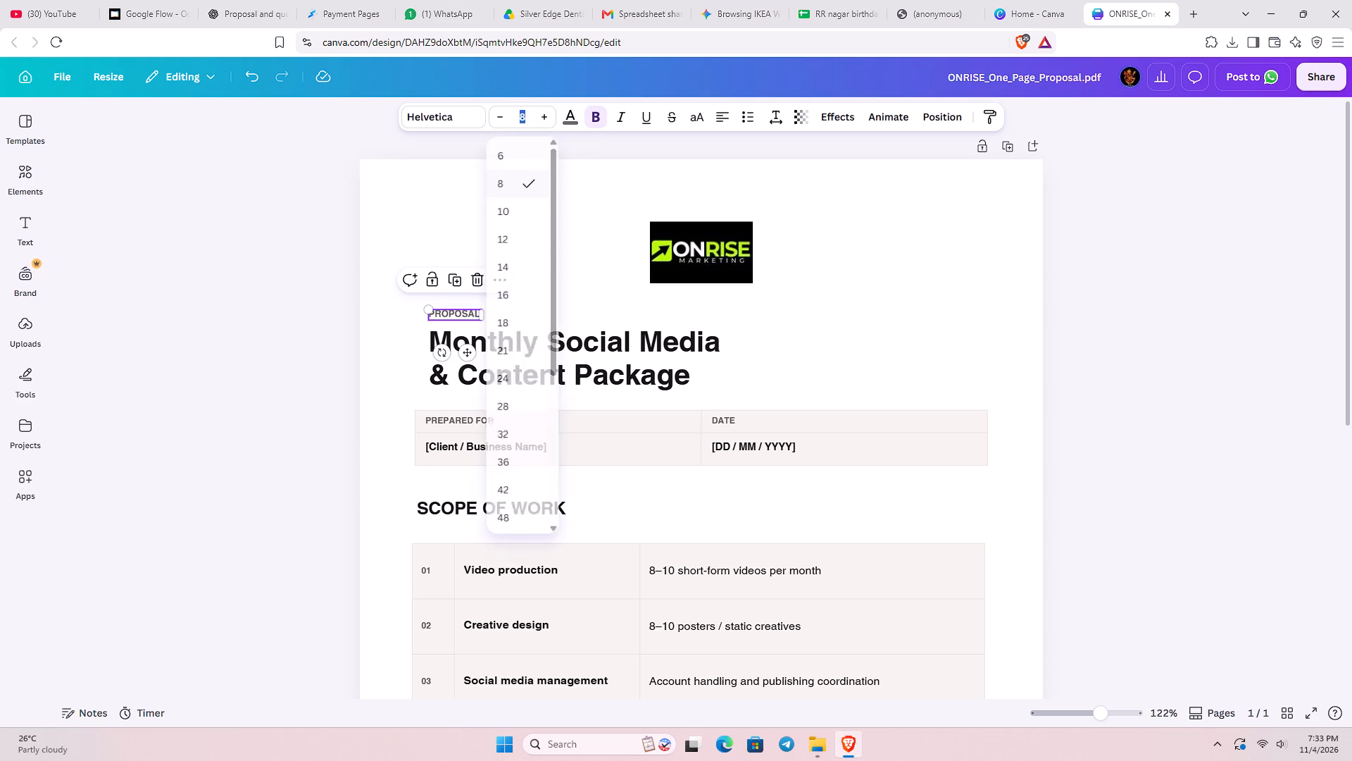
{"action": "left_click", "coordinate": [447, 109]}
{"action": "left_click", "coordinate": [570, 117]}
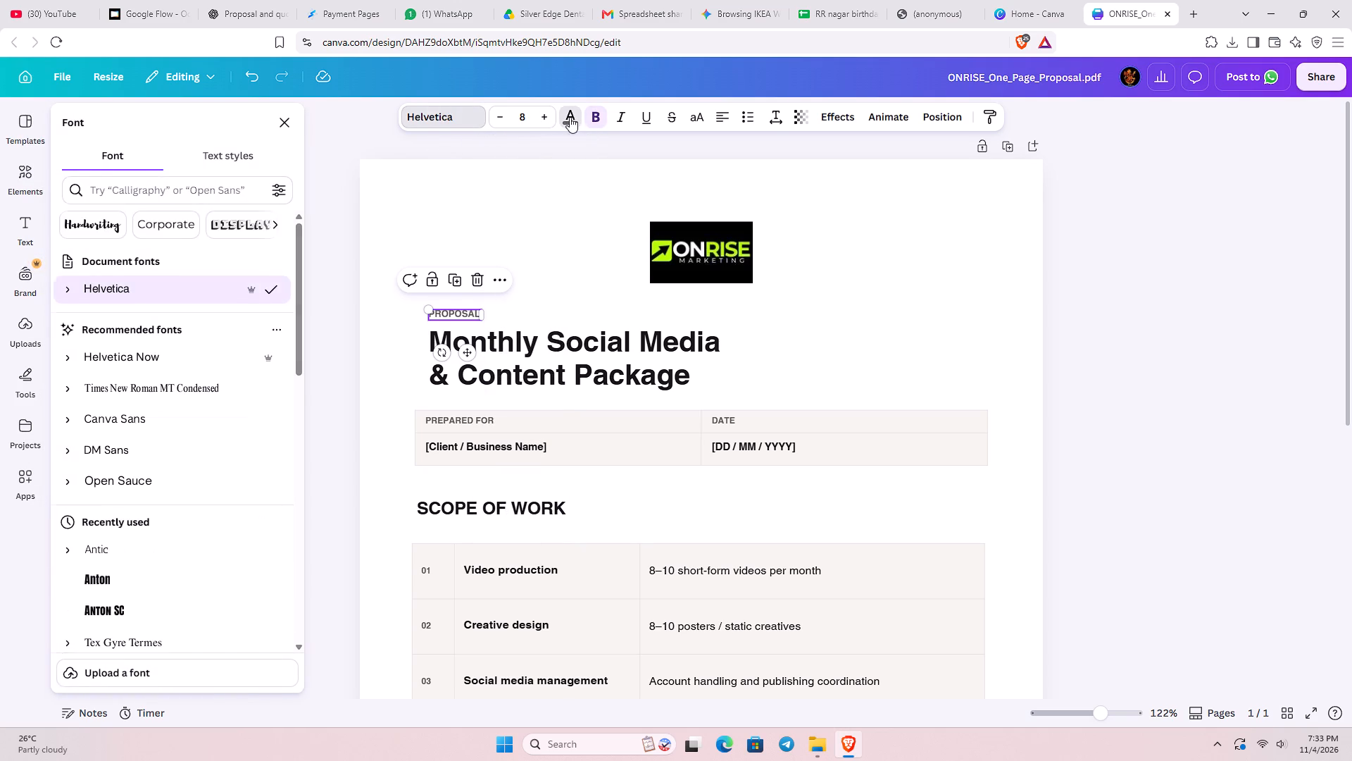
{"action": "left_click", "coordinate": [172, 223]}
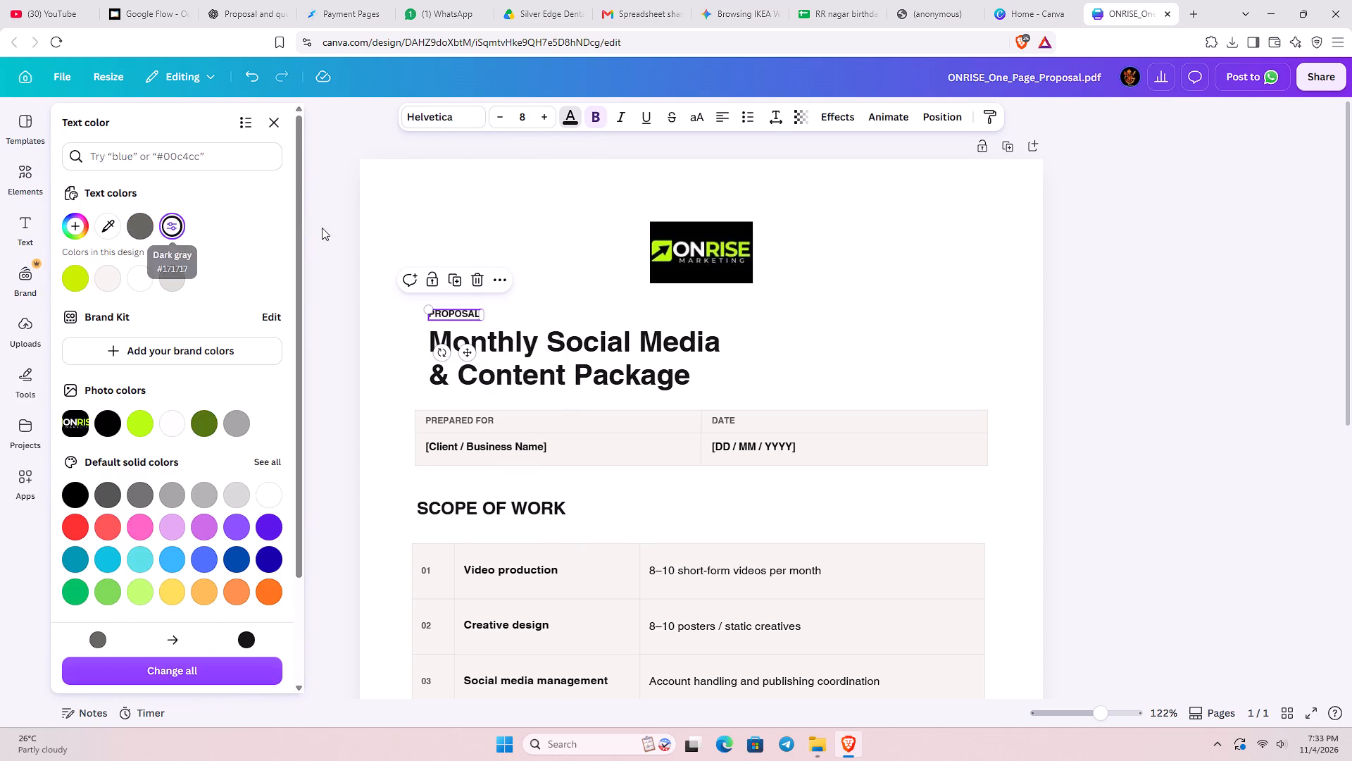
{"action": "left_click", "coordinate": [553, 270]}
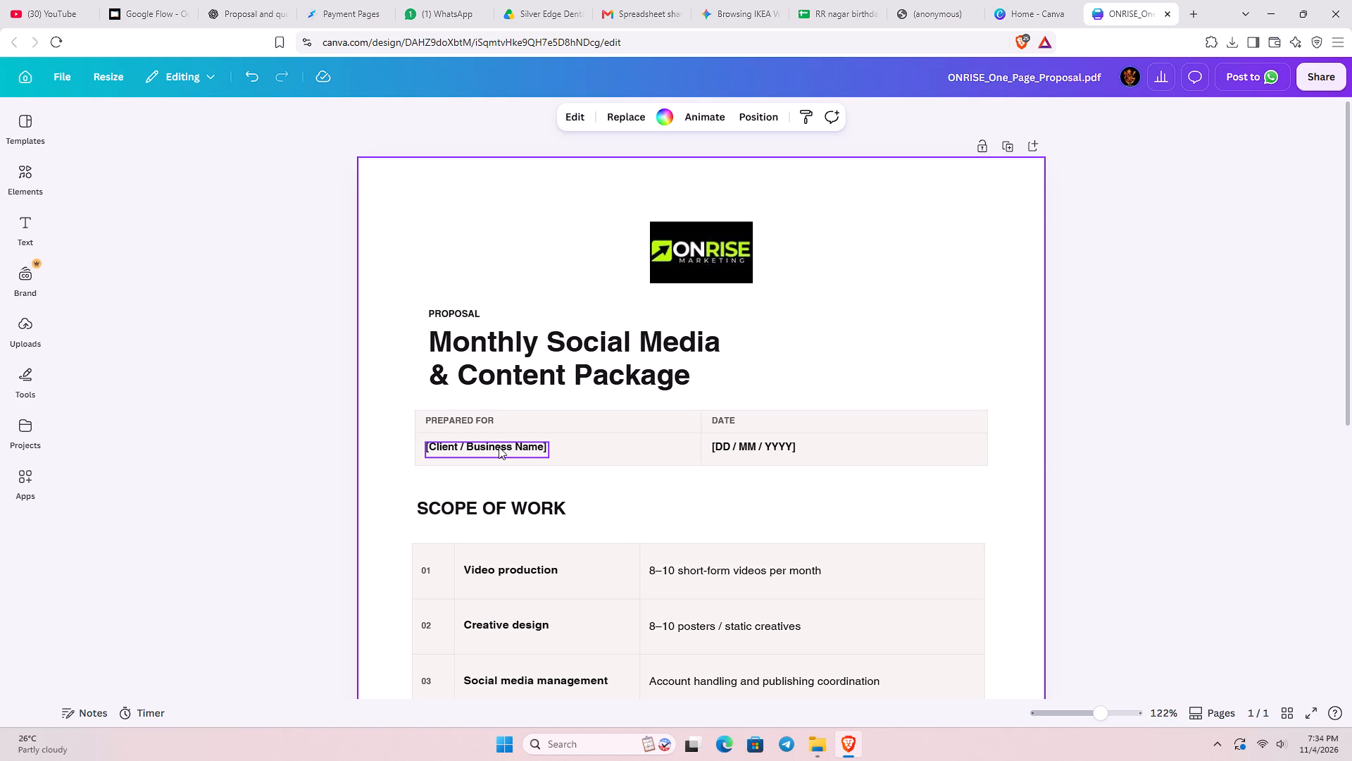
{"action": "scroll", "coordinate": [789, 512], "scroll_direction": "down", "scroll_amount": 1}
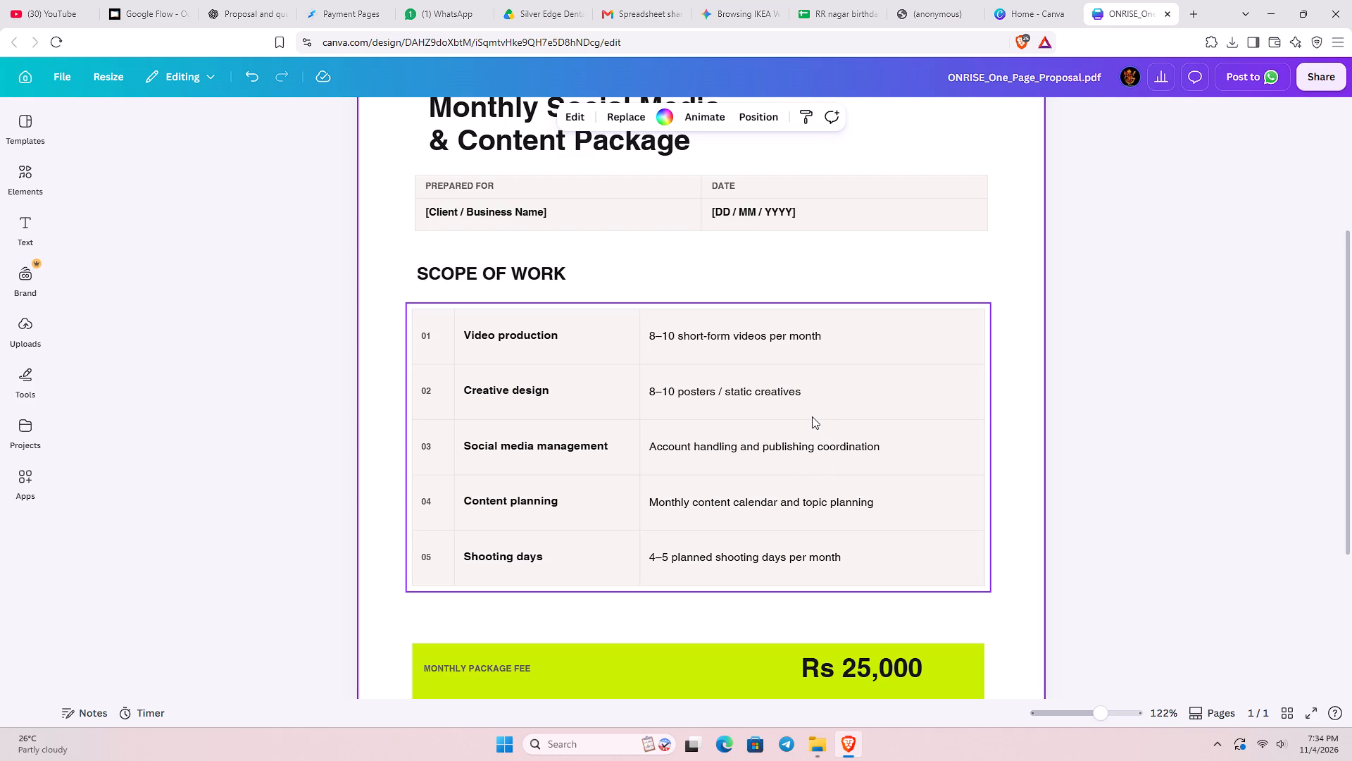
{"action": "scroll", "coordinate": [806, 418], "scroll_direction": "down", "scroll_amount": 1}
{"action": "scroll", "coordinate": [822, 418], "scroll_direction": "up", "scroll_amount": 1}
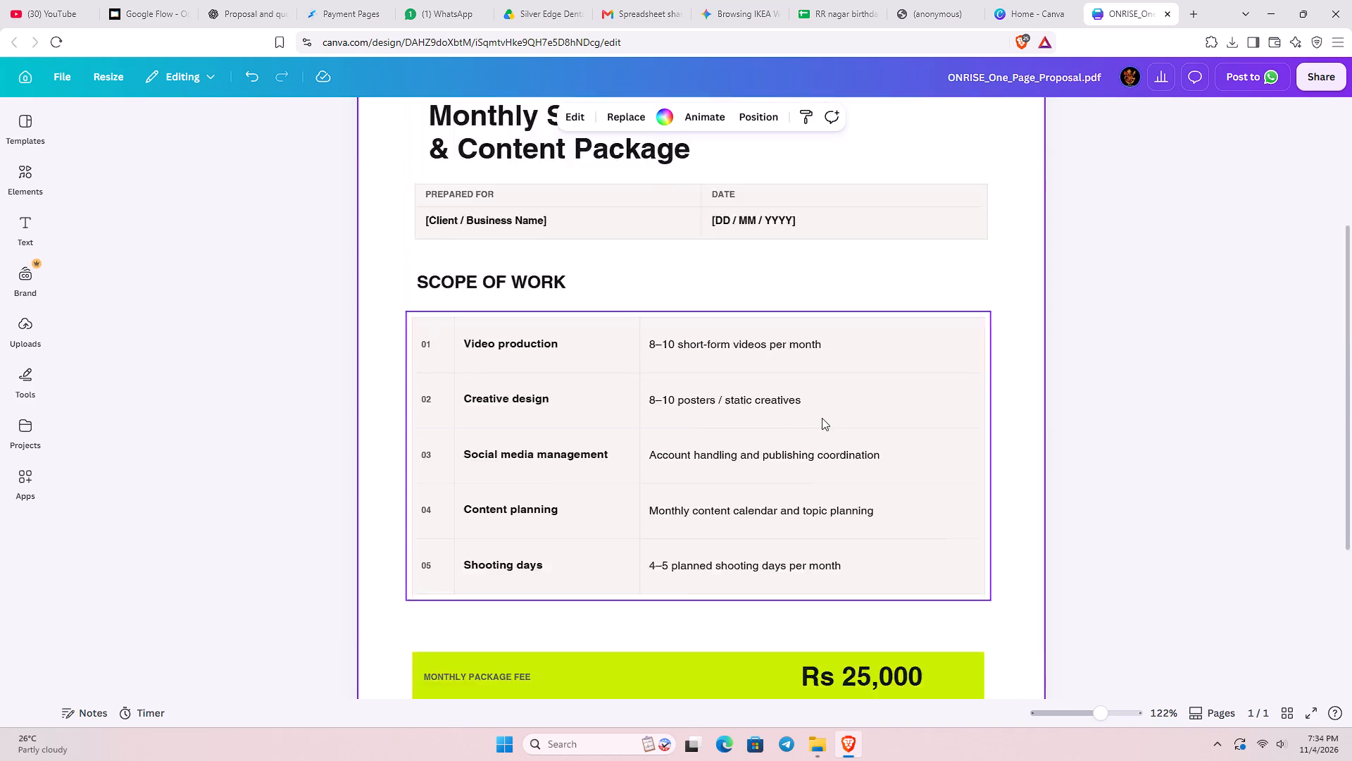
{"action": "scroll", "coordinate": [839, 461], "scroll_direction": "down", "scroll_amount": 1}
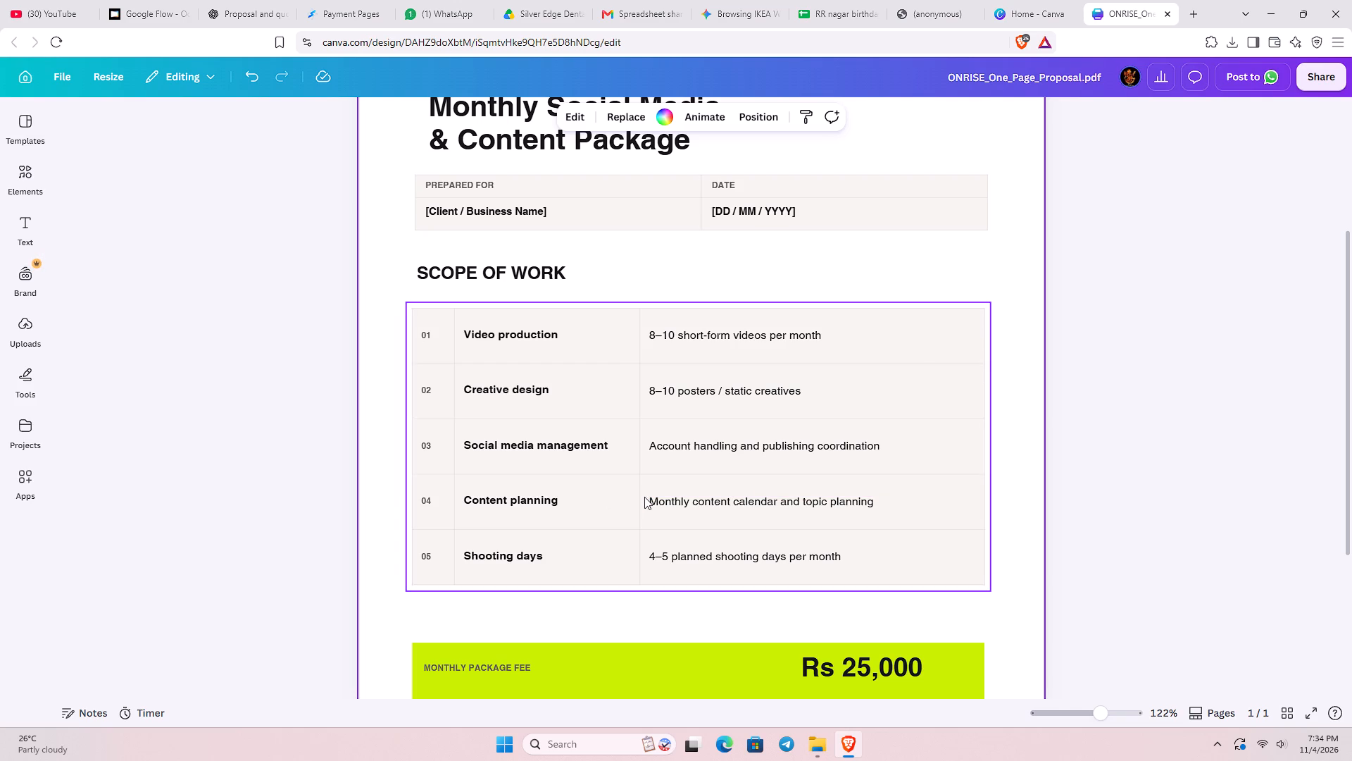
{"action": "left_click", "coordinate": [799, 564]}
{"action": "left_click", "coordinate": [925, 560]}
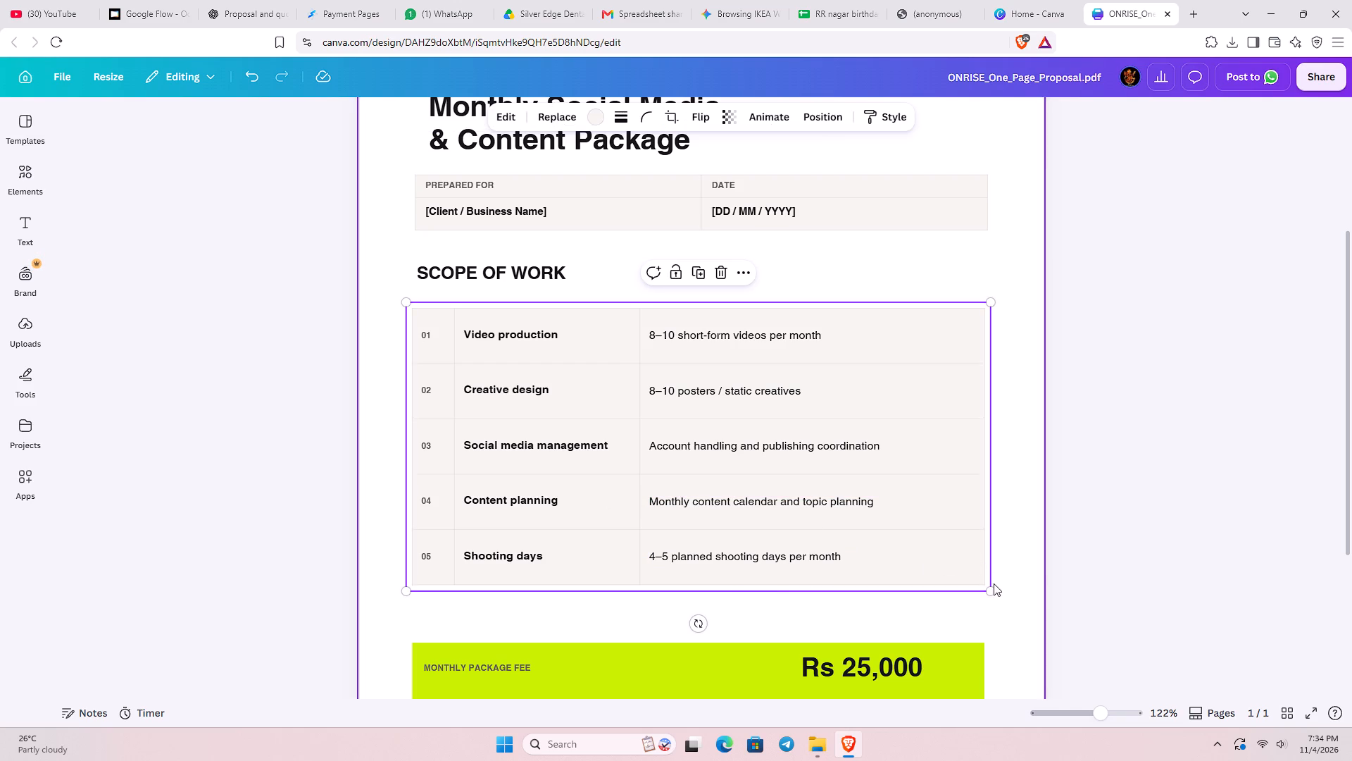
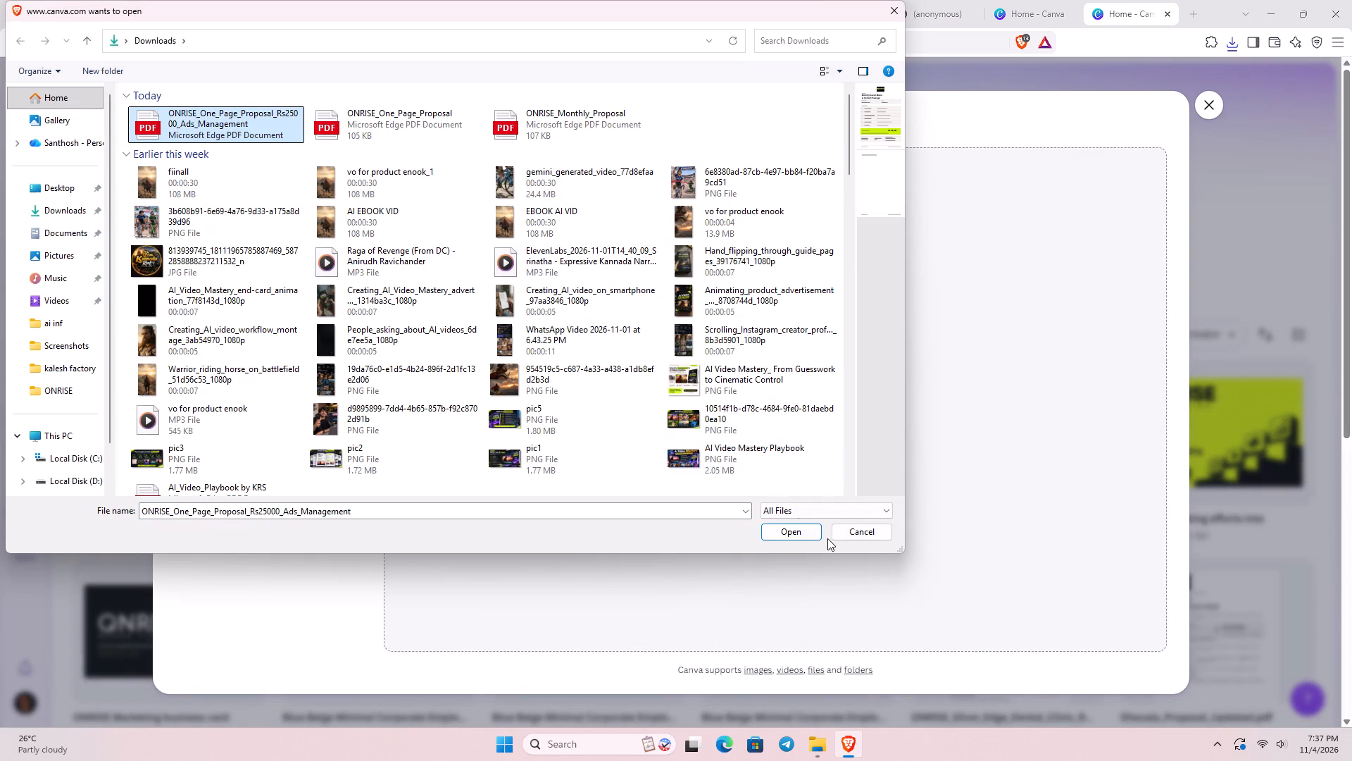
{"action": "left_click", "coordinate": [777, 537]}
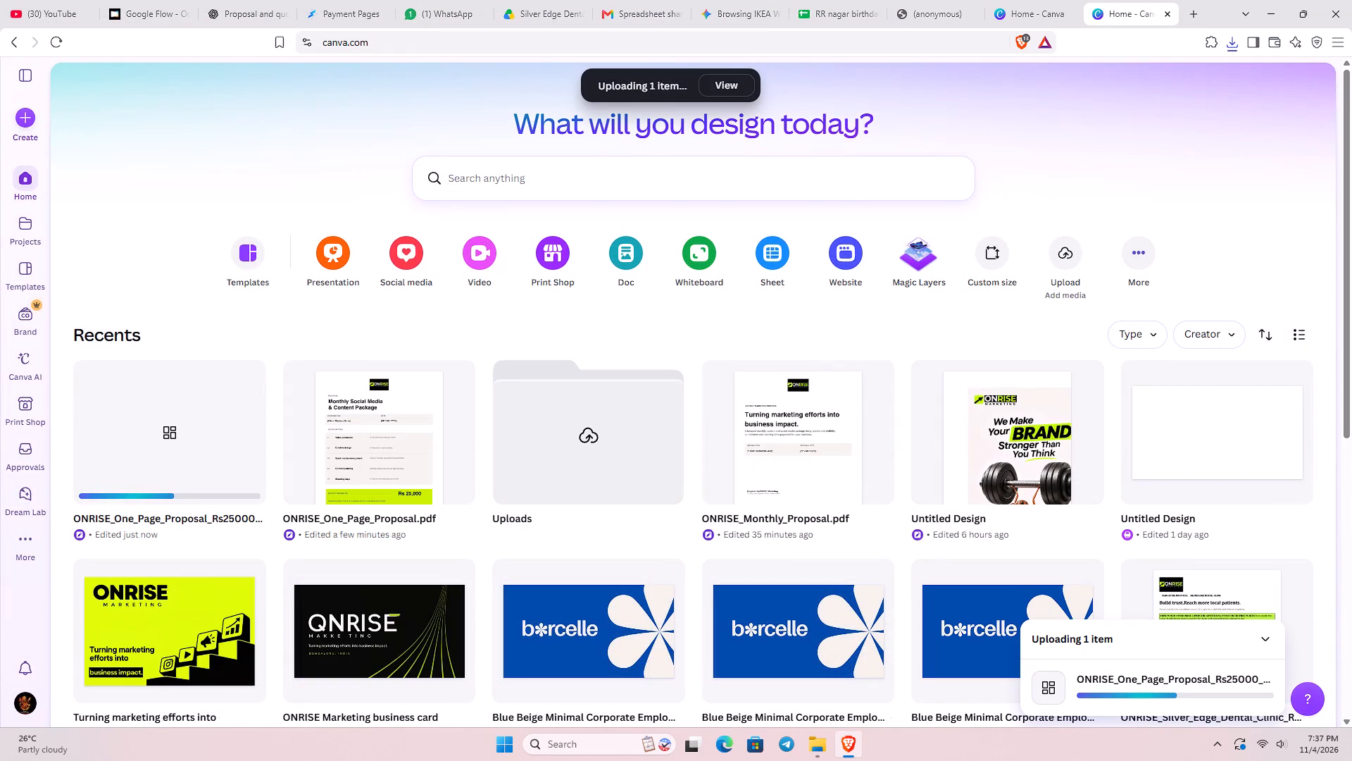
{"action": "double_click", "coordinate": [201, 465]}
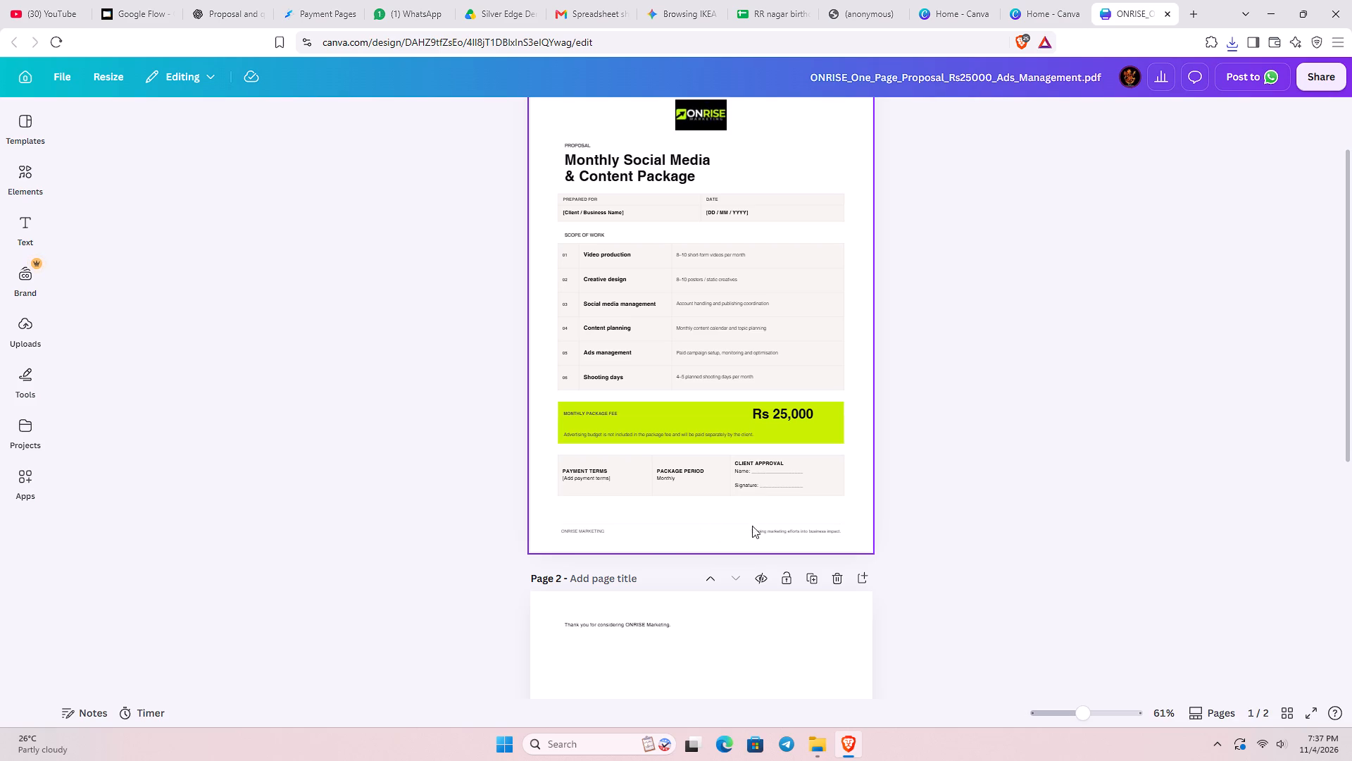
Move the "Thank you for considering ONRISE Marketing." text from page 2 to page 1, left-aligned beneath the ONRISE MARKETING footer.
{"action": "scroll", "coordinate": [1025, 520], "scroll_direction": "up", "scroll_amount": 2}
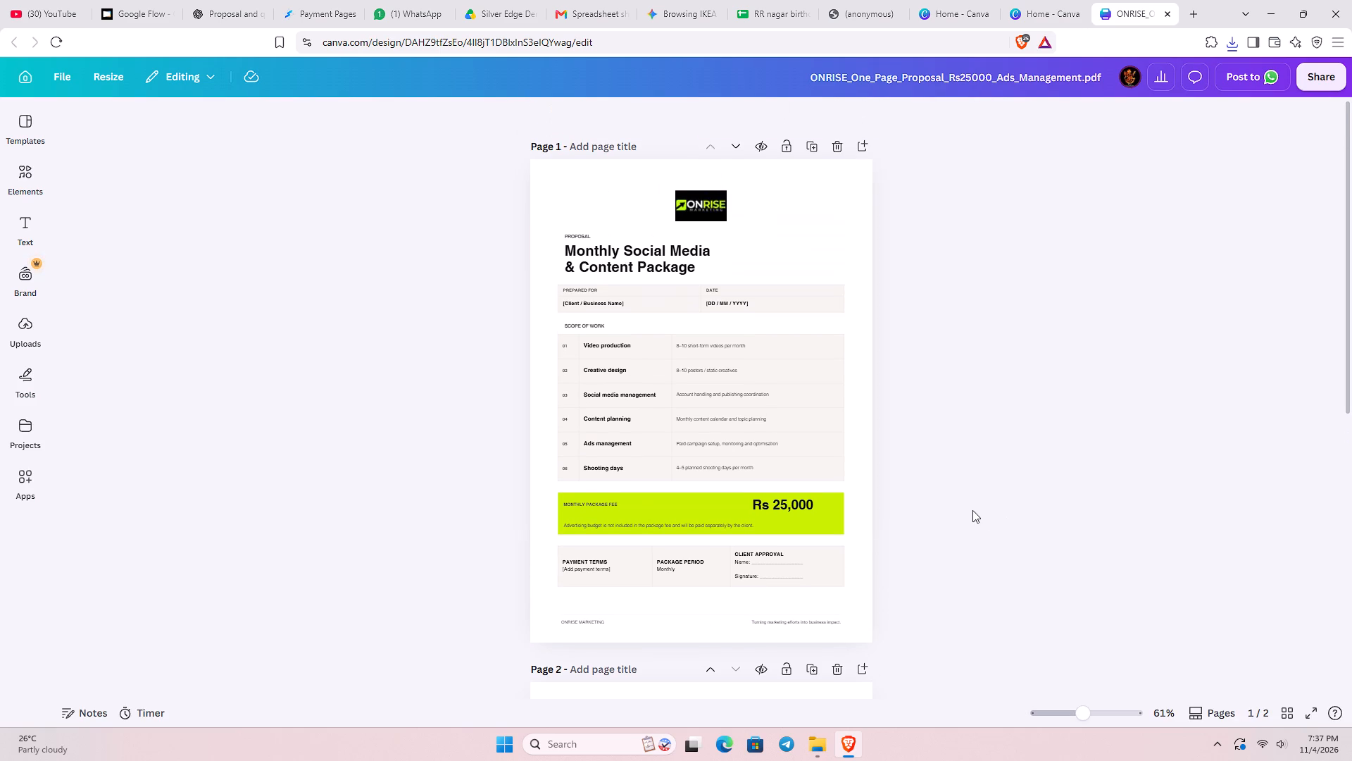
{"action": "scroll", "coordinate": [939, 501], "scroll_direction": "up", "scroll_amount": 2}
{"action": "scroll", "coordinate": [822, 544], "scroll_direction": "down", "scroll_amount": 2}
{"action": "scroll", "coordinate": [658, 460], "scroll_direction": "up", "scroll_amount": 1}
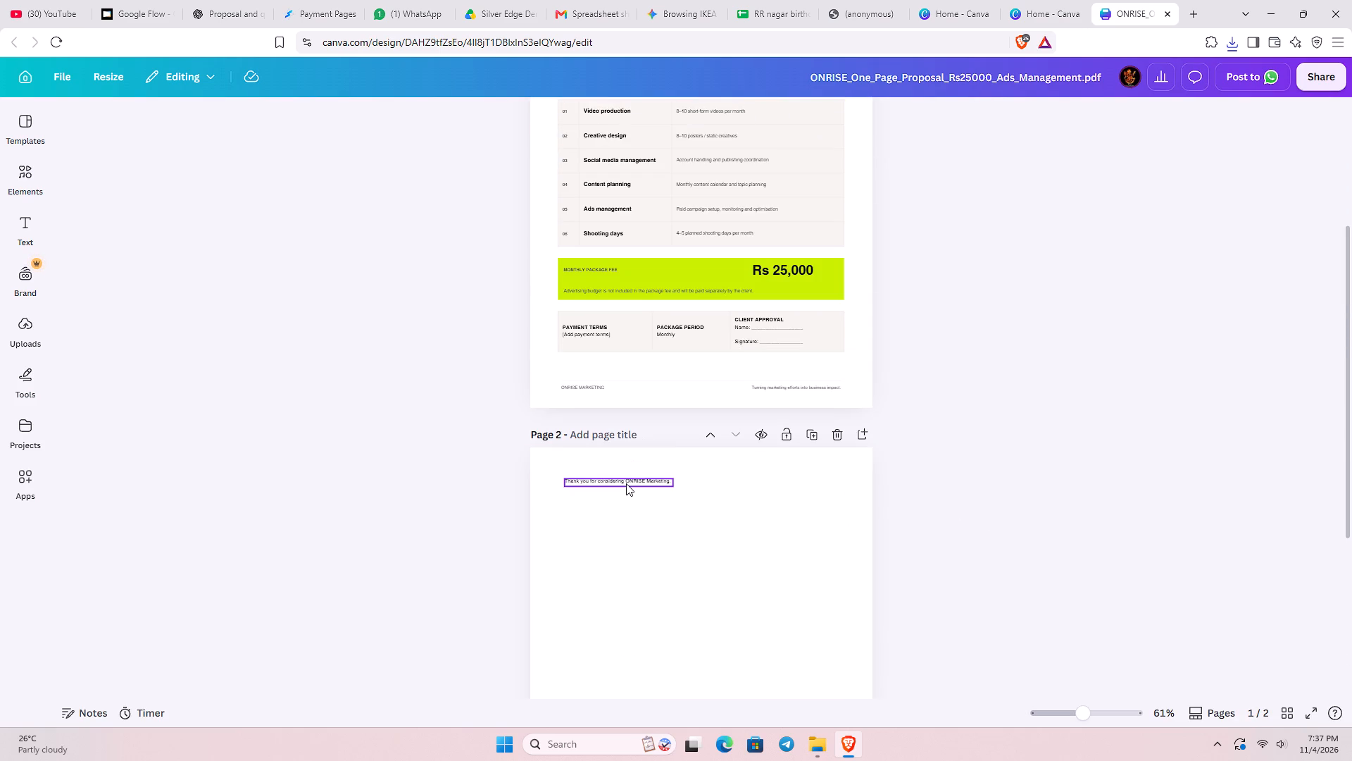
{"action": "left_click_drag", "start_coordinate": [626, 483], "coordinate": [627, 382]}
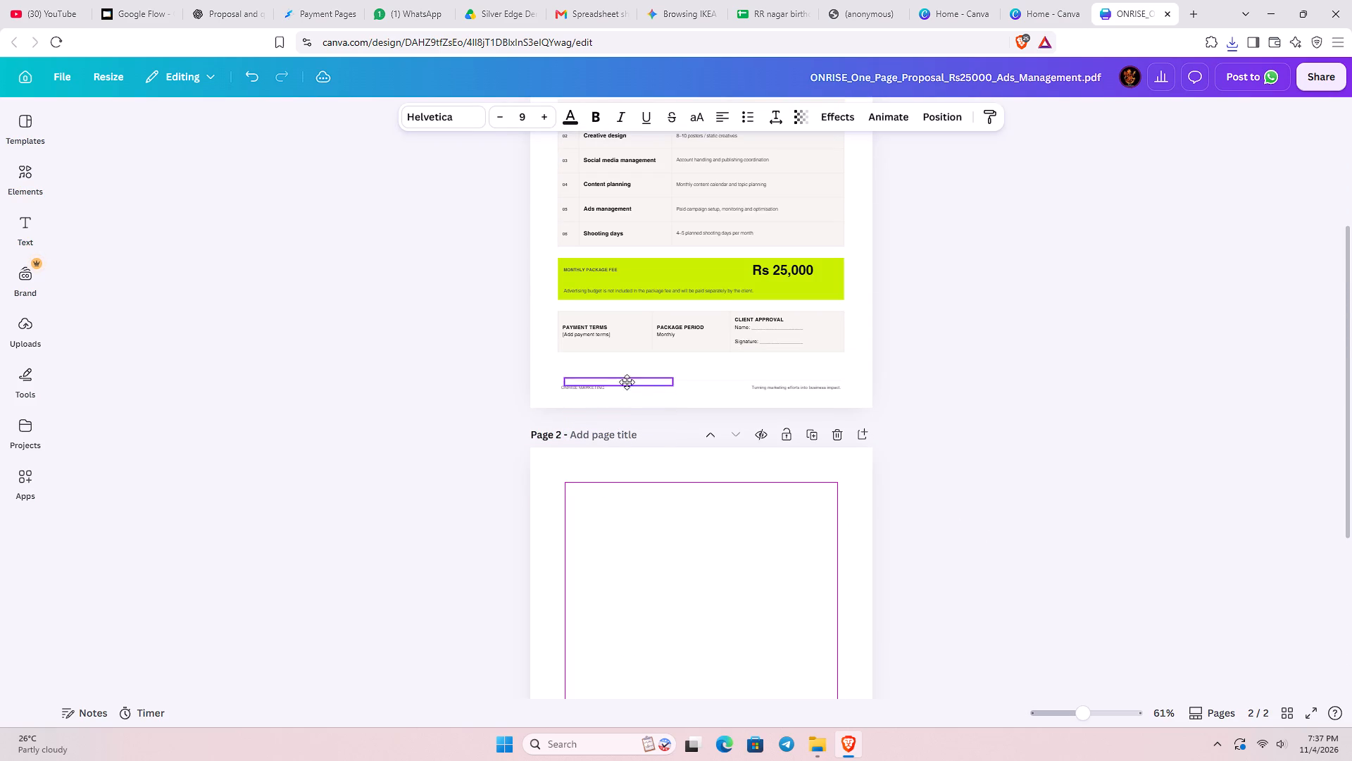
{"action": "left_click_drag", "start_coordinate": [627, 382], "coordinate": [627, 365]}
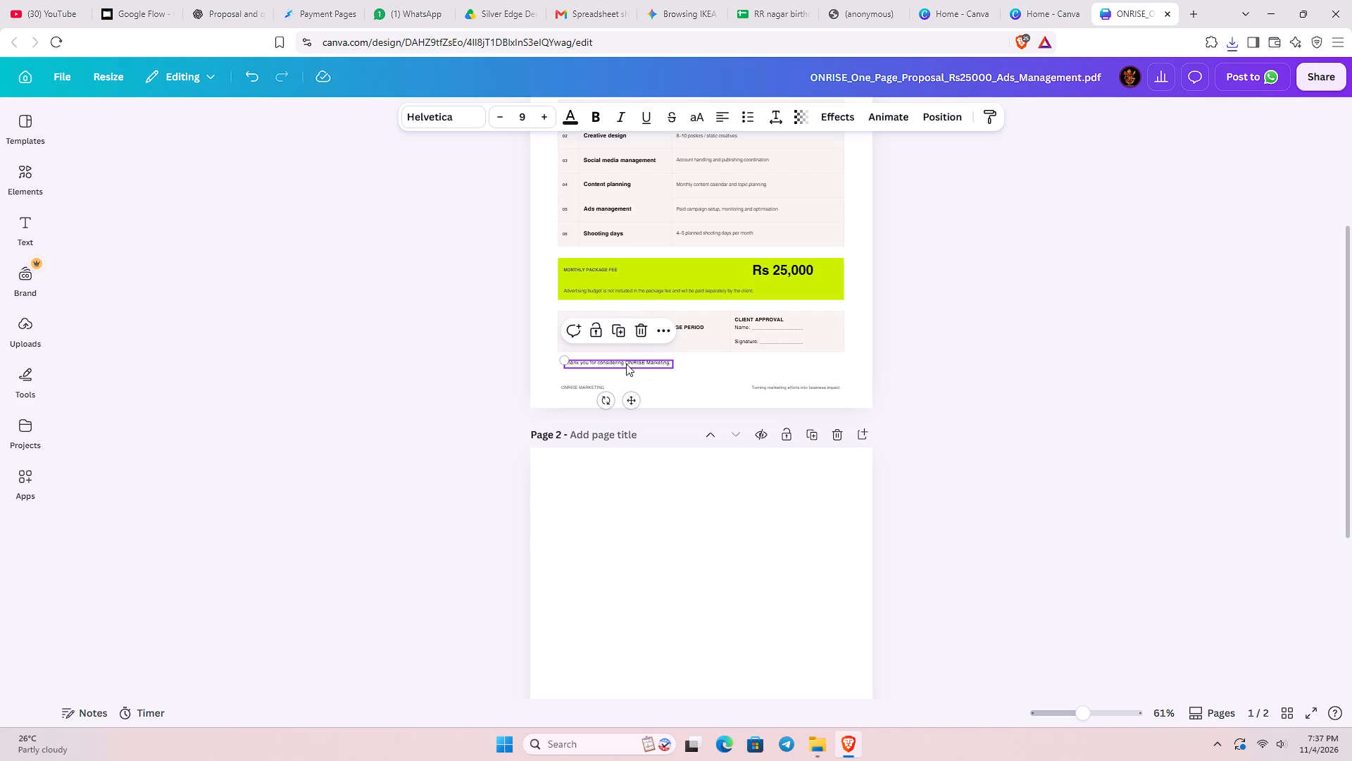
{"action": "left_click_drag", "start_coordinate": [626, 364], "coordinate": [690, 397]}
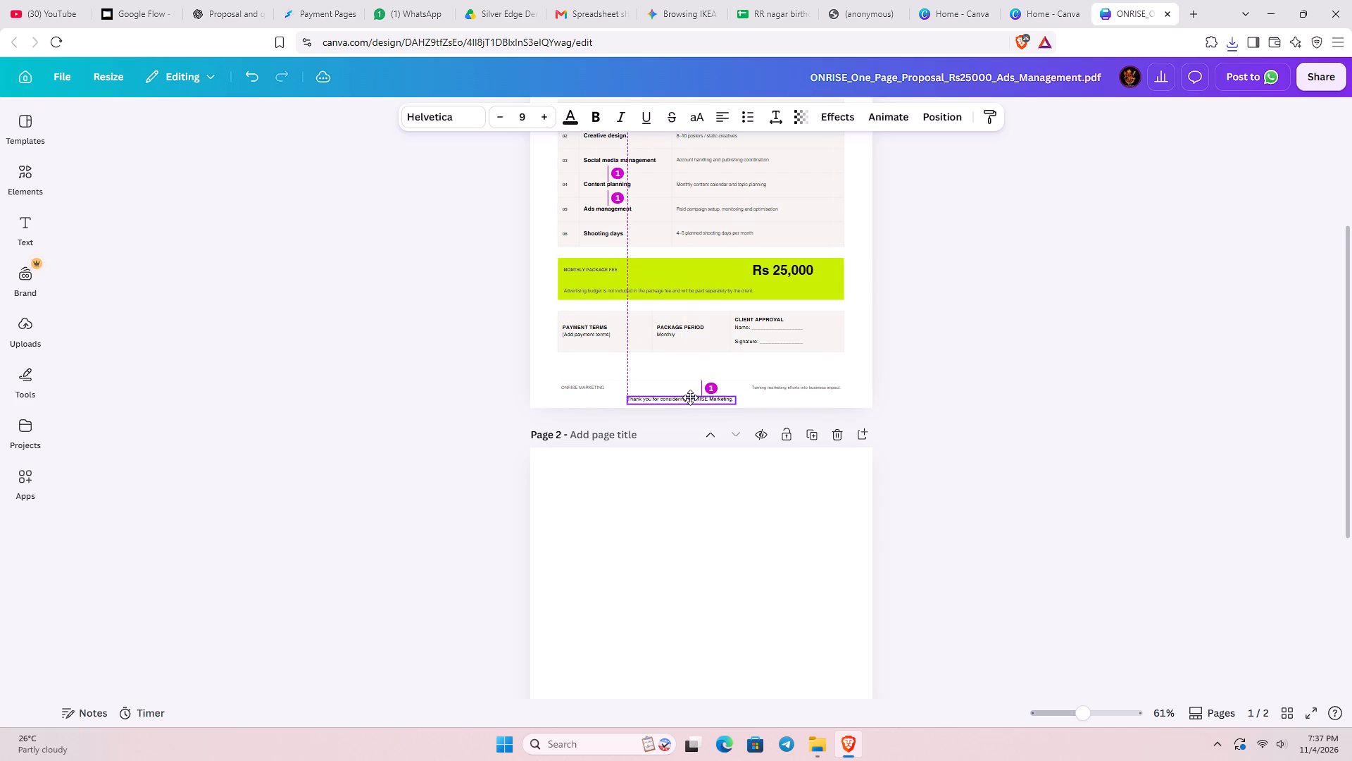
{"action": "left_click_drag", "start_coordinate": [690, 397], "coordinate": [692, 389]}
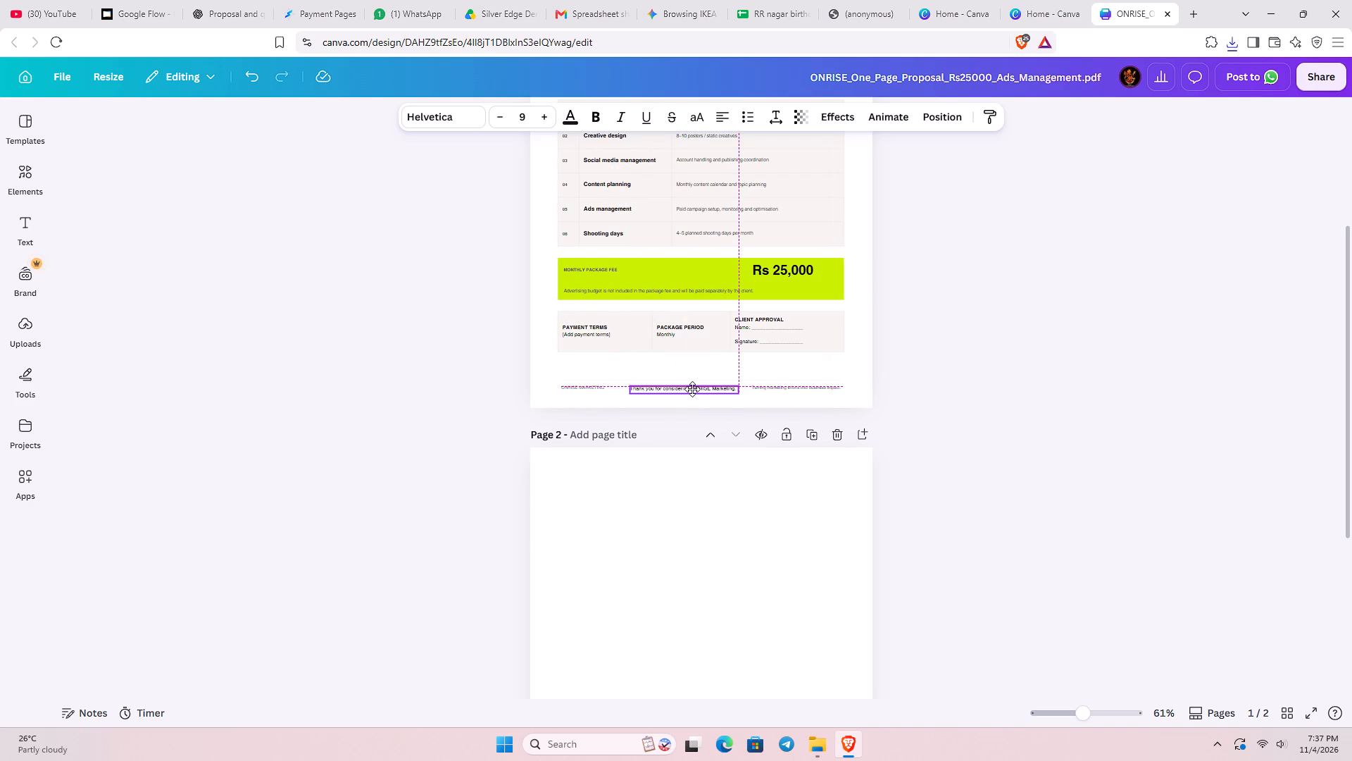
{"action": "left_click_drag", "start_coordinate": [692, 389], "coordinate": [613, 399]}
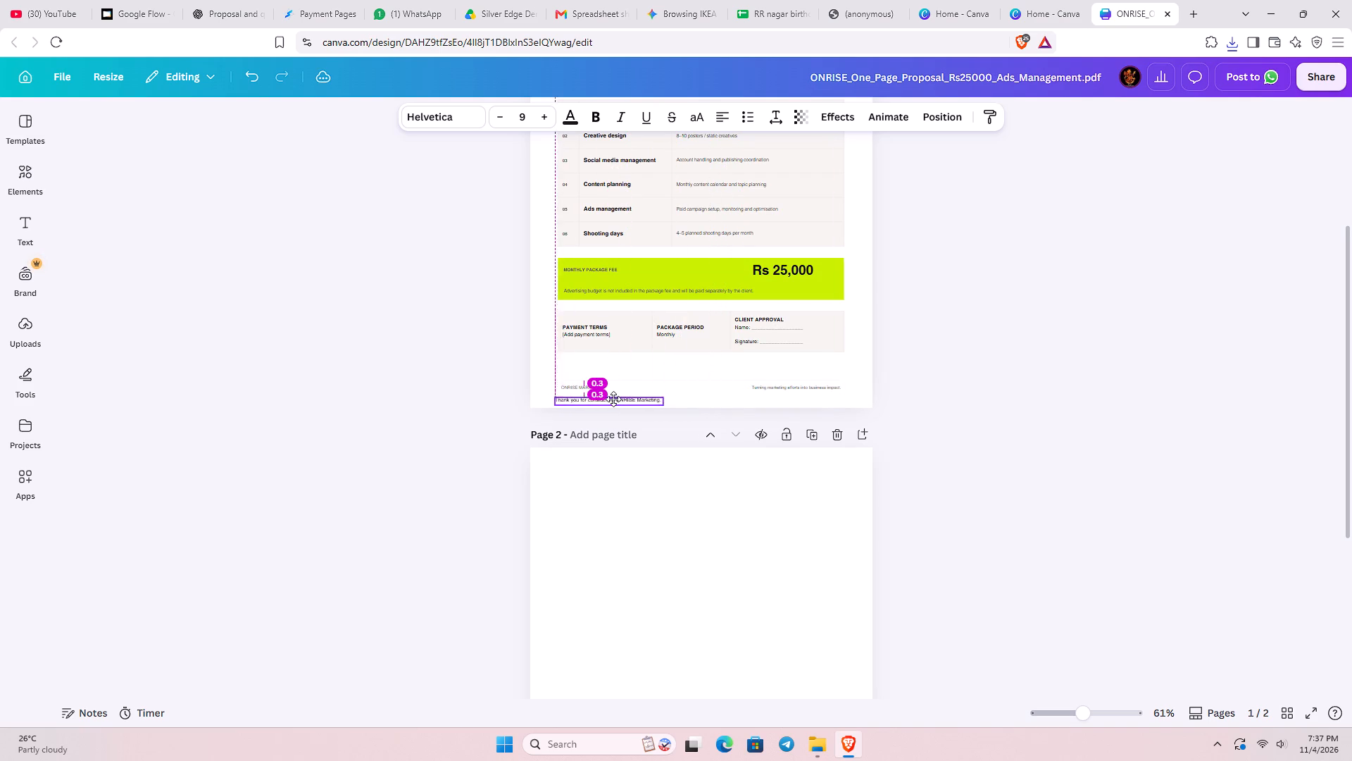
{"action": "left_click_drag", "start_coordinate": [613, 399], "coordinate": [618, 399]}
{"action": "left_click", "coordinate": [1056, 397]}
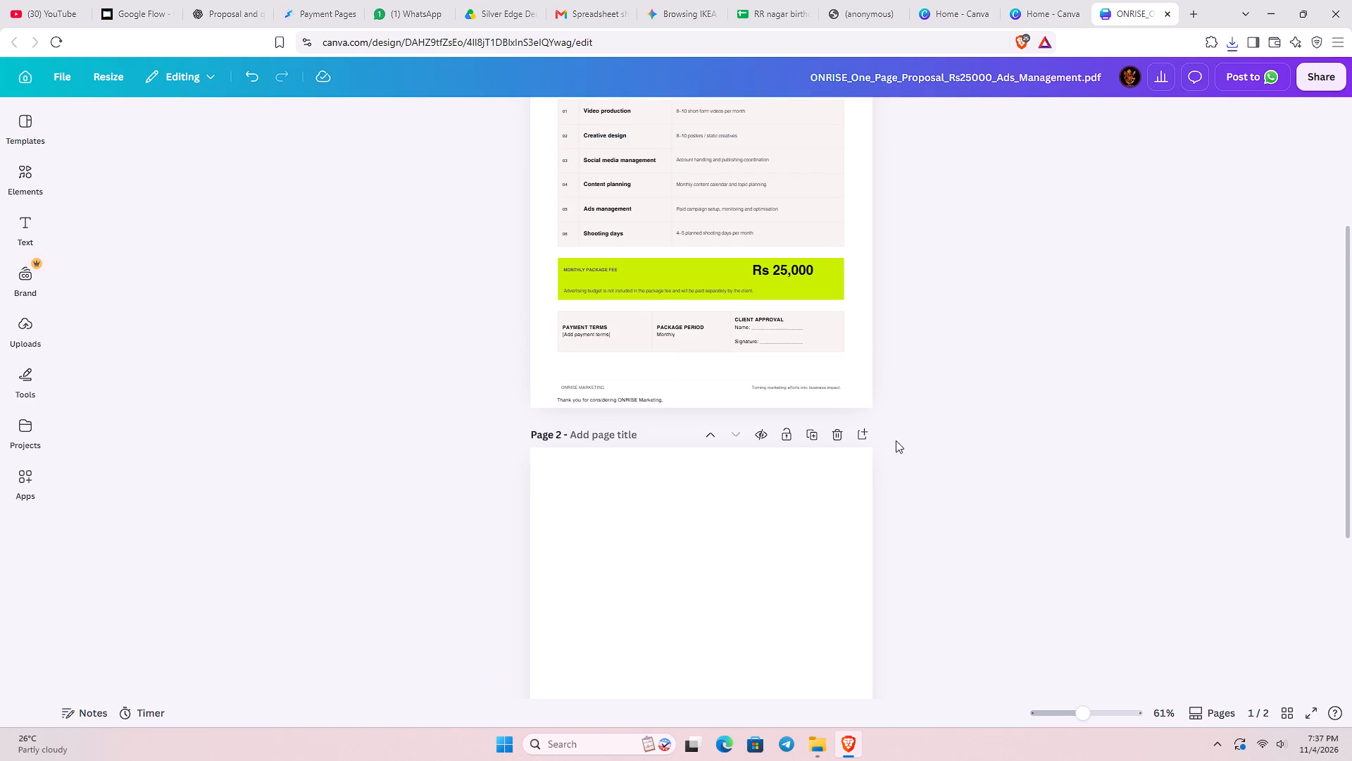
{"action": "scroll", "coordinate": [906, 440], "scroll_direction": "up", "scroll_amount": 5, "text": "ctrl"}
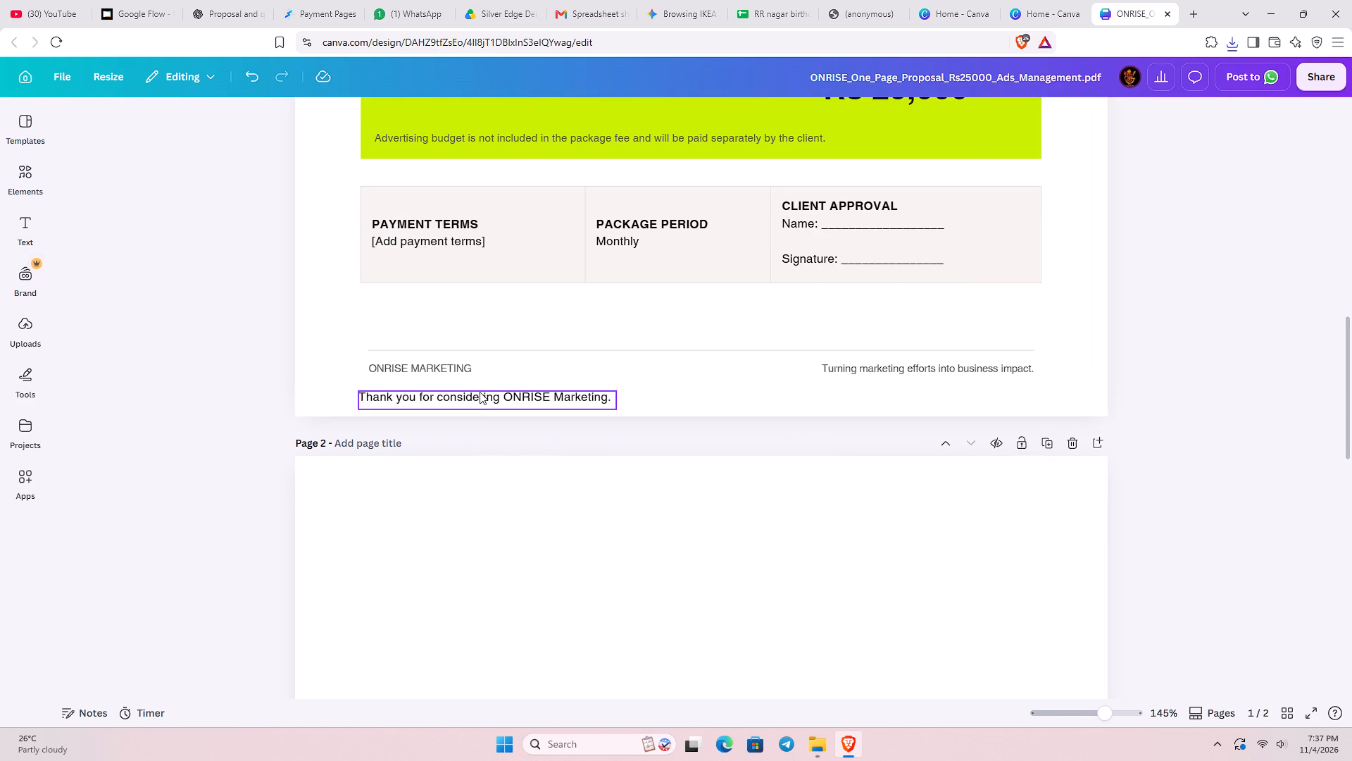
{"action": "left_click_drag", "start_coordinate": [480, 395], "coordinate": [489, 396]}
Change the grey ONRISE MARKETING footer text to the design's near-black text colour and apply the change to all pages.
{"action": "left_click", "coordinate": [395, 363]}
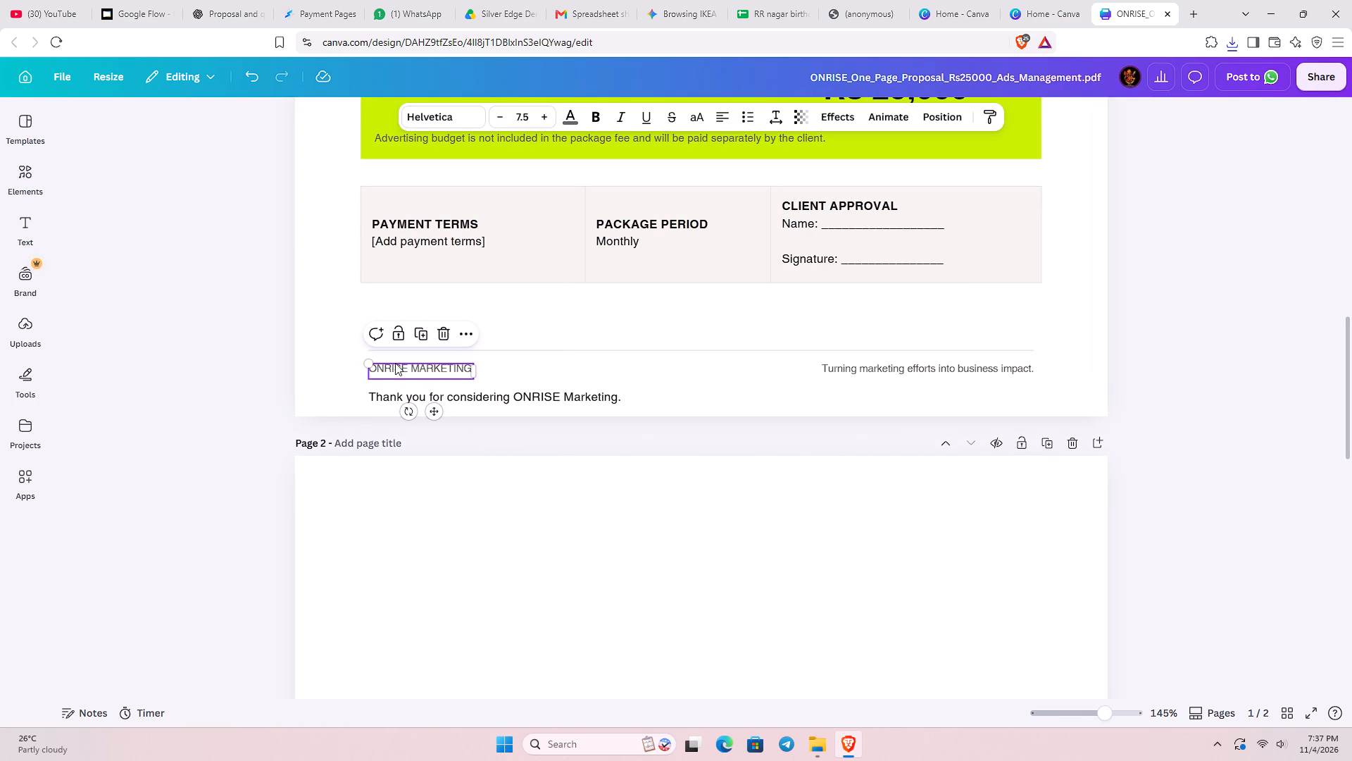
{"action": "left_click", "coordinate": [607, 116]}
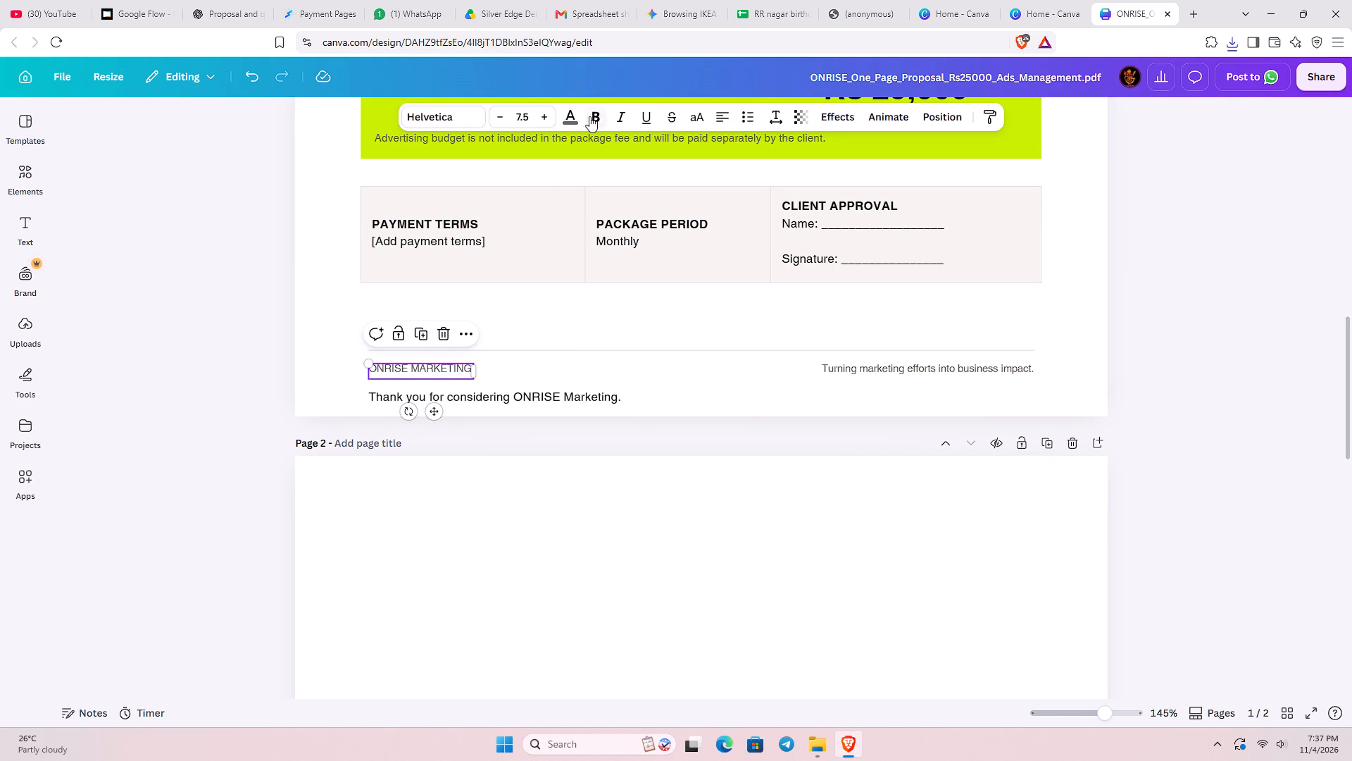
{"action": "left_click", "coordinate": [573, 117]}
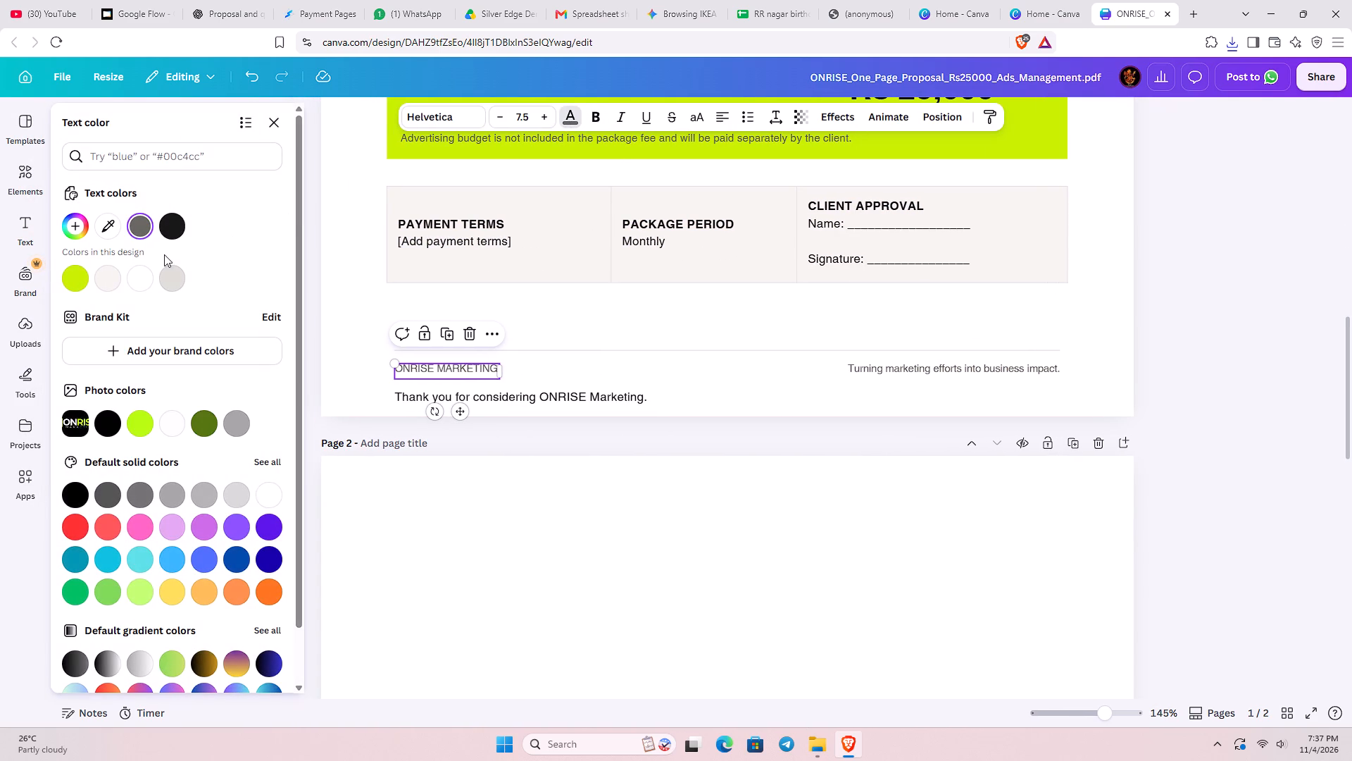
{"action": "left_click", "coordinate": [165, 224]}
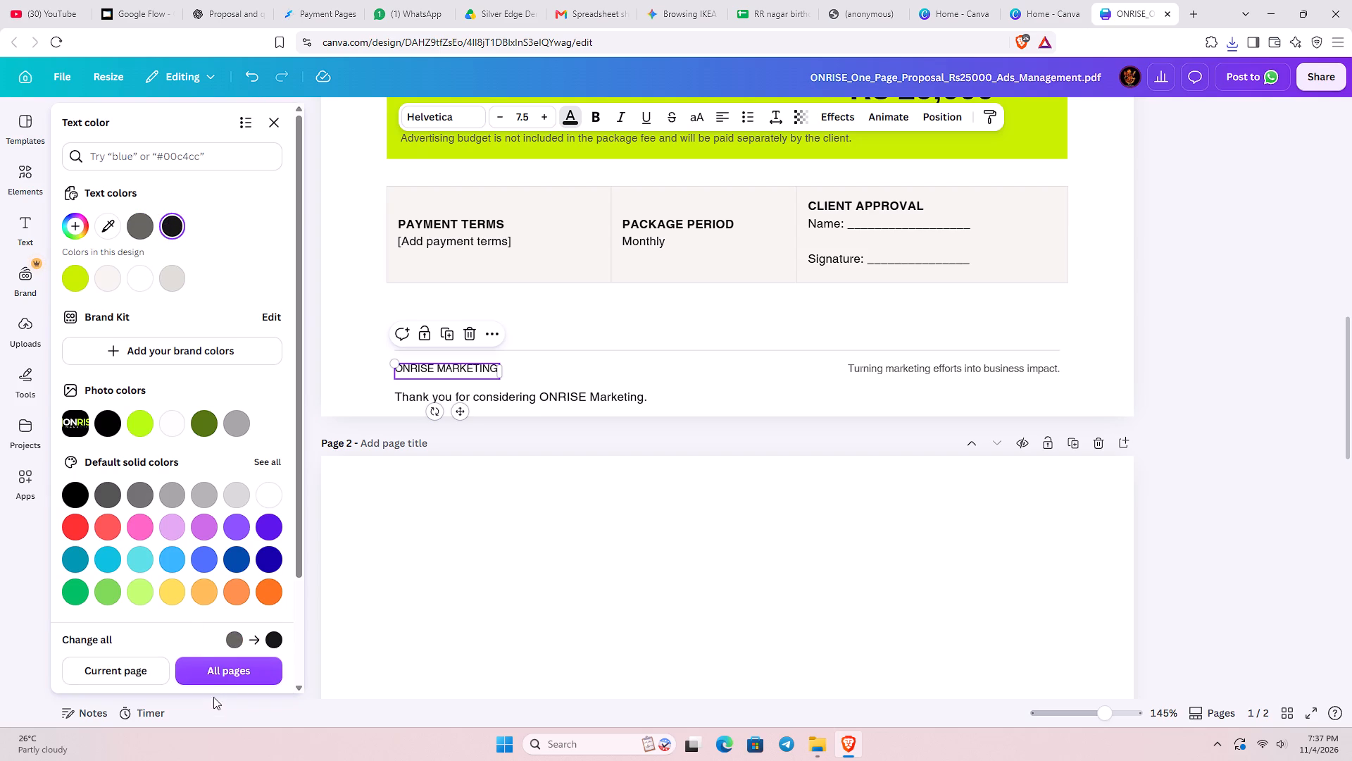
{"action": "left_click", "coordinate": [219, 677]}
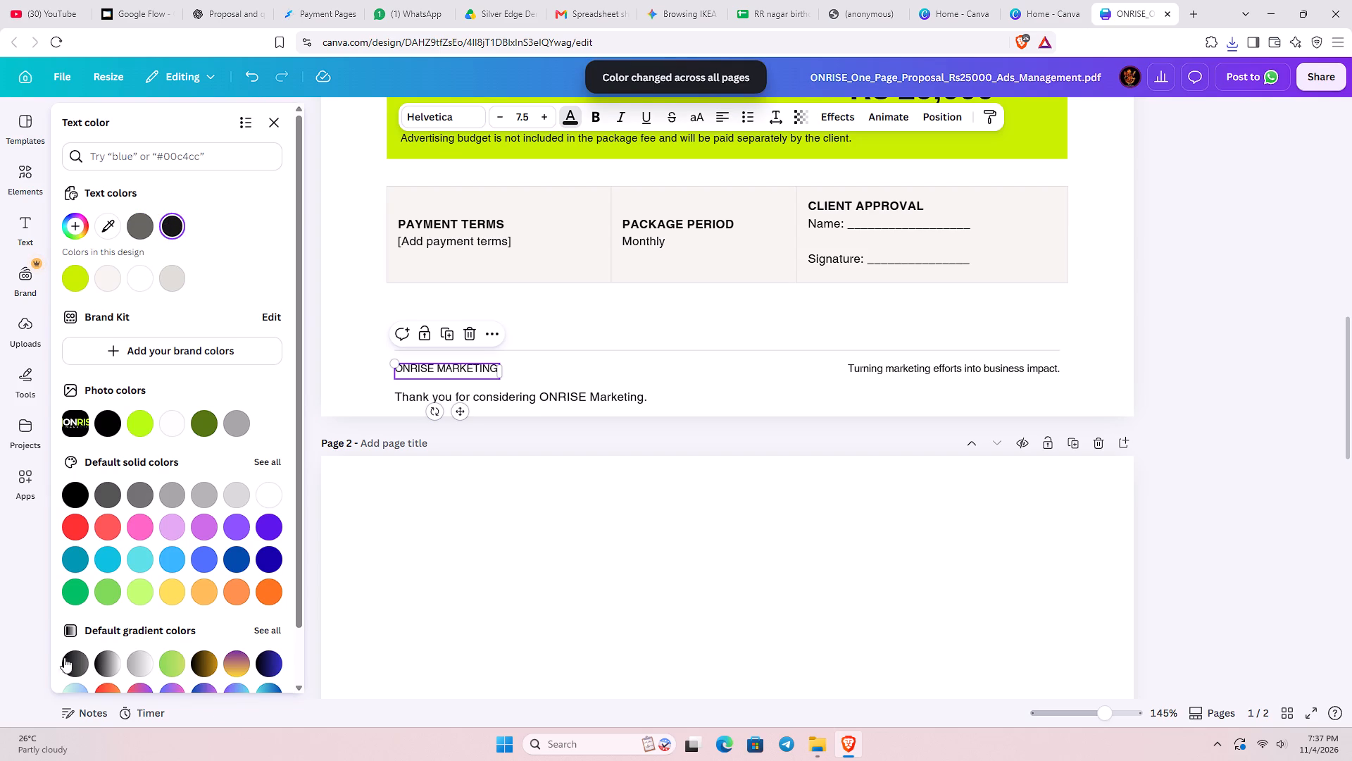
Set the ONRISE MARKETING footer text to solid black from the default colours.
{"action": "scroll", "coordinate": [94, 617], "scroll_direction": "down", "scroll_amount": 1}
{"action": "left_click", "coordinate": [78, 427]}
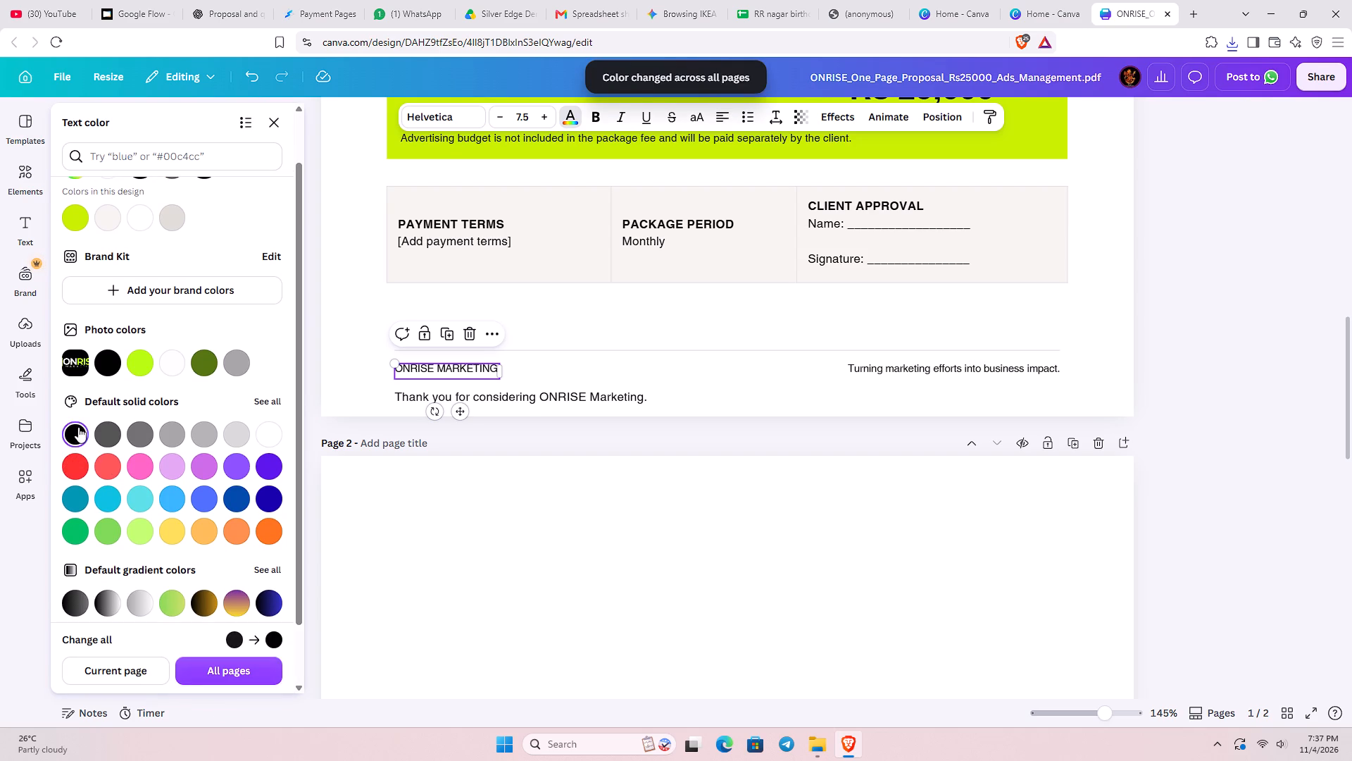
{"action": "left_click", "coordinate": [1206, 280]}
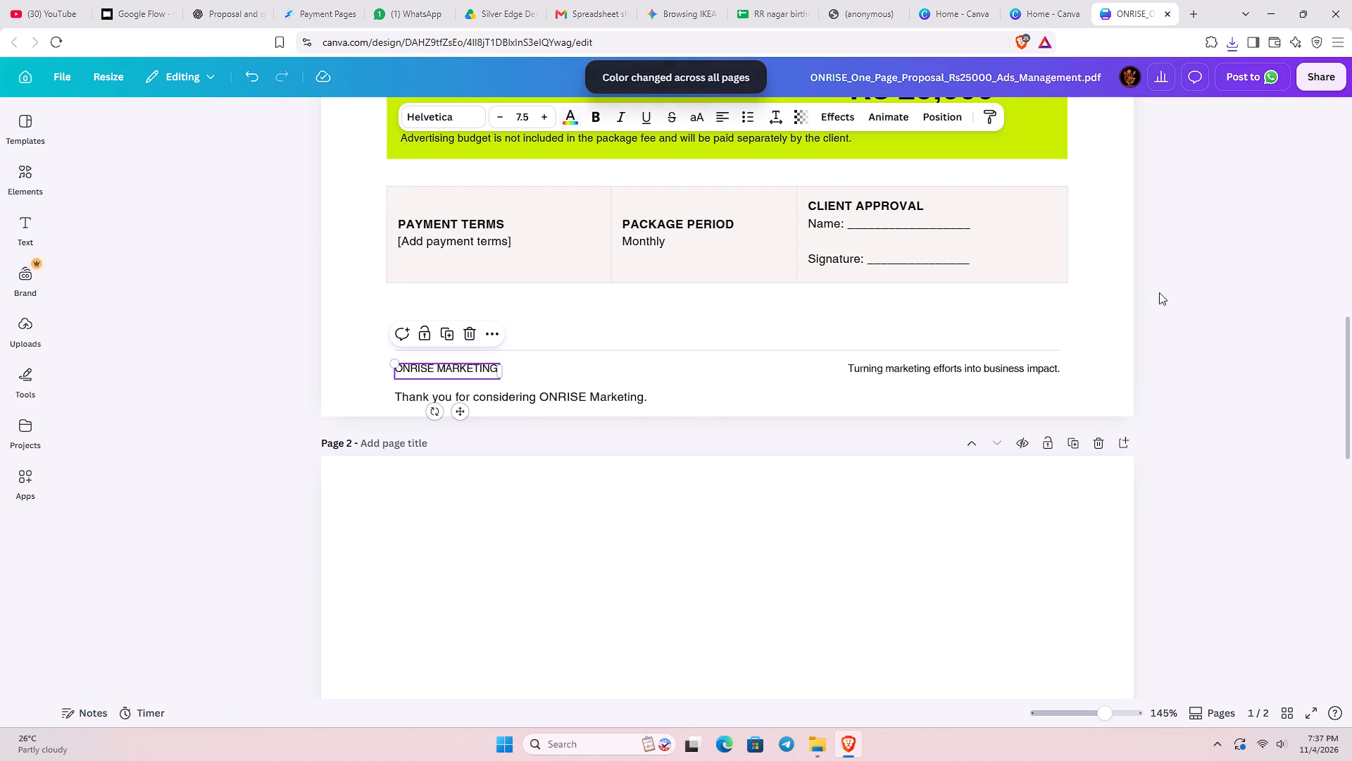
{"action": "left_click", "coordinate": [1339, 341]}
Set the font size of the Video production description in the scope-of-work table to 10.
{"action": "scroll", "coordinate": [920, 412], "scroll_direction": "up", "scroll_amount": 2, "text": "ctrl"}
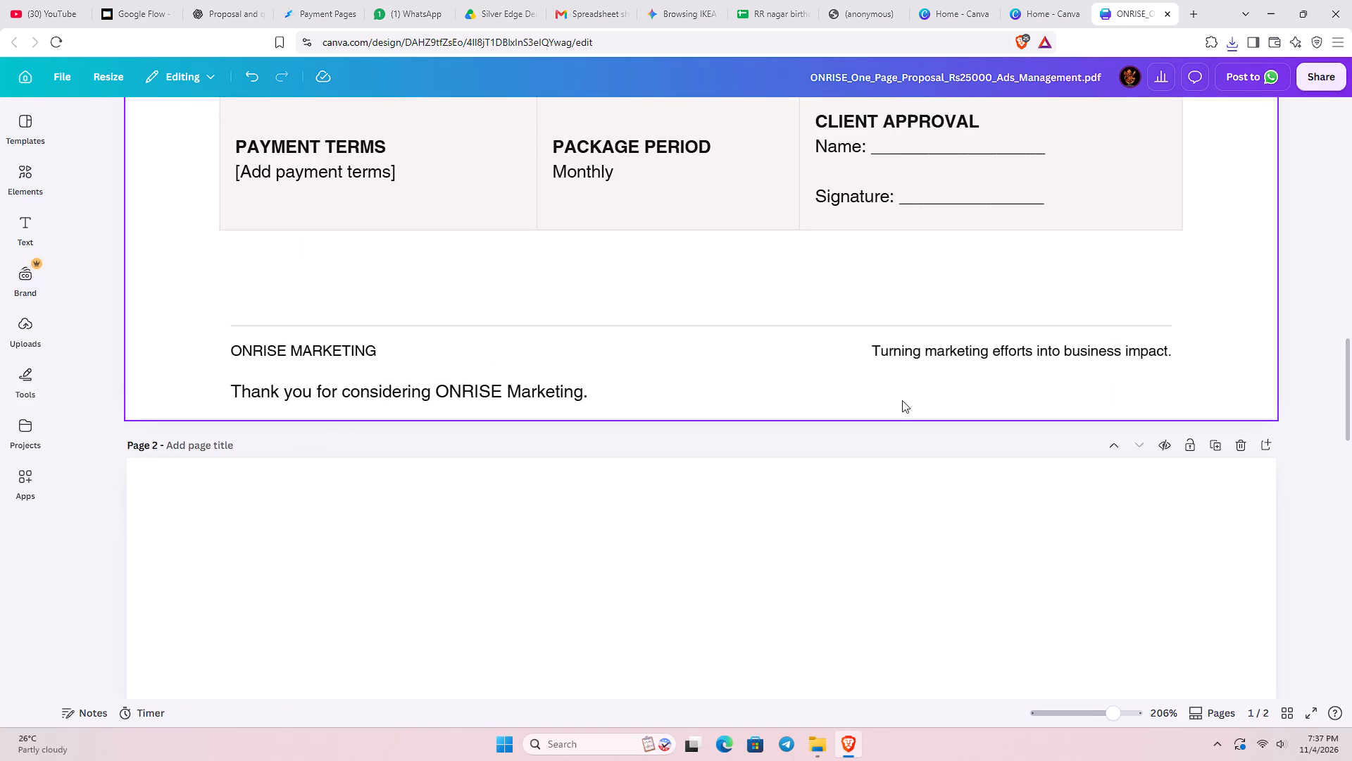
{"action": "scroll", "coordinate": [915, 394], "scroll_direction": "down", "scroll_amount": 4, "text": "ctrl"}
{"action": "scroll", "coordinate": [737, 406], "scroll_direction": "up", "scroll_amount": 2}
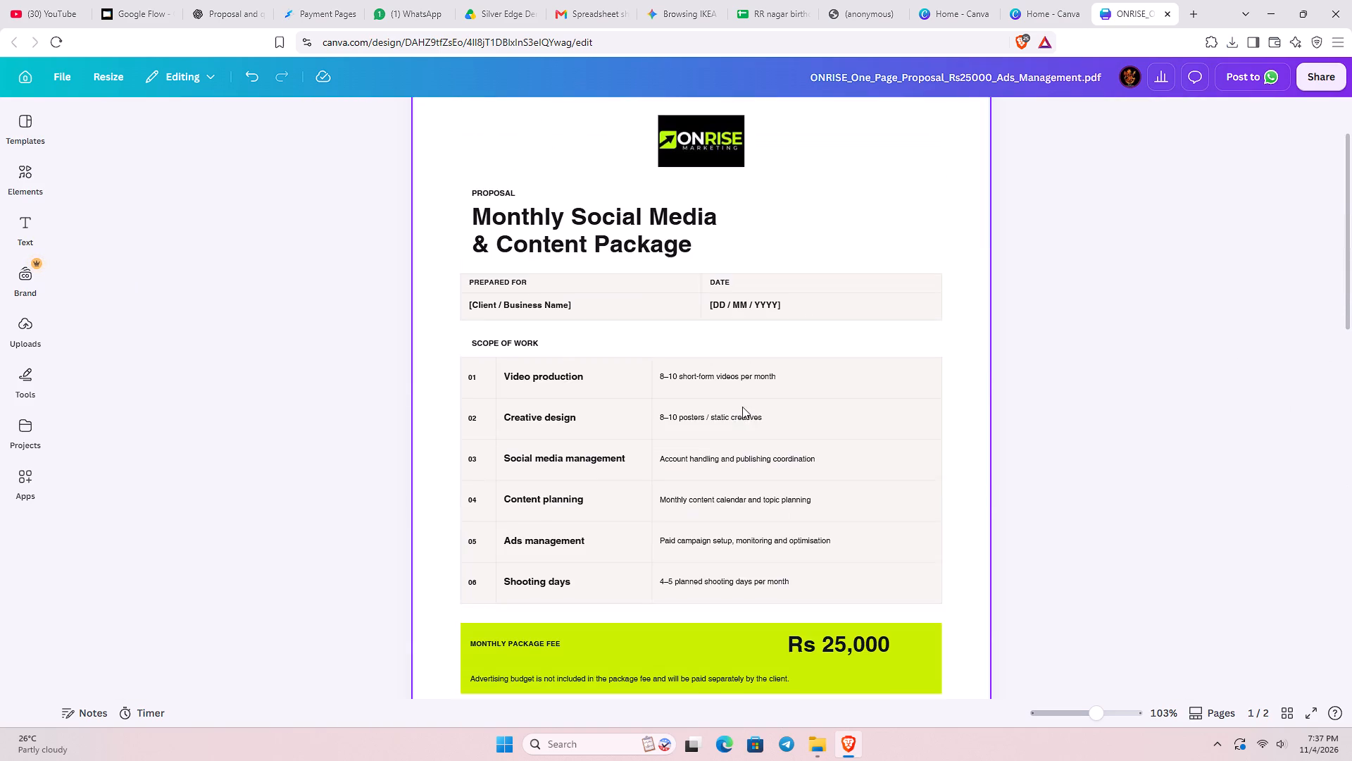
{"action": "scroll", "coordinate": [743, 407], "scroll_direction": "up", "scroll_amount": 1}
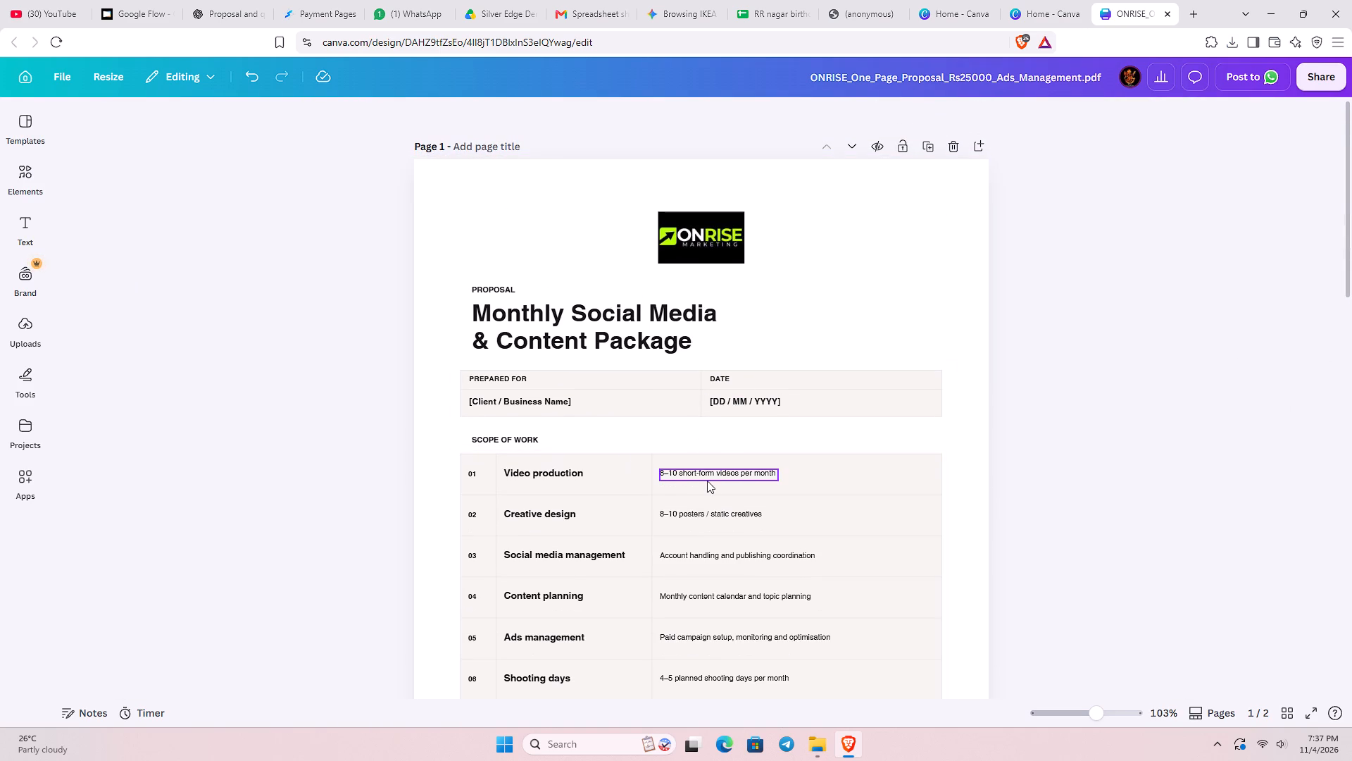
{"action": "left_click", "coordinate": [711, 475]}
{"action": "left_click", "coordinate": [523, 118]}
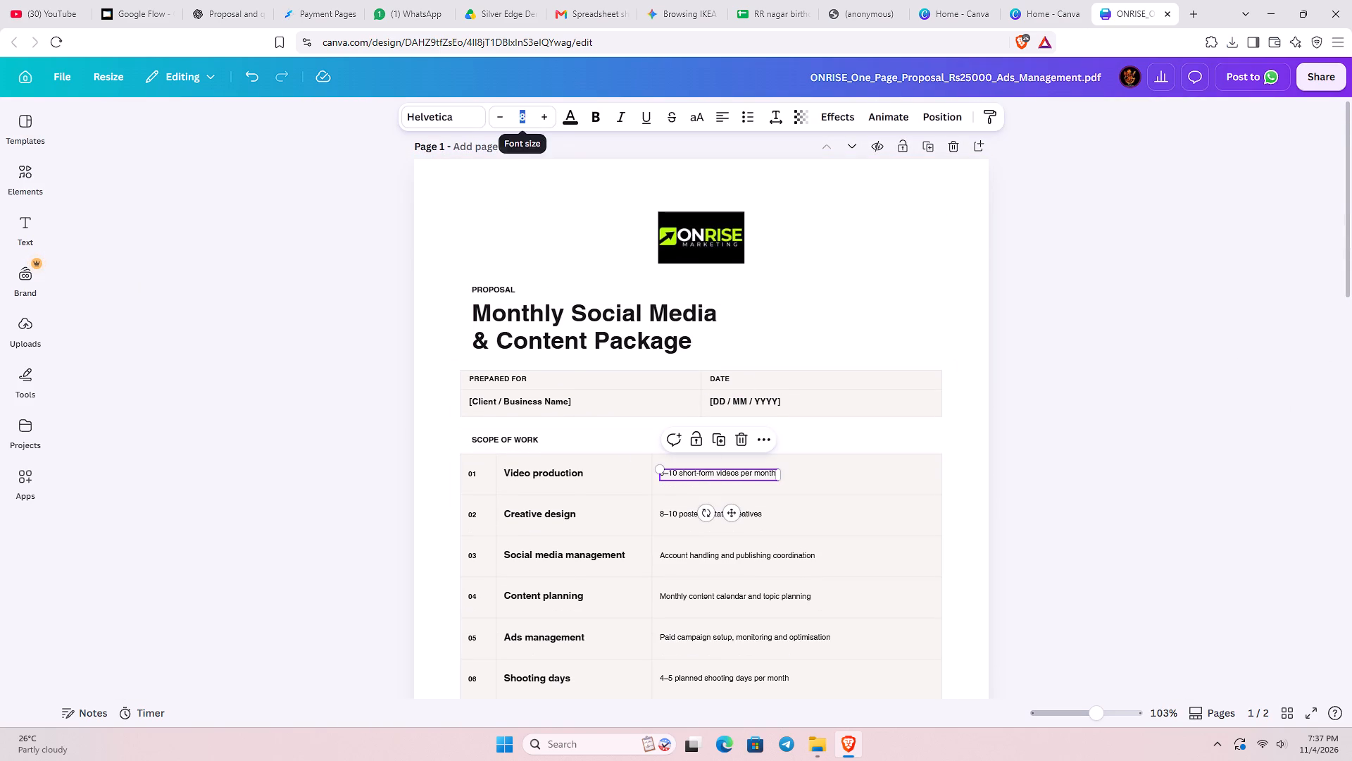
{"action": "key", "text": "1"}
{"action": "key", "text": "0"}
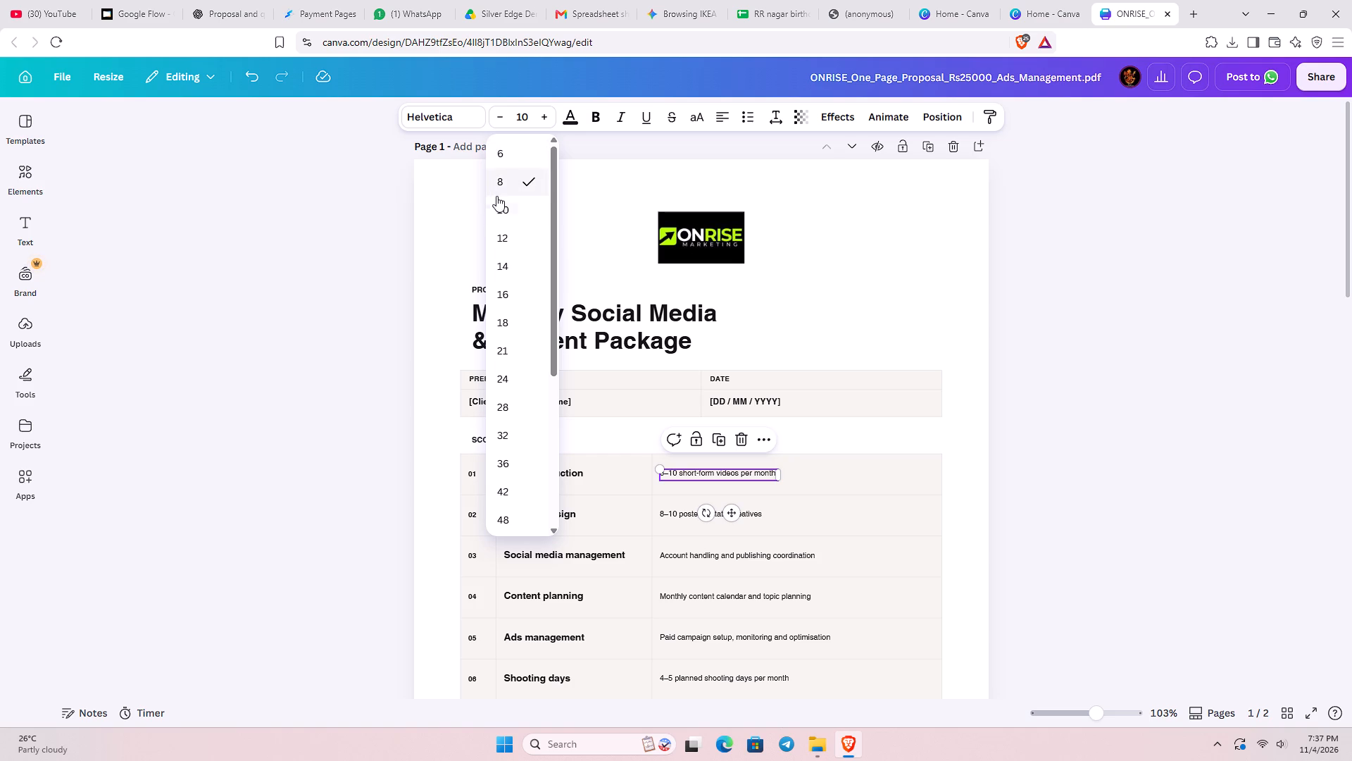
{"action": "left_click", "coordinate": [409, 166]}
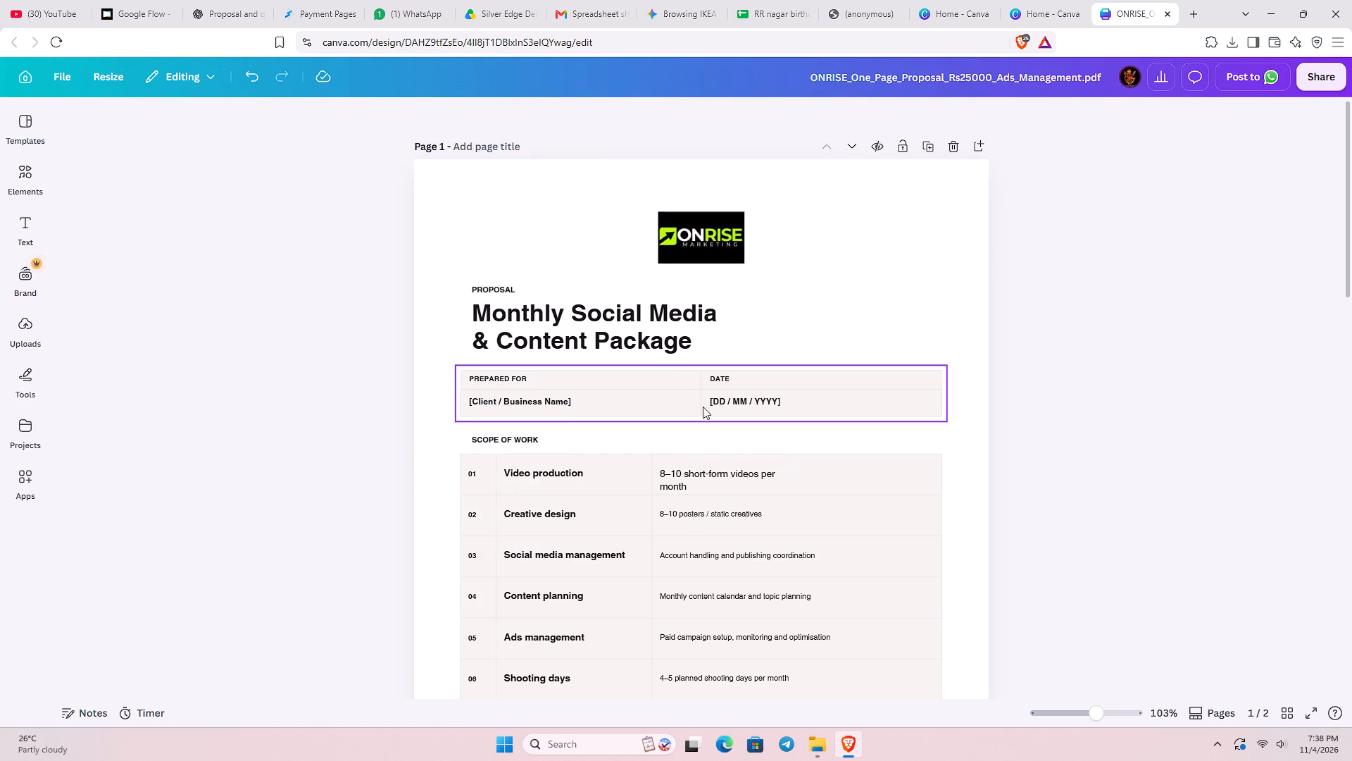
Set the font size of the Creative design and Social media management descriptions to 10.
{"action": "left_click", "coordinate": [713, 508]}
{"action": "left_click", "coordinate": [688, 524]}
{"action": "left_click", "coordinate": [690, 518]}
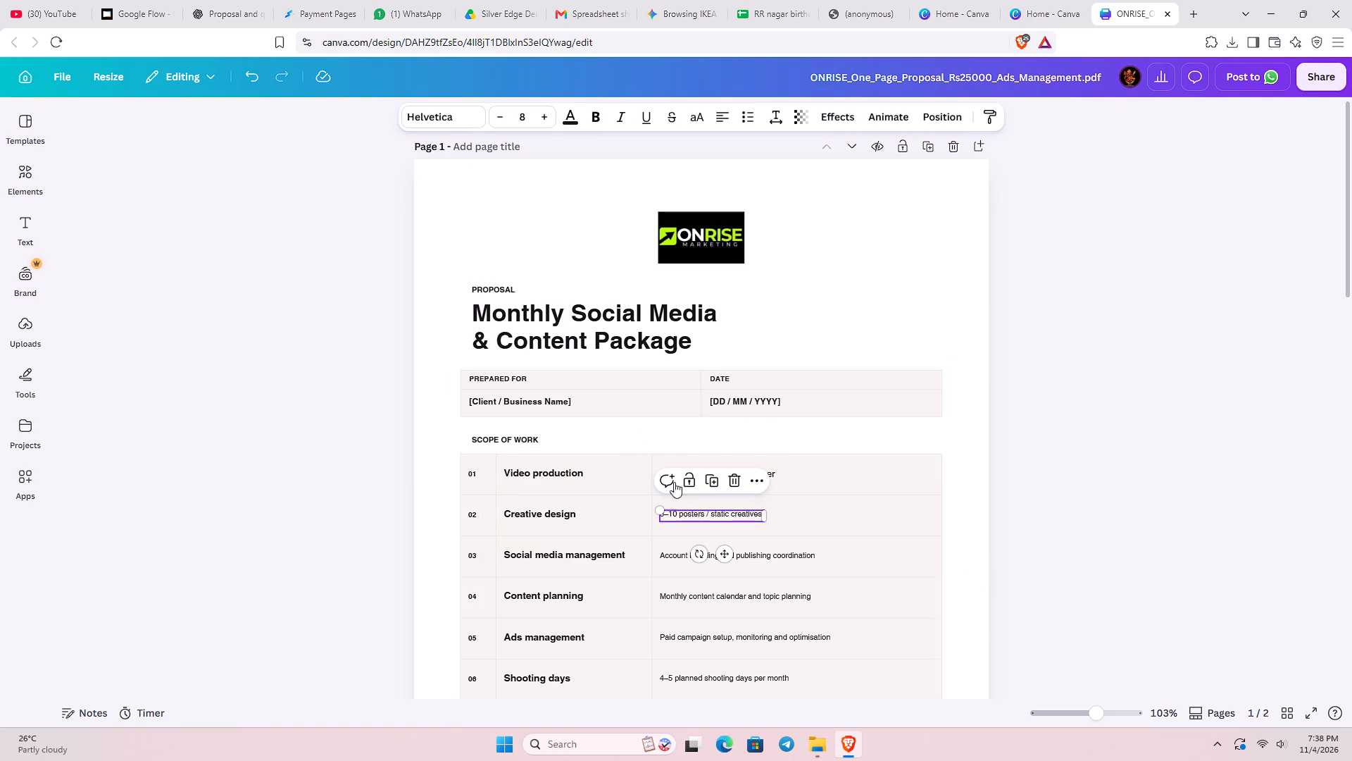
{"action": "left_click", "coordinate": [522, 118]}
{"action": "type", "text": "10"}
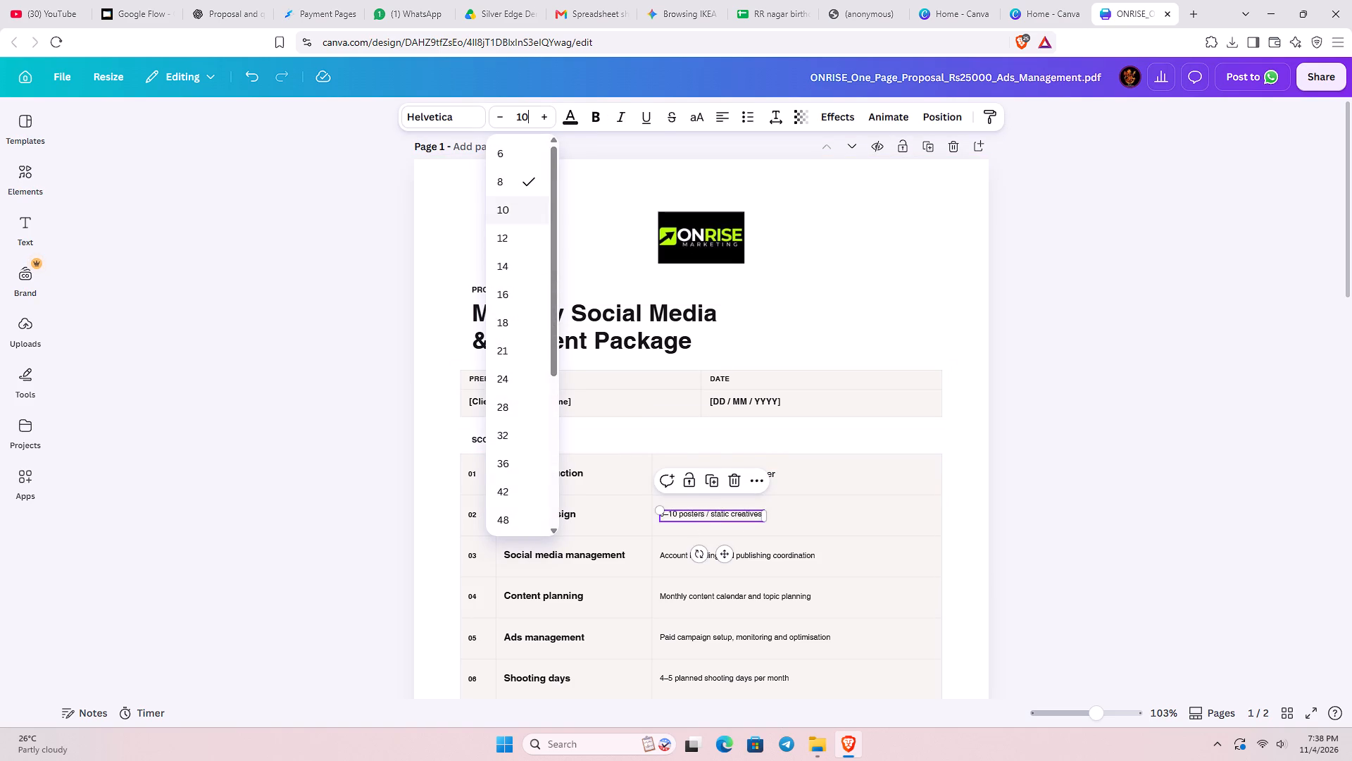
{"action": "left_click", "coordinate": [273, 227]}
{"action": "left_click", "coordinate": [756, 560]}
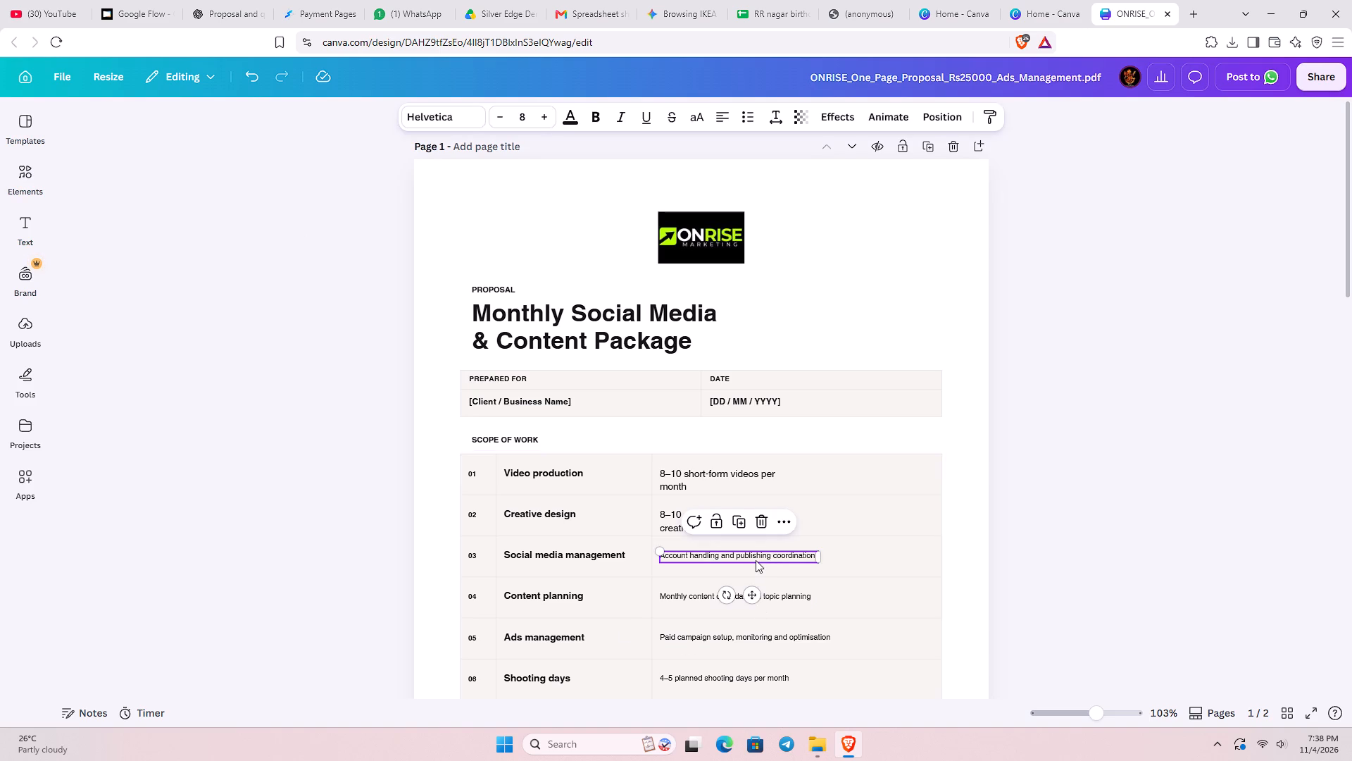
{"action": "left_click", "coordinate": [518, 114]}
{"action": "type", "text": "10"}
{"action": "key", "text": "Return"}
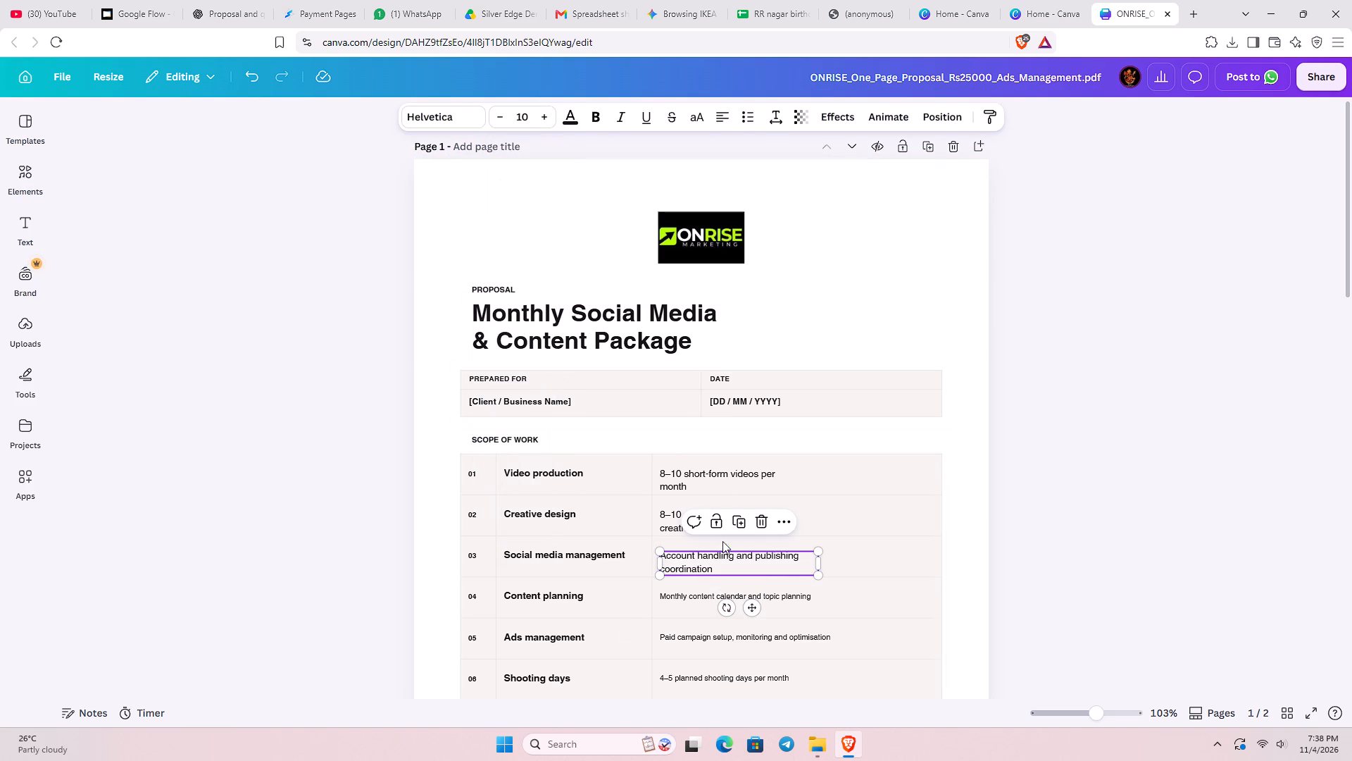
Set the font size of the Content planning and Ads management descriptions in the scope-of-work table to 10.
{"action": "left_click", "coordinate": [760, 599]}
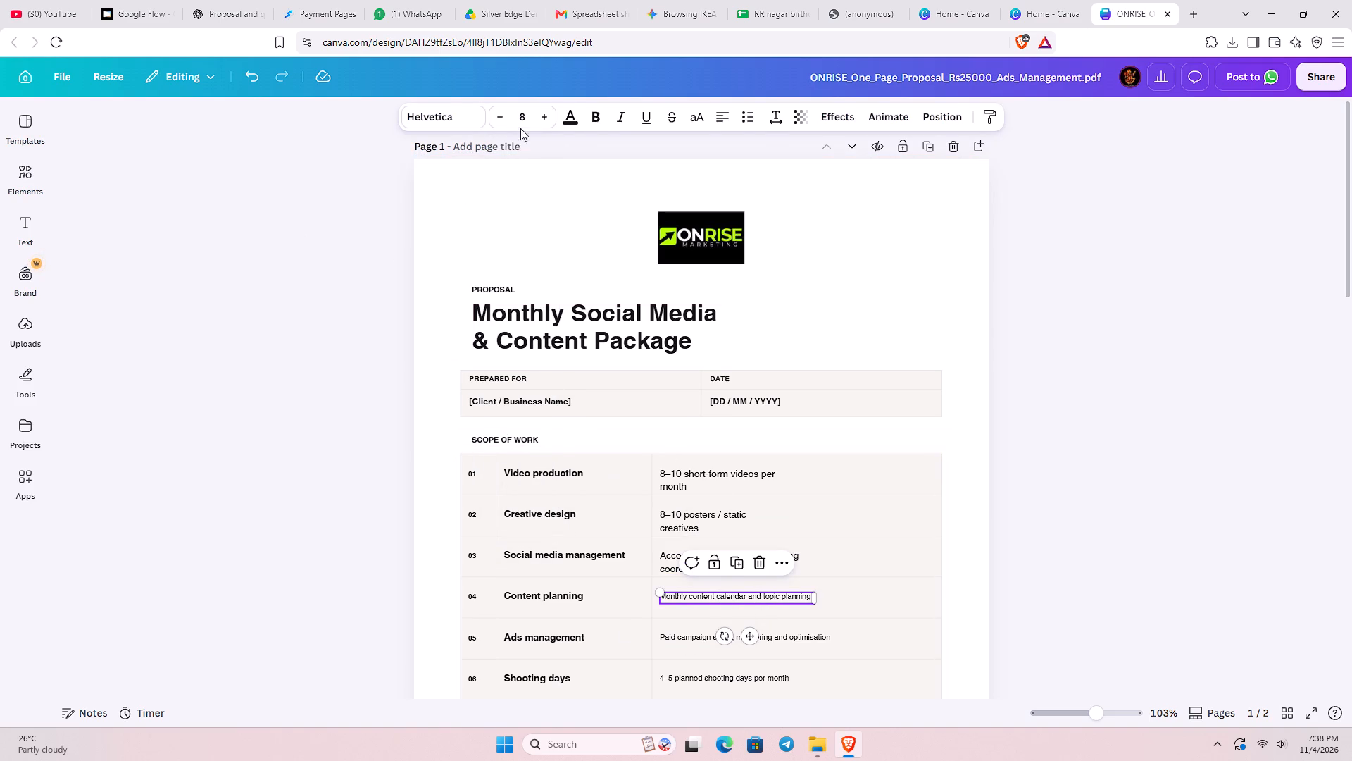
{"action": "left_click", "coordinate": [527, 118]}
{"action": "type", "text": "10"}
{"action": "left_click", "coordinate": [243, 229]}
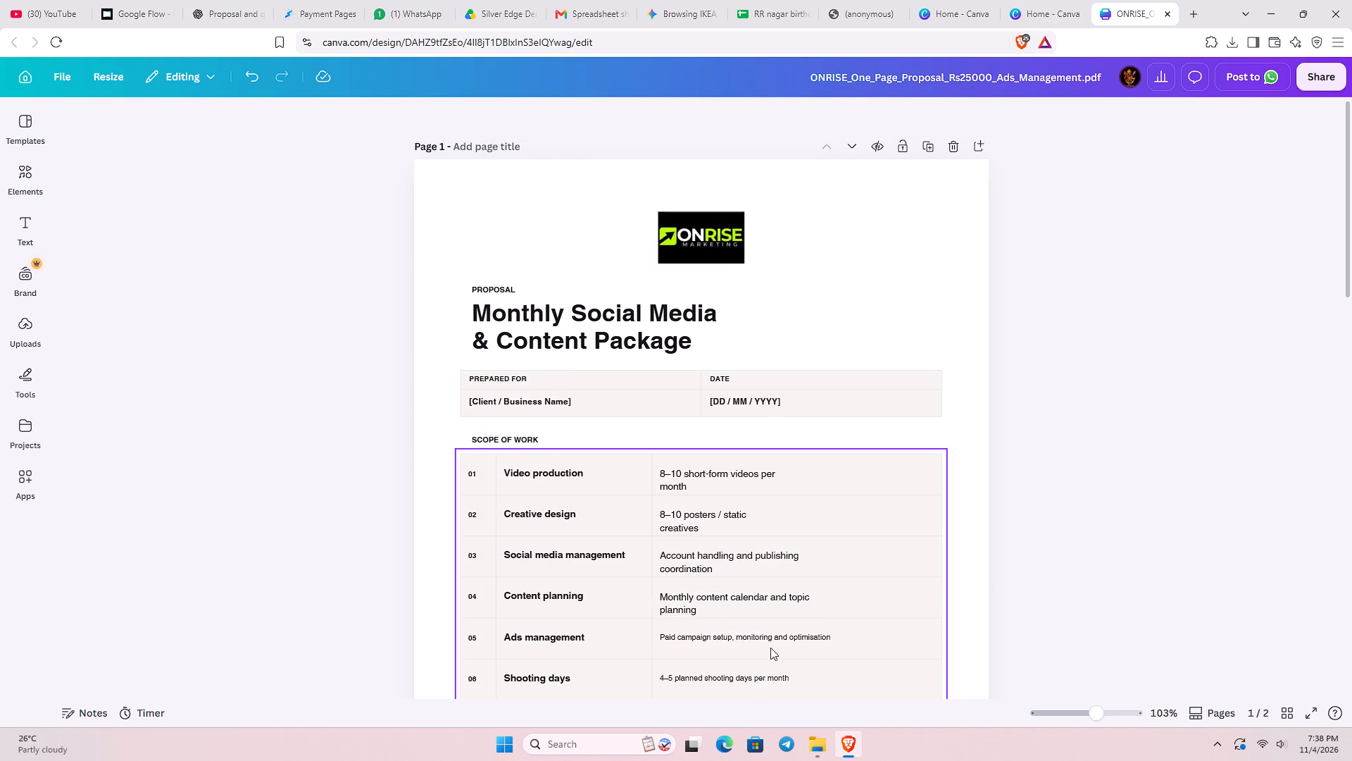
{"action": "left_click", "coordinate": [770, 648]}
{"action": "left_click", "coordinate": [772, 642]}
{"action": "left_click", "coordinate": [524, 109]}
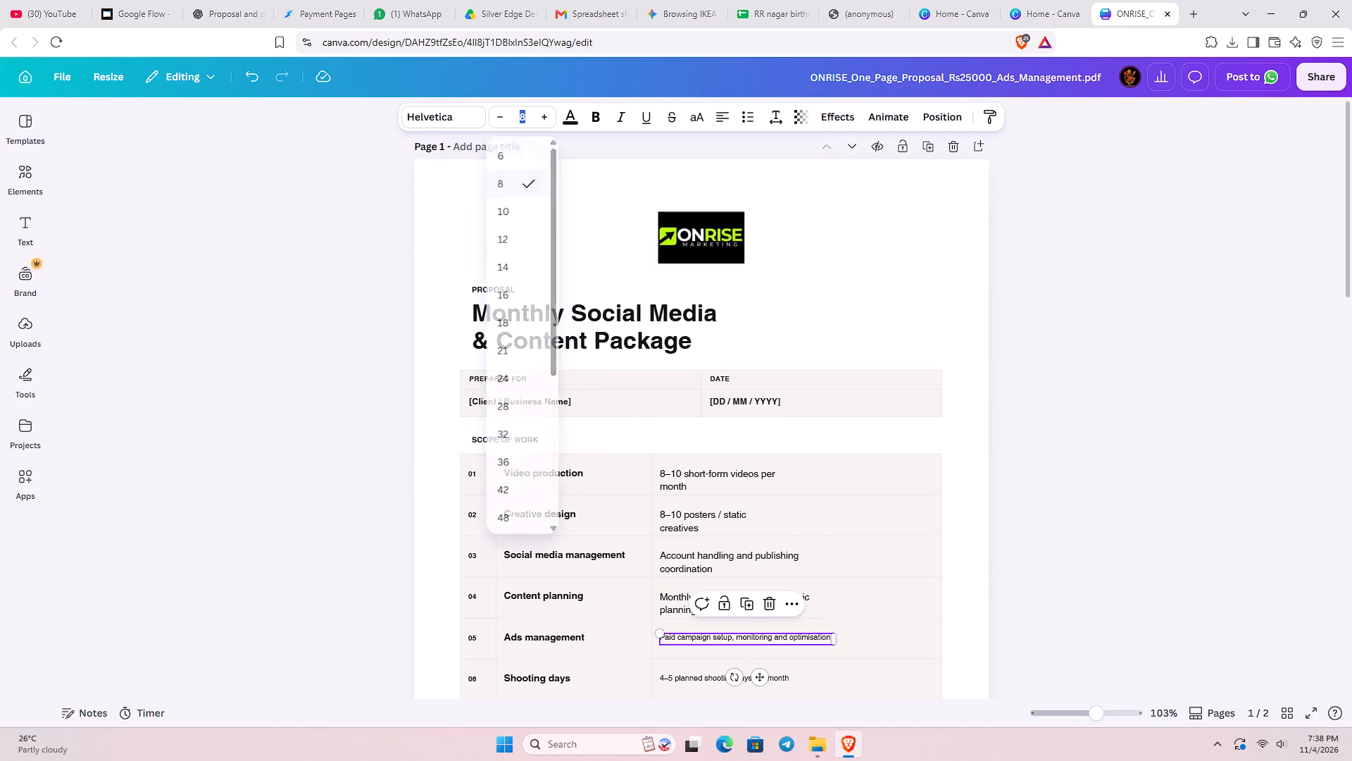
{"action": "key", "text": "1"}
{"action": "key", "text": "0"}
{"action": "left_click", "coordinate": [237, 204]}
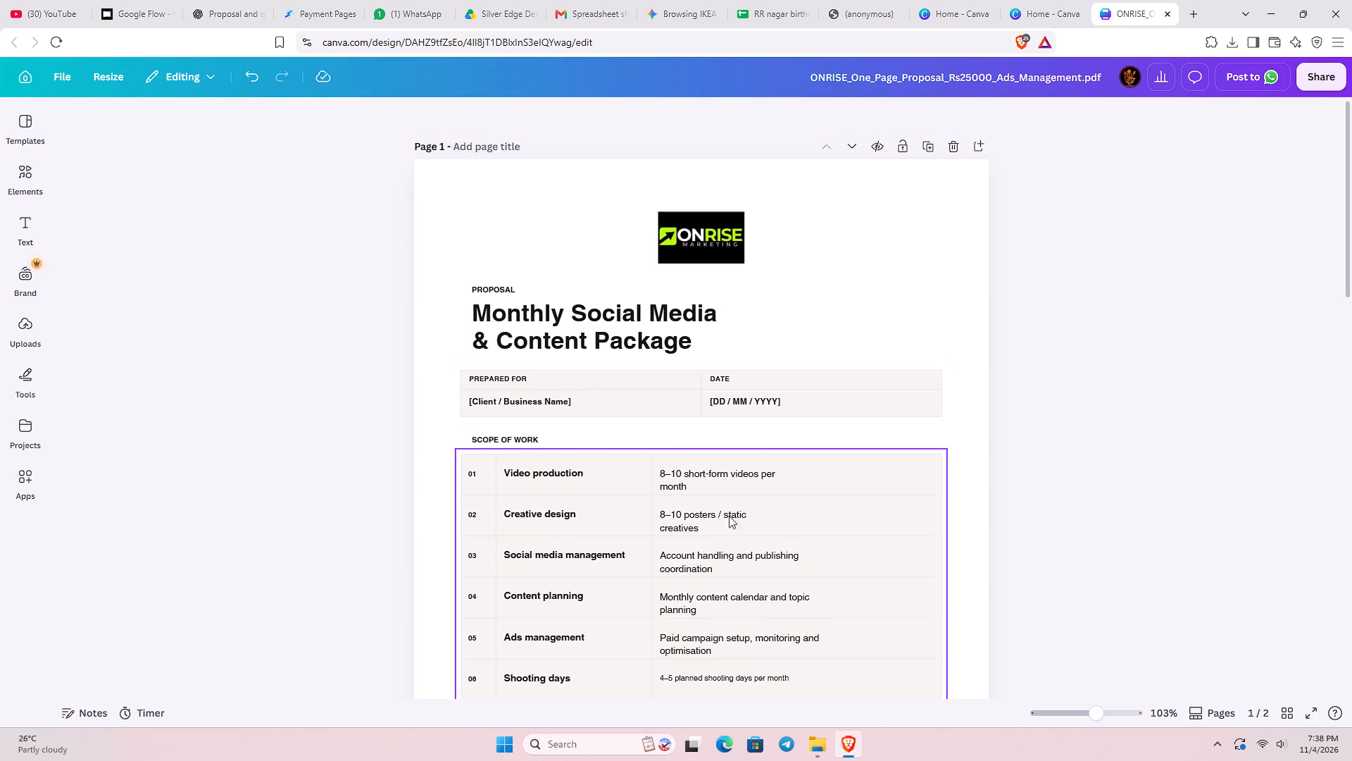
Set the font size of the Shooting days description in the scope-of-work table to 10.
{"action": "left_click", "coordinate": [732, 650]}
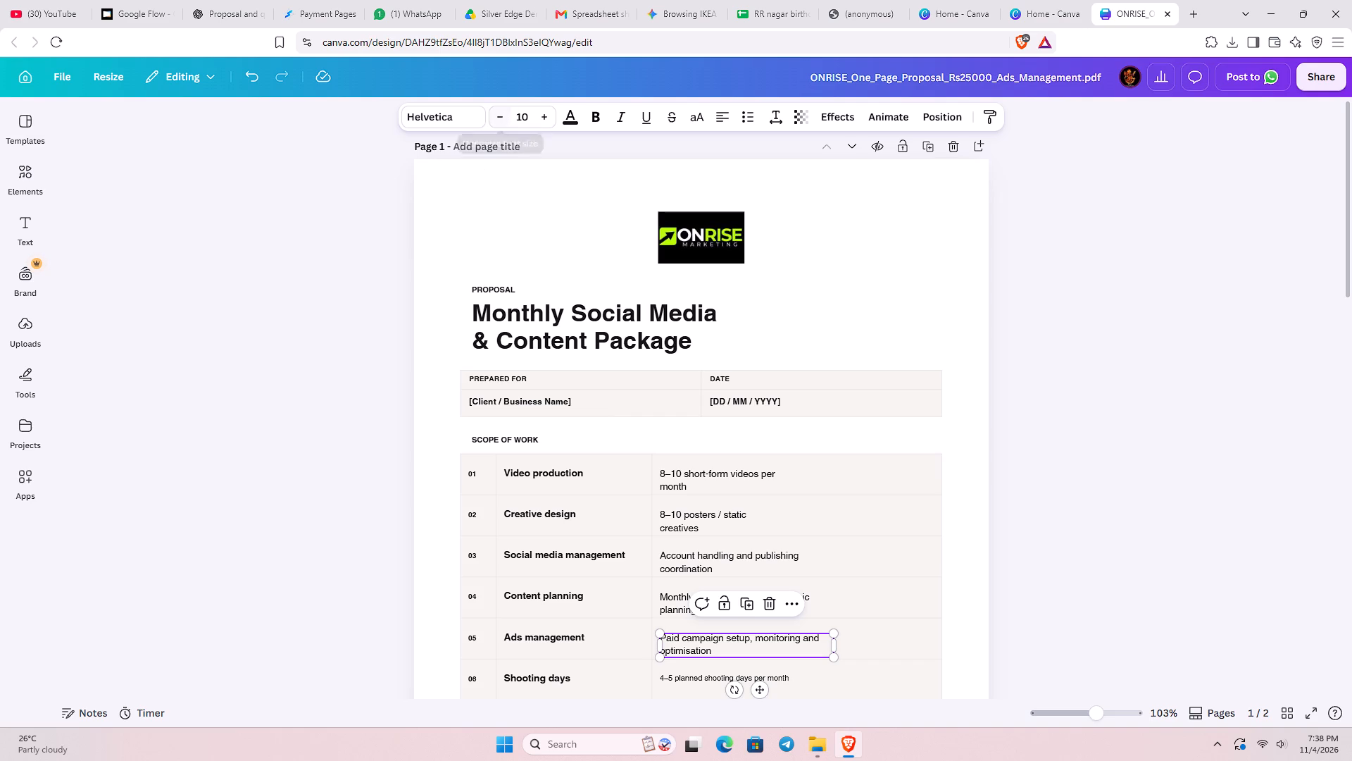
{"action": "left_click", "coordinate": [716, 691]}
{"action": "left_click", "coordinate": [718, 684]}
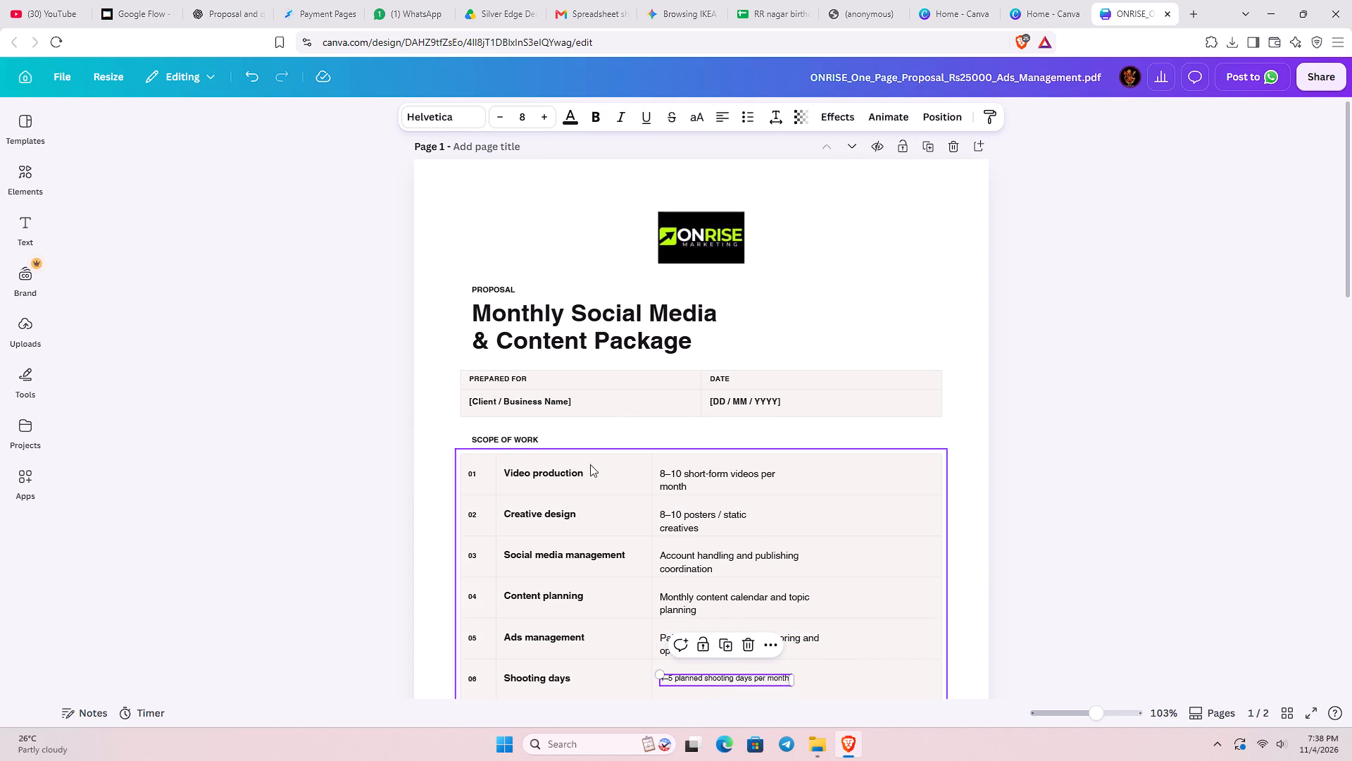
{"action": "left_click", "coordinate": [512, 130]}
{"action": "left_click", "coordinate": [520, 121]}
{"action": "key", "text": "1"}
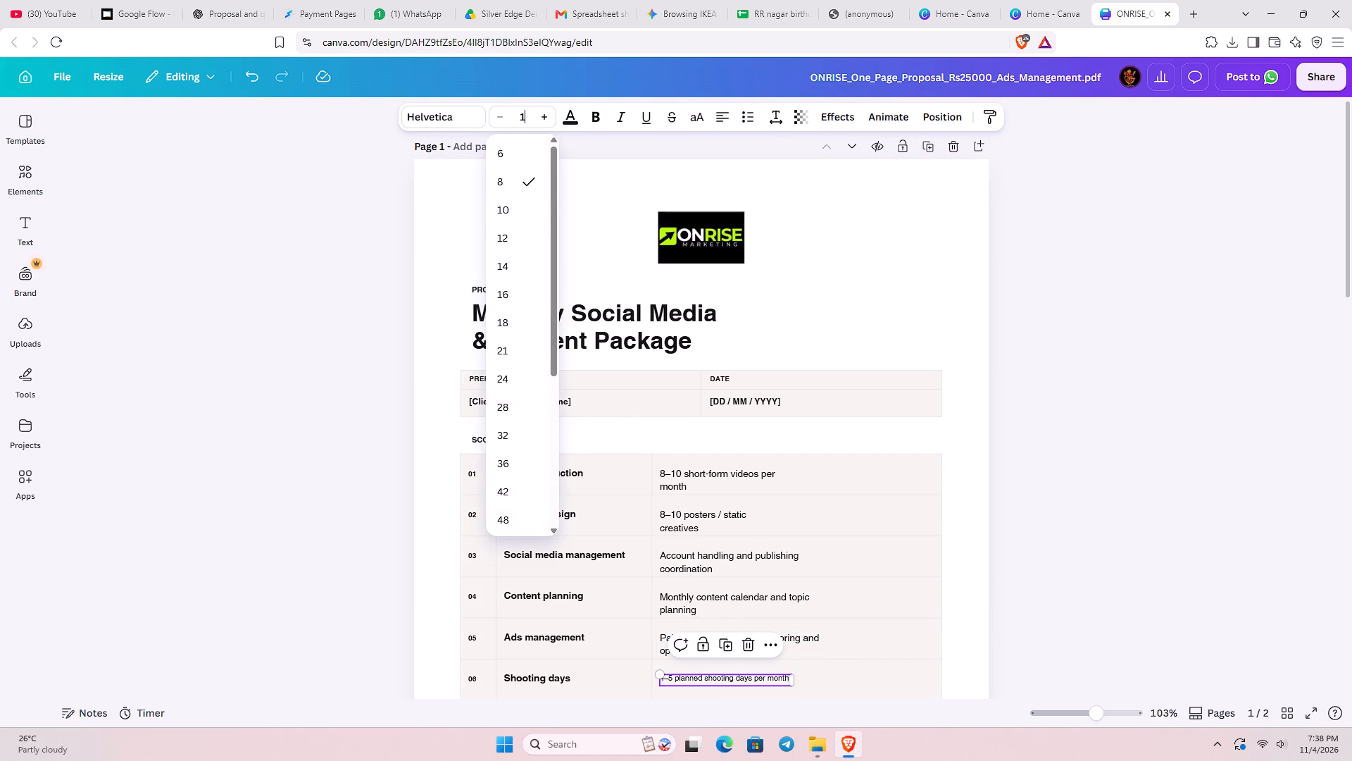
{"action": "key", "text": "0"}
{"action": "key", "text": "Return"}
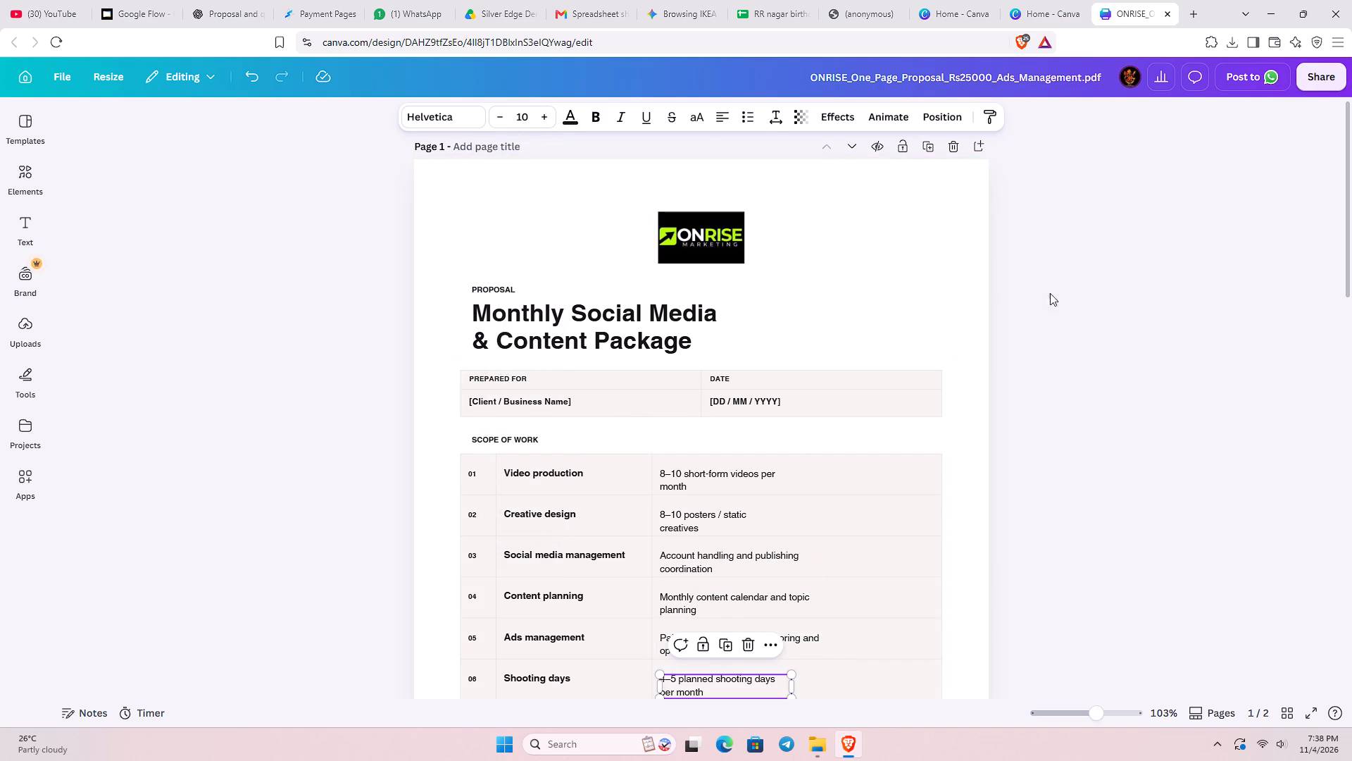
{"action": "left_click", "coordinate": [995, 403]}
Widen the MONTHLY PACKAGE FEE label, enlarge it to about size 14.2, and reposition it inside the green band.
{"action": "scroll", "coordinate": [807, 561], "scroll_direction": "down", "scroll_amount": 2}
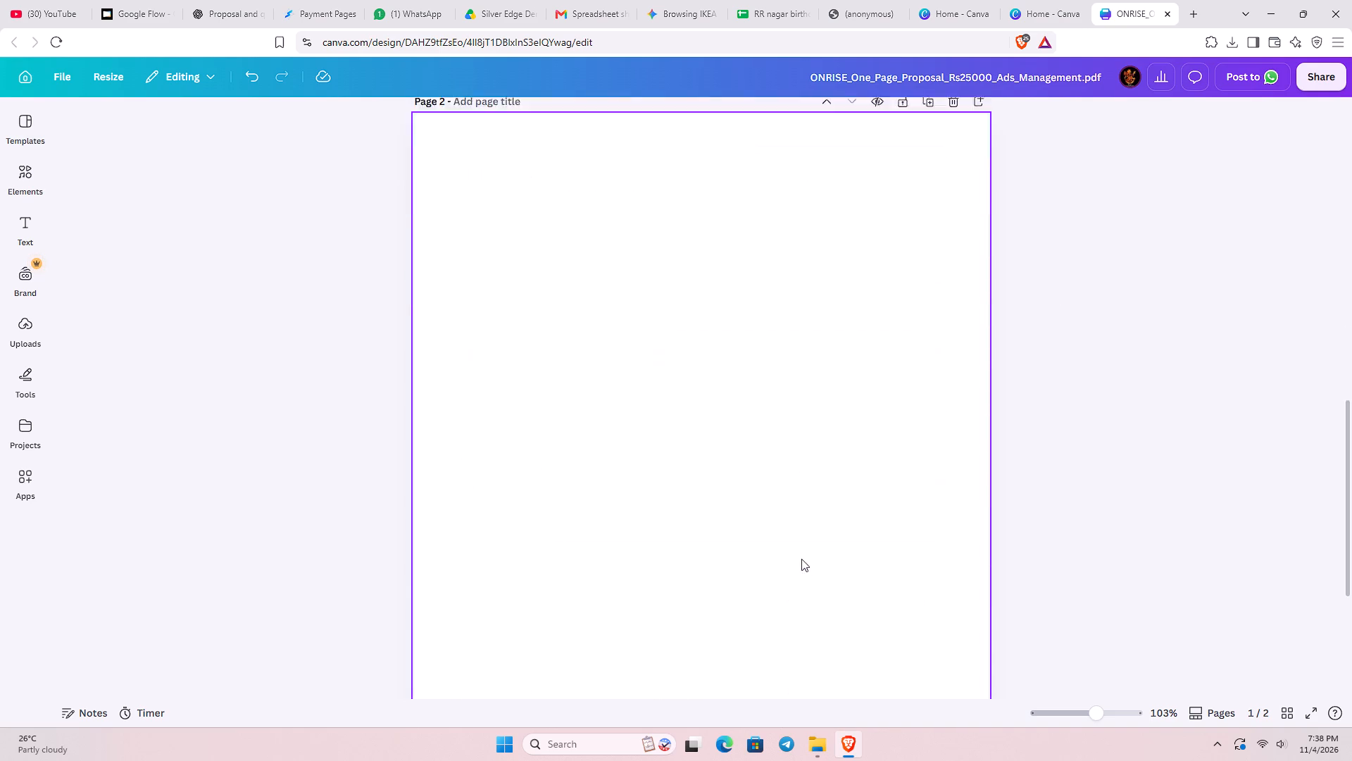
{"action": "scroll", "coordinate": [803, 514], "scroll_direction": "up", "scroll_amount": 3}
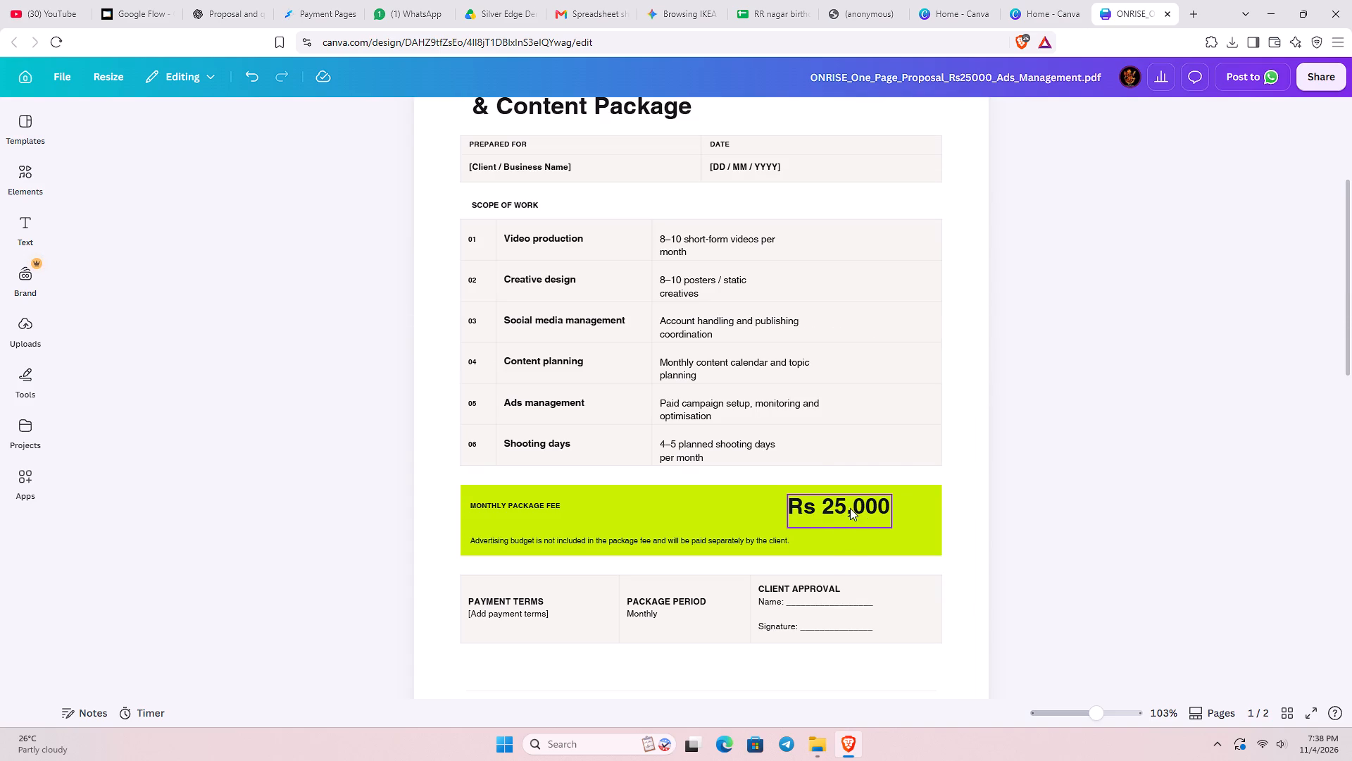
{"action": "left_click", "coordinate": [850, 507]}
{"action": "left_click", "coordinate": [555, 504]}
{"action": "left_click_drag", "start_coordinate": [568, 505], "coordinate": [599, 505]}
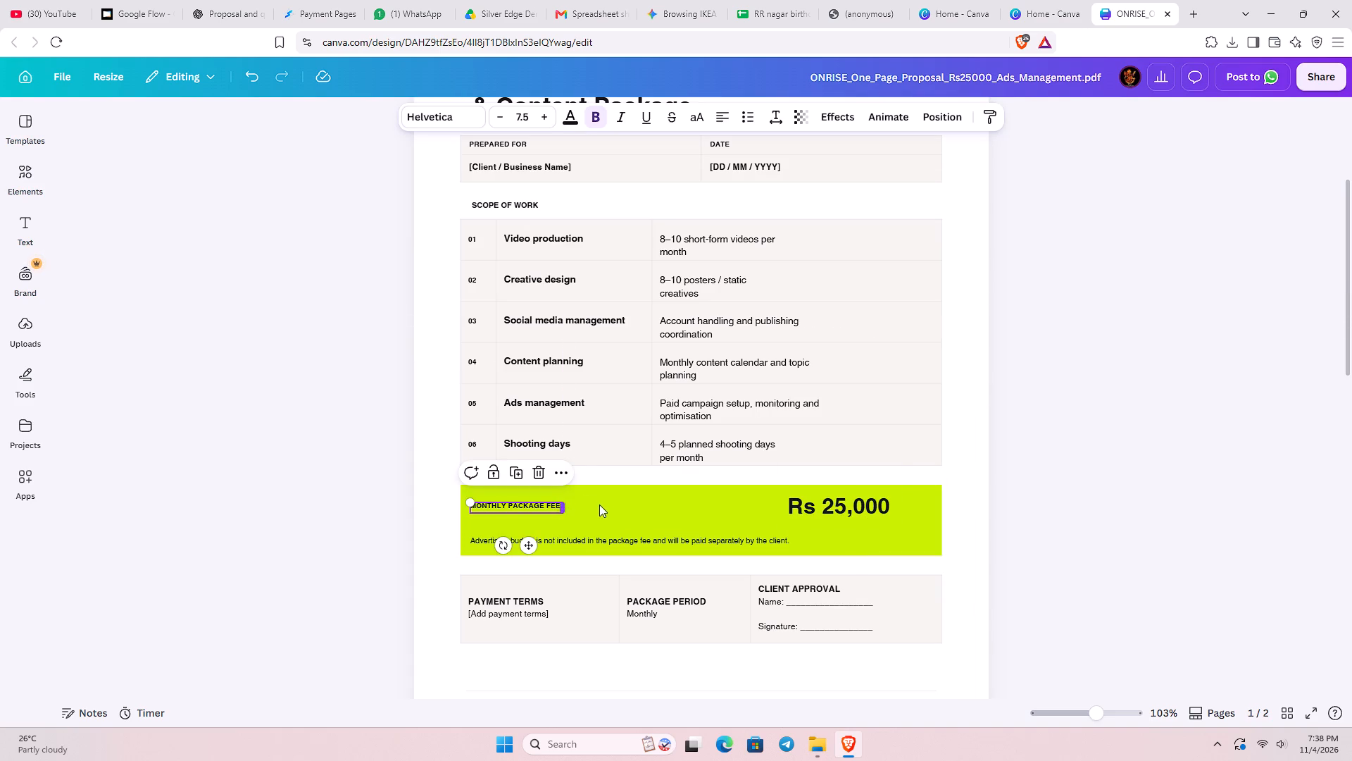
{"action": "left_click_drag", "start_coordinate": [599, 505], "coordinate": [630, 505]}
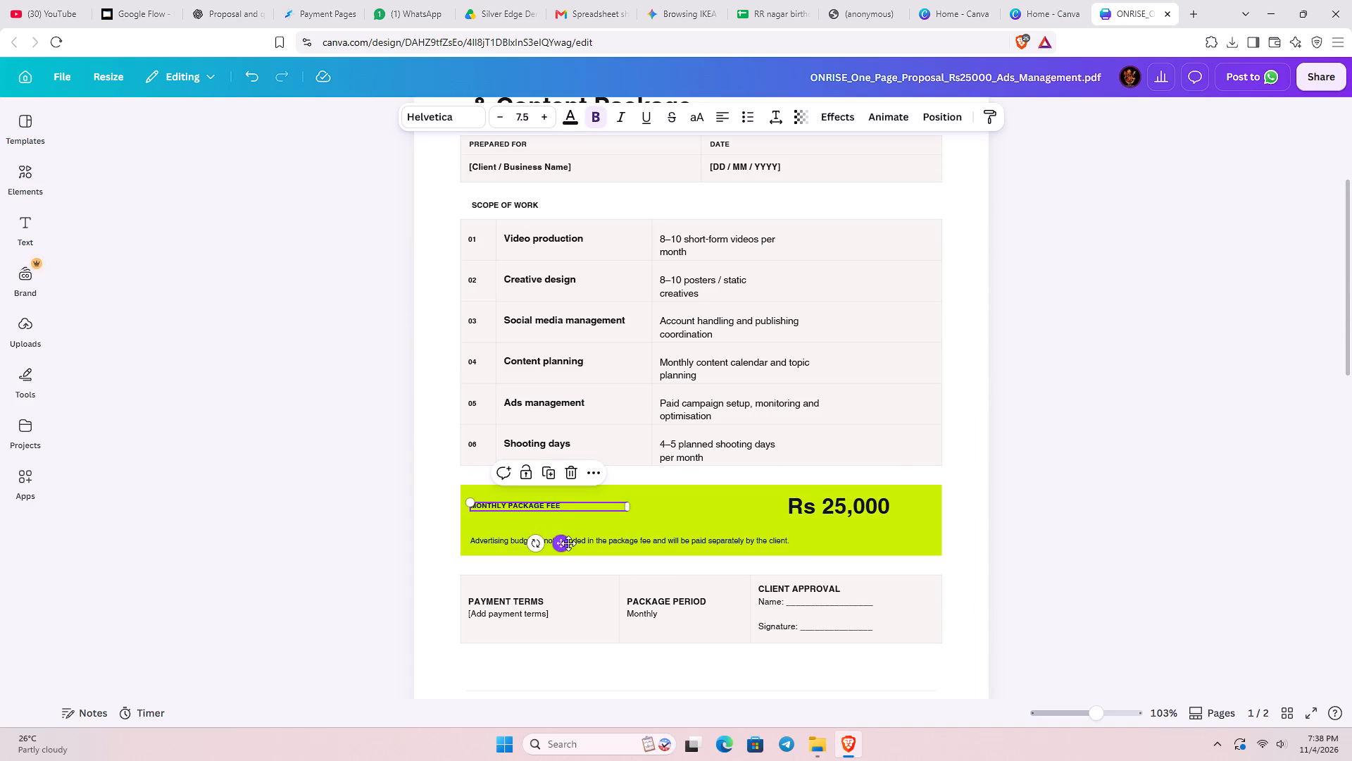
{"action": "left_click_drag", "start_coordinate": [560, 543], "coordinate": [567, 551]}
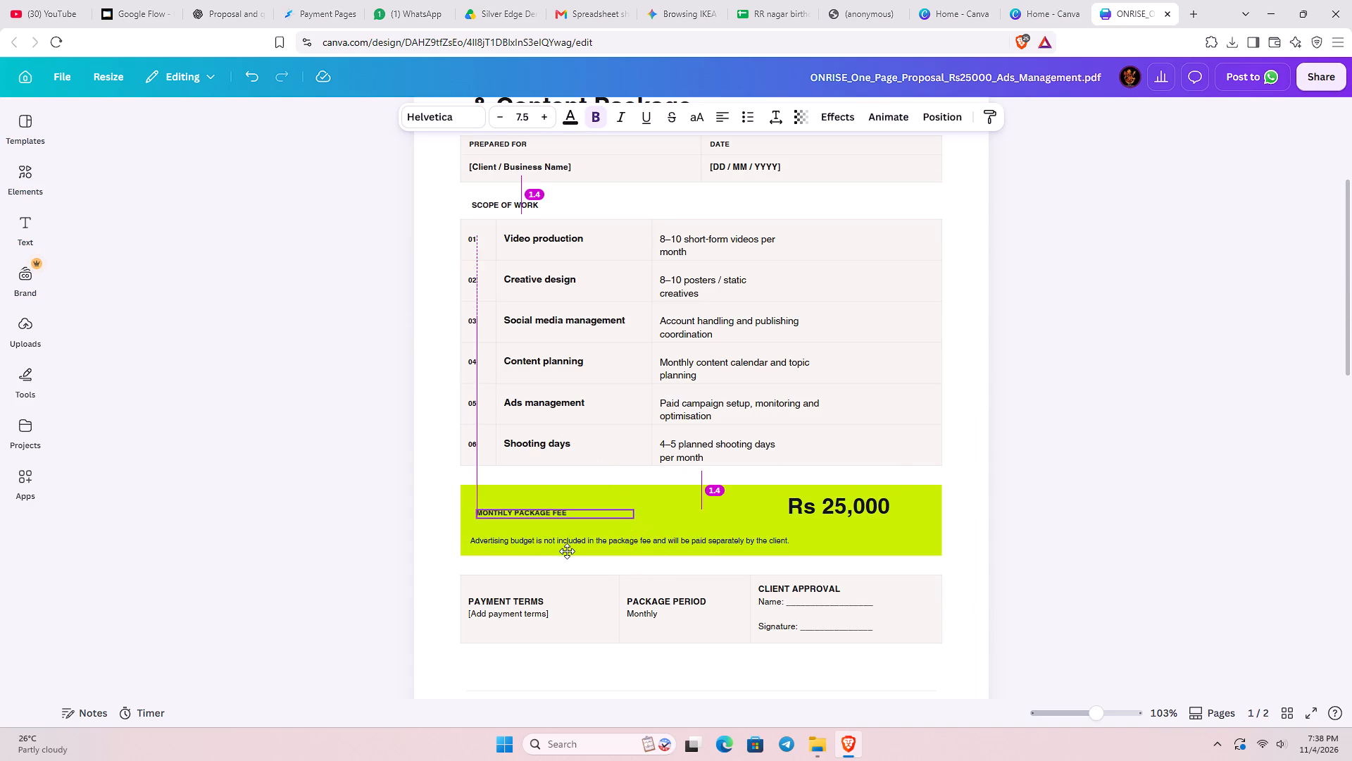
{"action": "left_click_drag", "start_coordinate": [567, 551], "coordinate": [568, 547]}
{"action": "left_click_drag", "start_coordinate": [480, 507], "coordinate": [426, 477]}
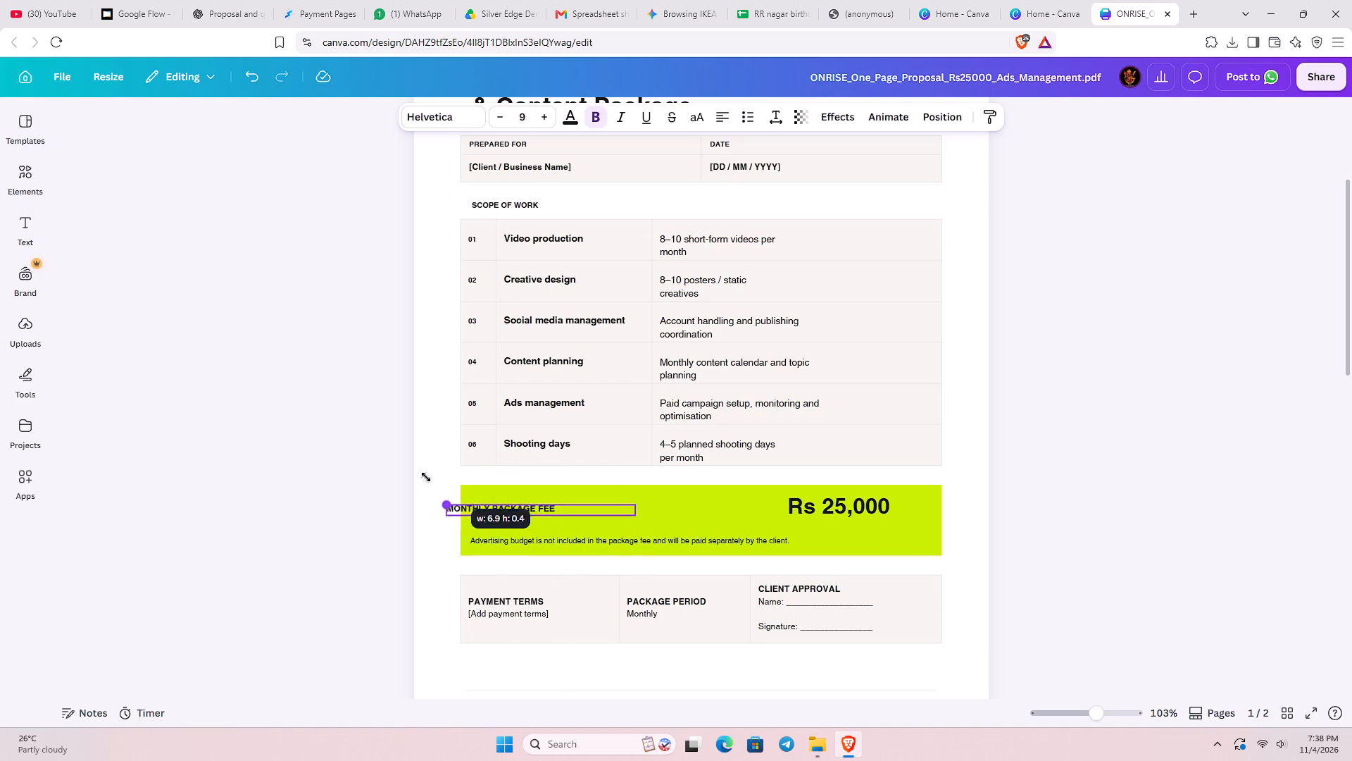
{"action": "left_click_drag", "start_coordinate": [426, 477], "coordinate": [342, 461]}
{"action": "left_click_drag", "start_coordinate": [484, 505], "coordinate": [589, 506]}
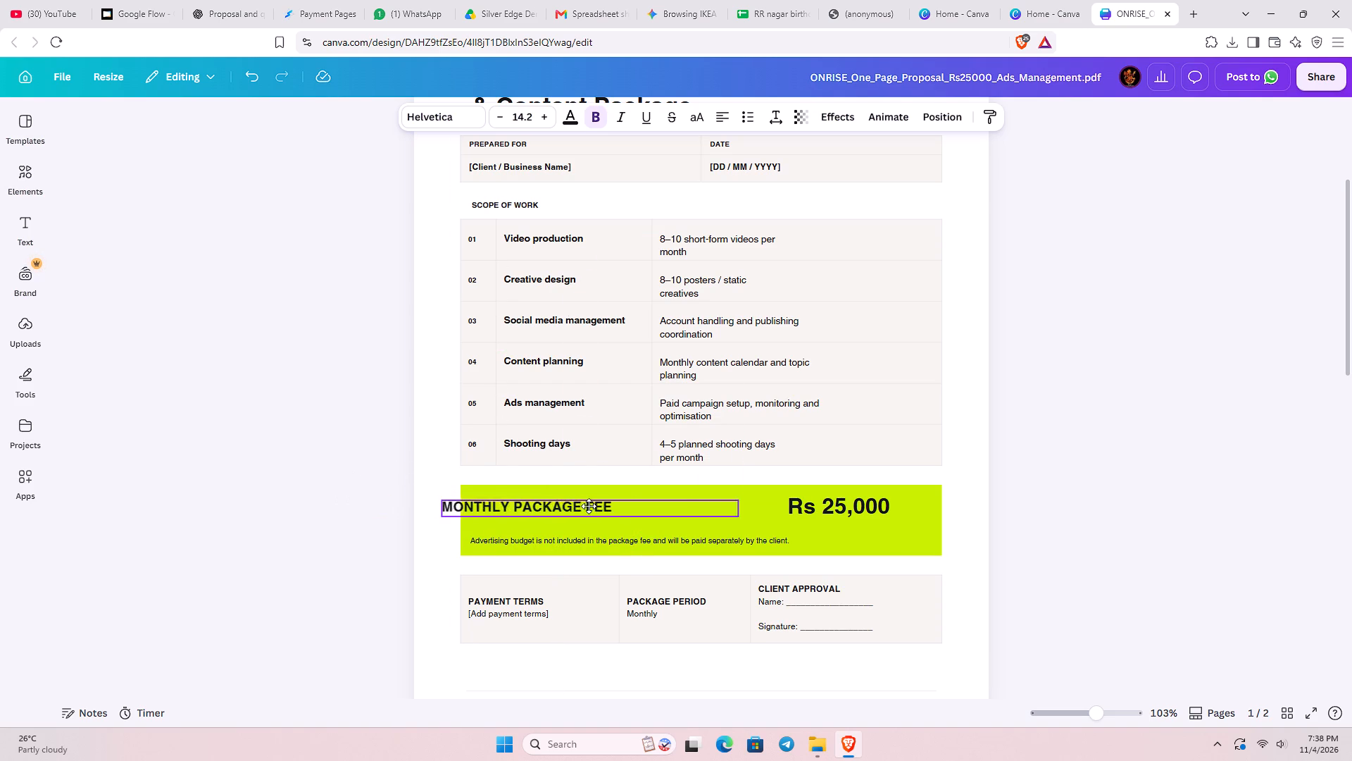
{"action": "left_click_drag", "start_coordinate": [589, 506], "coordinate": [639, 505]}
{"action": "left_click", "coordinate": [1087, 489]}
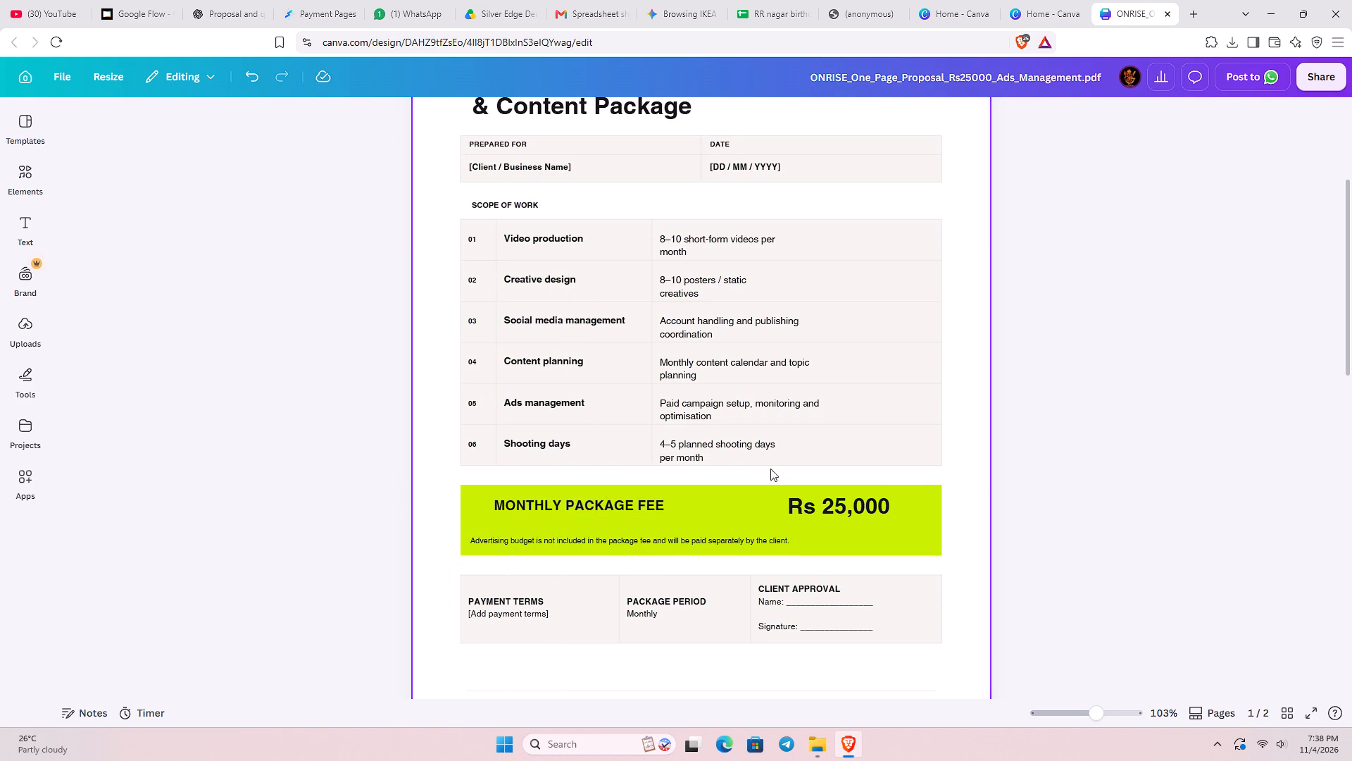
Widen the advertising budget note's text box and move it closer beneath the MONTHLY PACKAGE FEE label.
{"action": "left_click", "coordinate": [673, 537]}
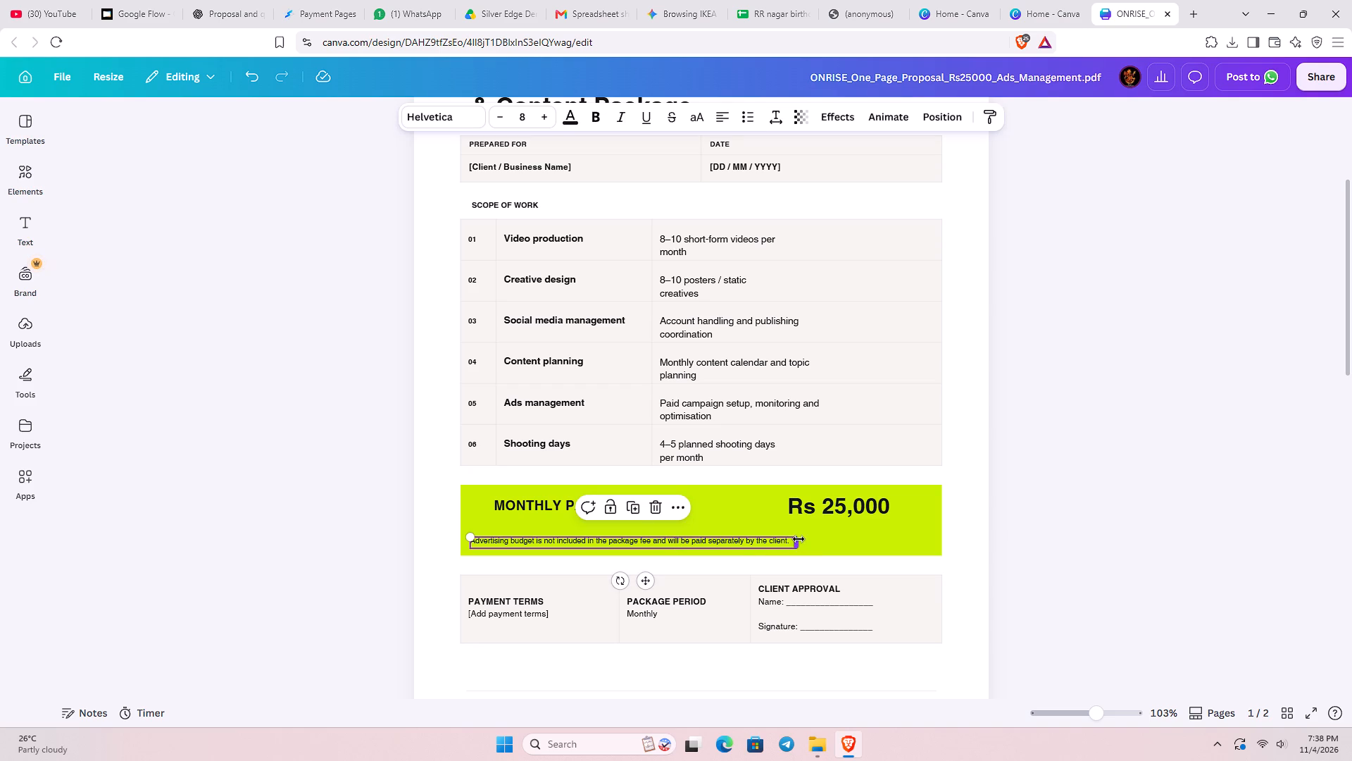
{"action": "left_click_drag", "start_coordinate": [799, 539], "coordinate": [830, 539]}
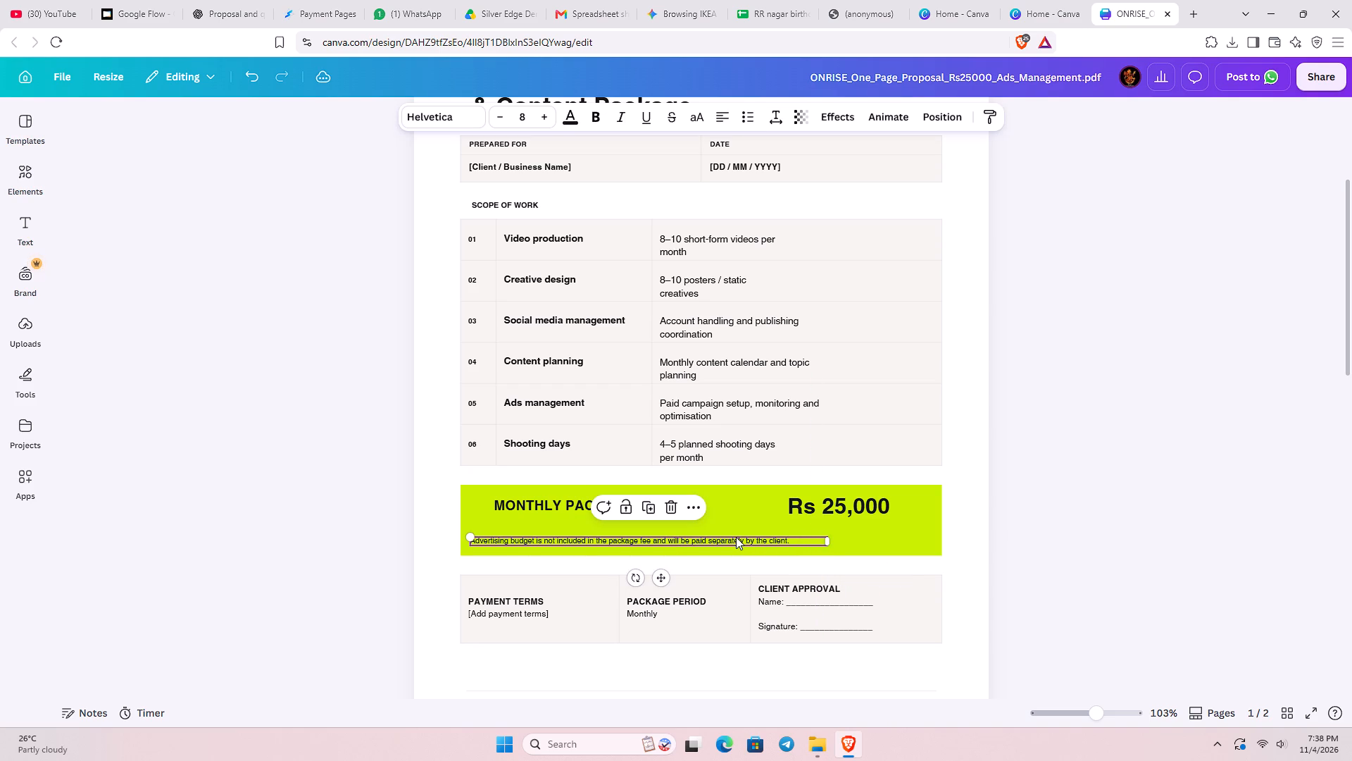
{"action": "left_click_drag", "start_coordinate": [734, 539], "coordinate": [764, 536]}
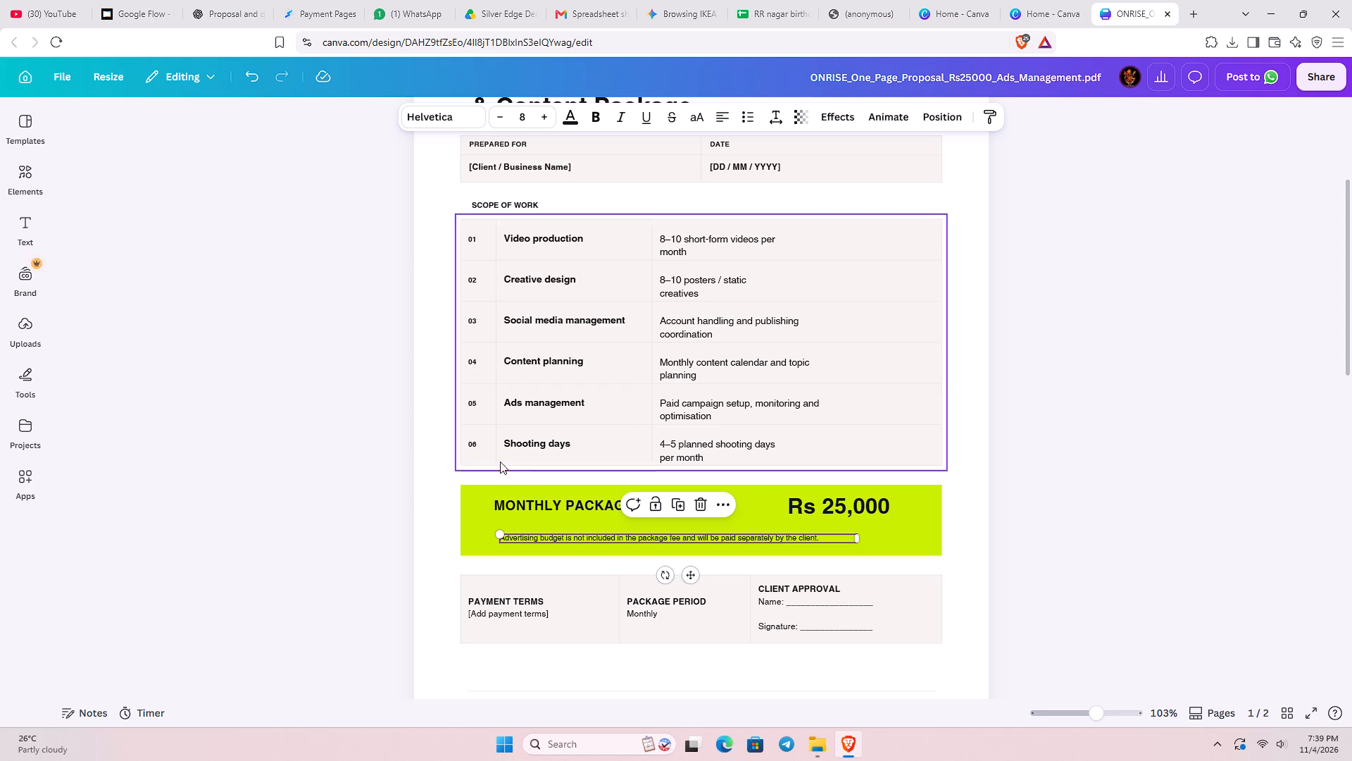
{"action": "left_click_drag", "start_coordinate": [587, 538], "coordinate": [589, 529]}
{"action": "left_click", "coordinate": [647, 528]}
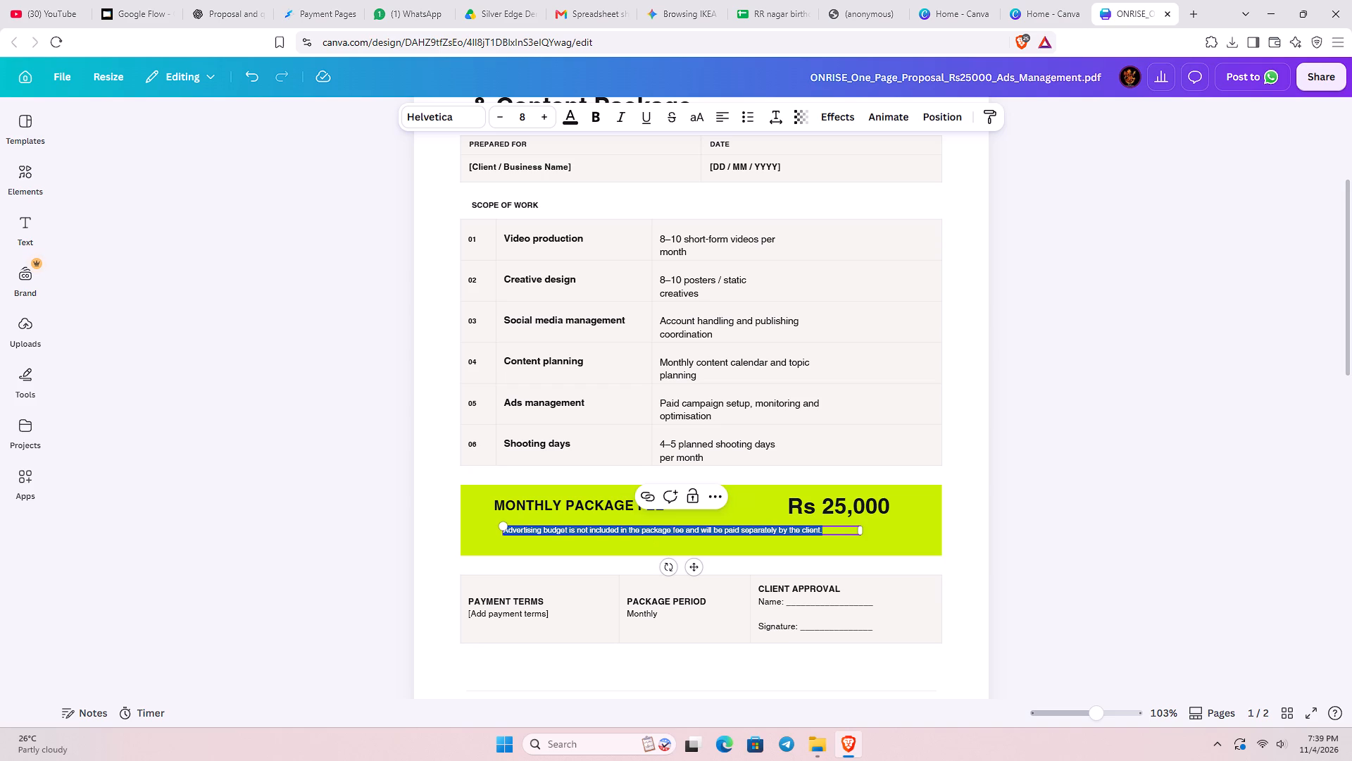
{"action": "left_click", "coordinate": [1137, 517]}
Move the advertising budget note out of the green fee band and onto the blank page 2.
{"action": "left_click", "coordinate": [774, 528]}
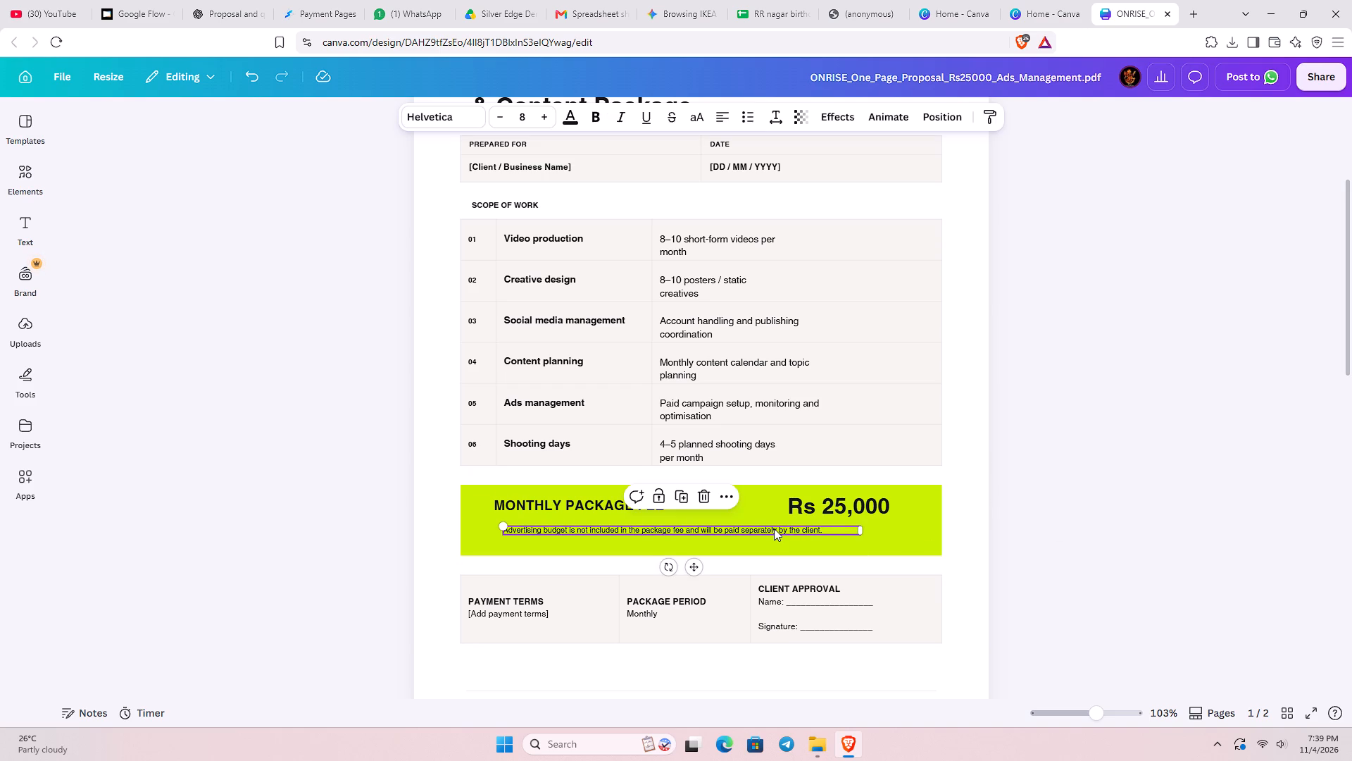
{"action": "left_click_drag", "start_coordinate": [772, 528], "coordinate": [753, 669]}
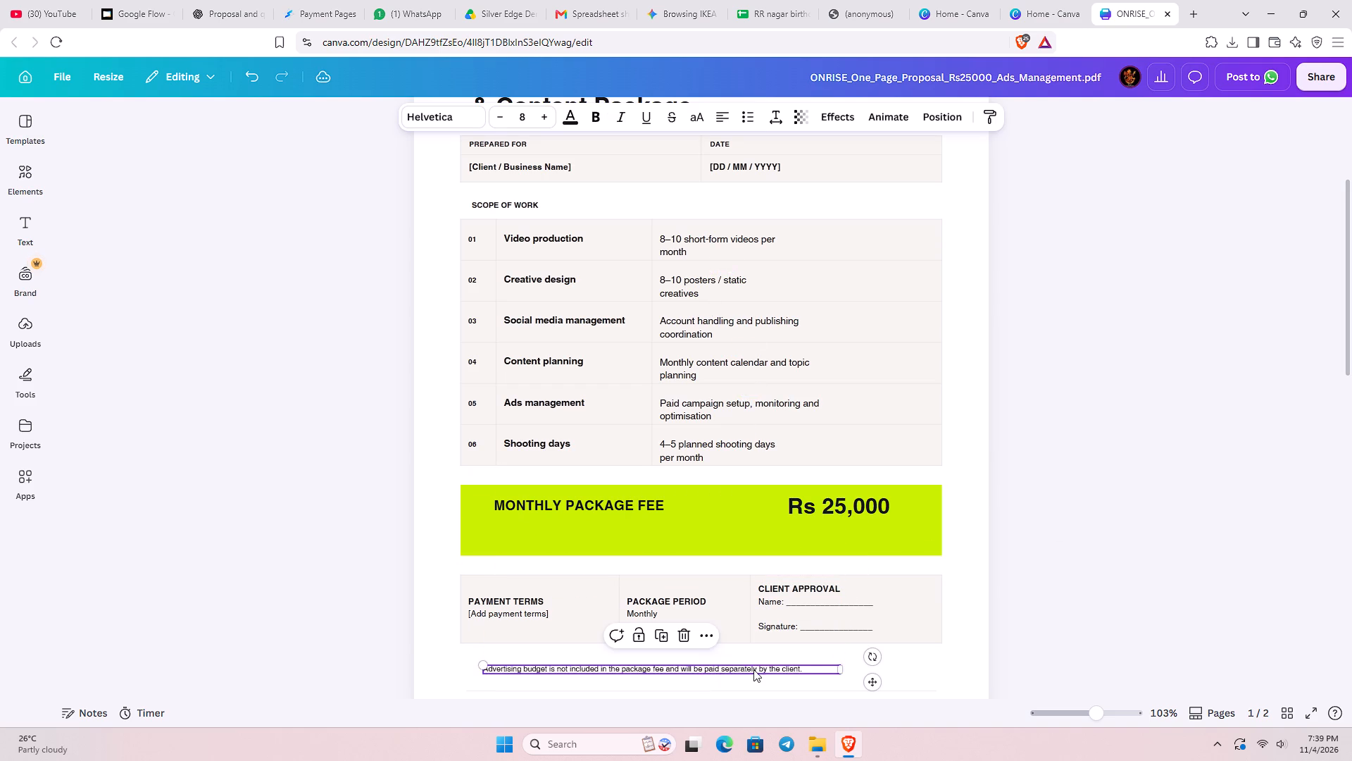
{"action": "scroll", "coordinate": [753, 659], "scroll_direction": "down", "scroll_amount": 2}
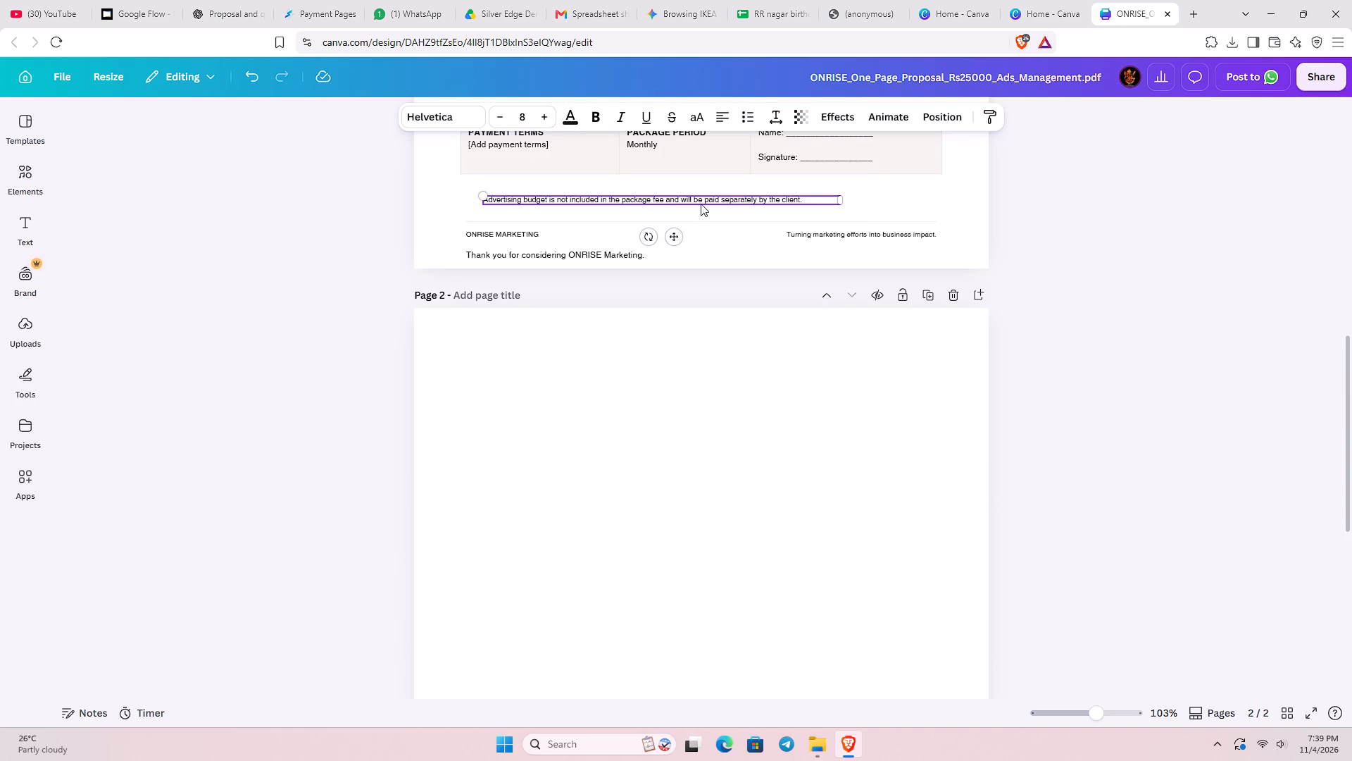
{"action": "left_click_drag", "start_coordinate": [703, 197], "coordinate": [689, 360]}
Widen the Video production, Creative design and Social media management description boxes so each text fits on one line.
{"action": "scroll", "coordinate": [728, 314], "scroll_direction": "up", "scroll_amount": 2}
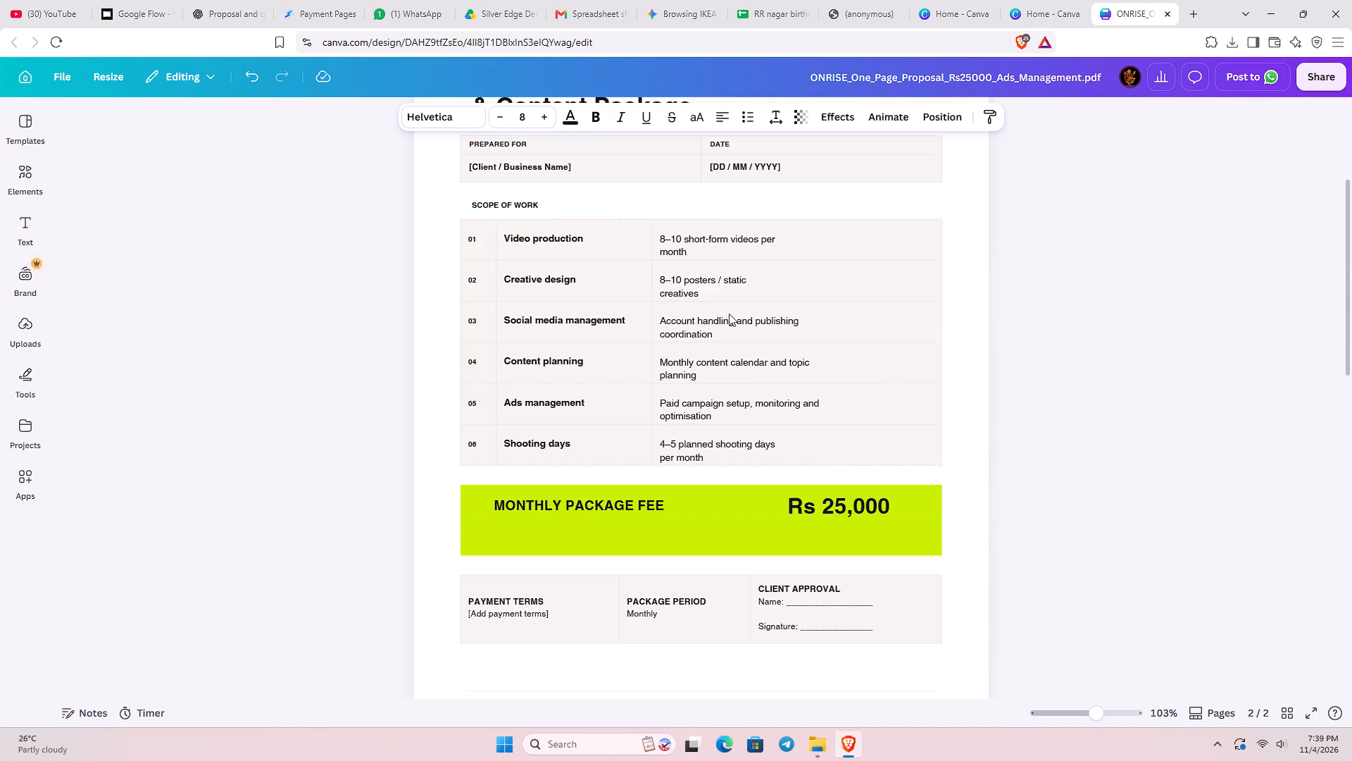
{"action": "scroll", "coordinate": [732, 313], "scroll_direction": "up", "scroll_amount": 1}
{"action": "left_click", "coordinate": [749, 396]}
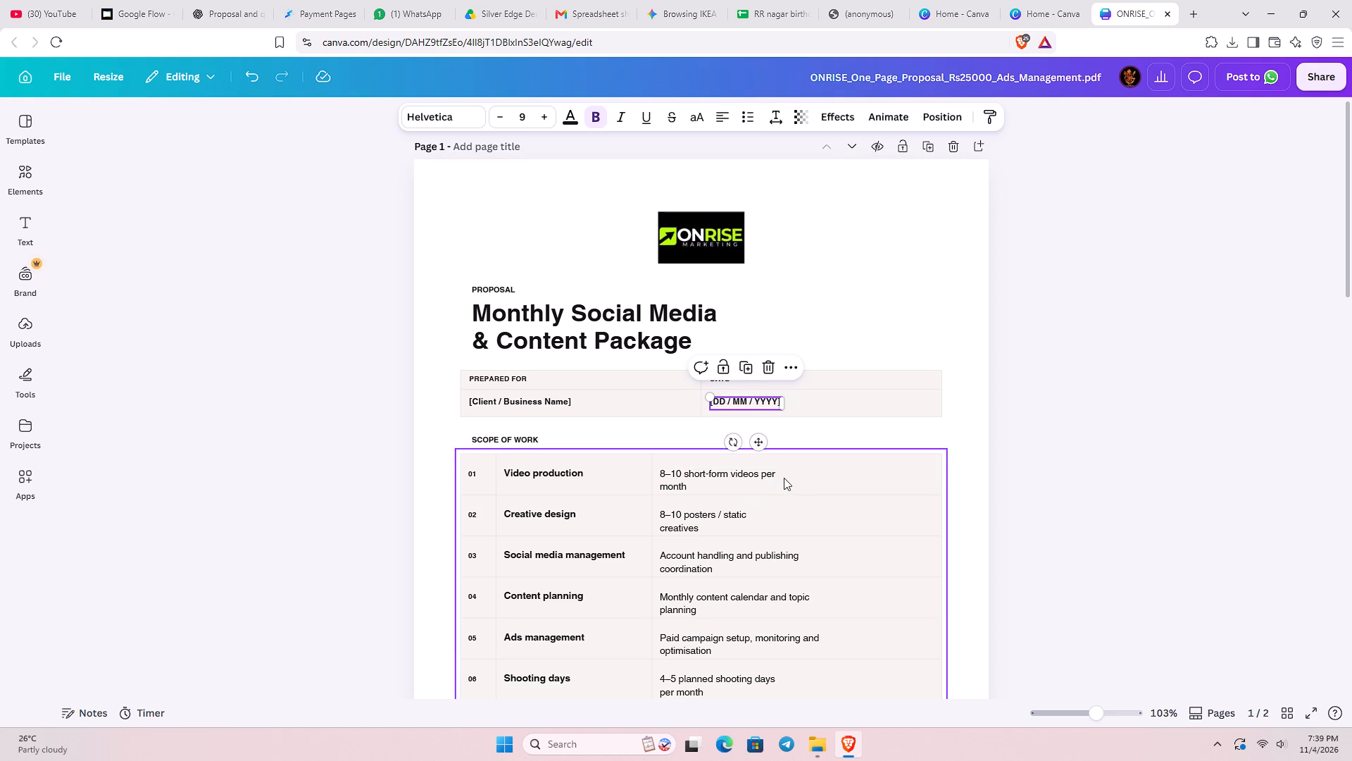
{"action": "left_click", "coordinate": [759, 478]}
{"action": "left_click_drag", "start_coordinate": [781, 478], "coordinate": [830, 478]}
{"action": "left_click", "coordinate": [694, 520]}
{"action": "left_click_drag", "start_coordinate": [768, 517], "coordinate": [829, 519]}
{"action": "left_click", "coordinate": [786, 559]}
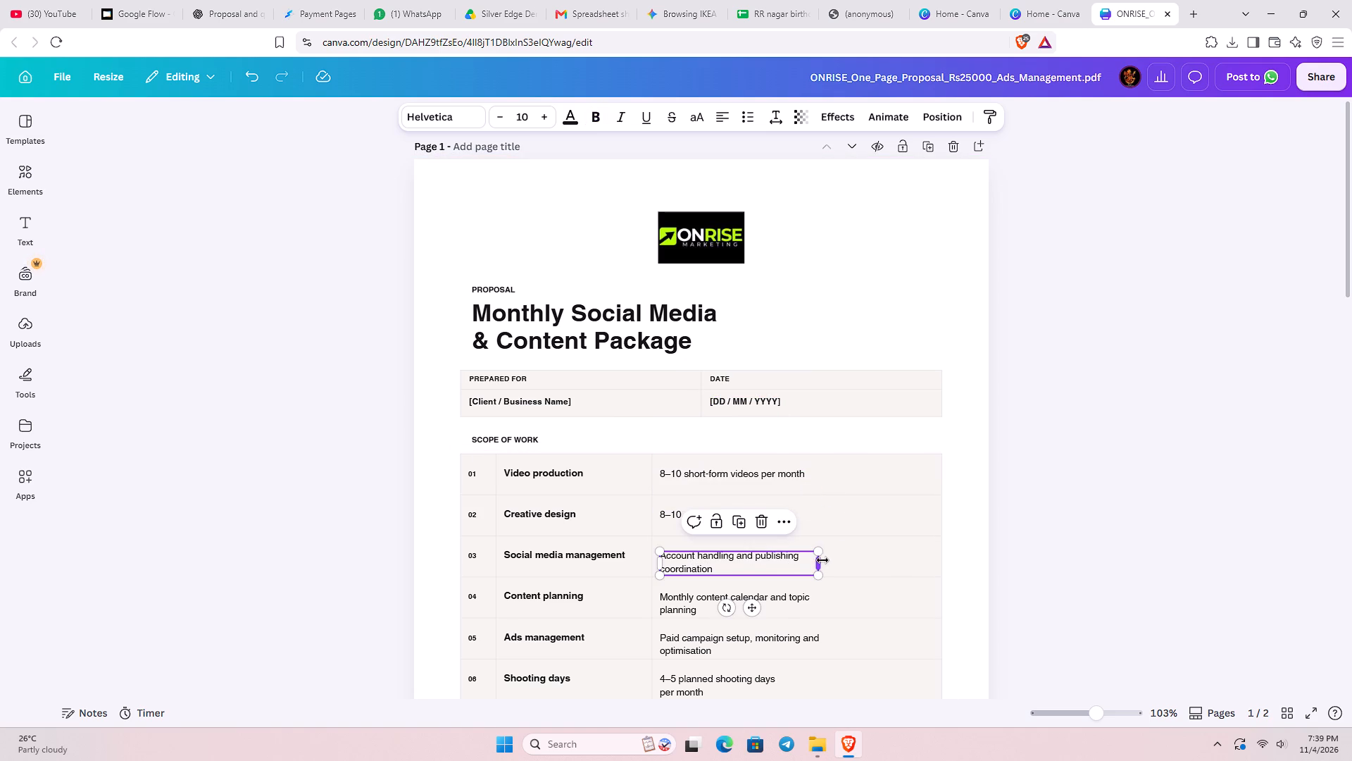
{"action": "left_click_drag", "start_coordinate": [822, 560], "coordinate": [888, 559]}
Widen the Content planning, Ads management and Shooting days description boxes so each text fits on one line.
{"action": "left_click", "coordinate": [749, 599]}
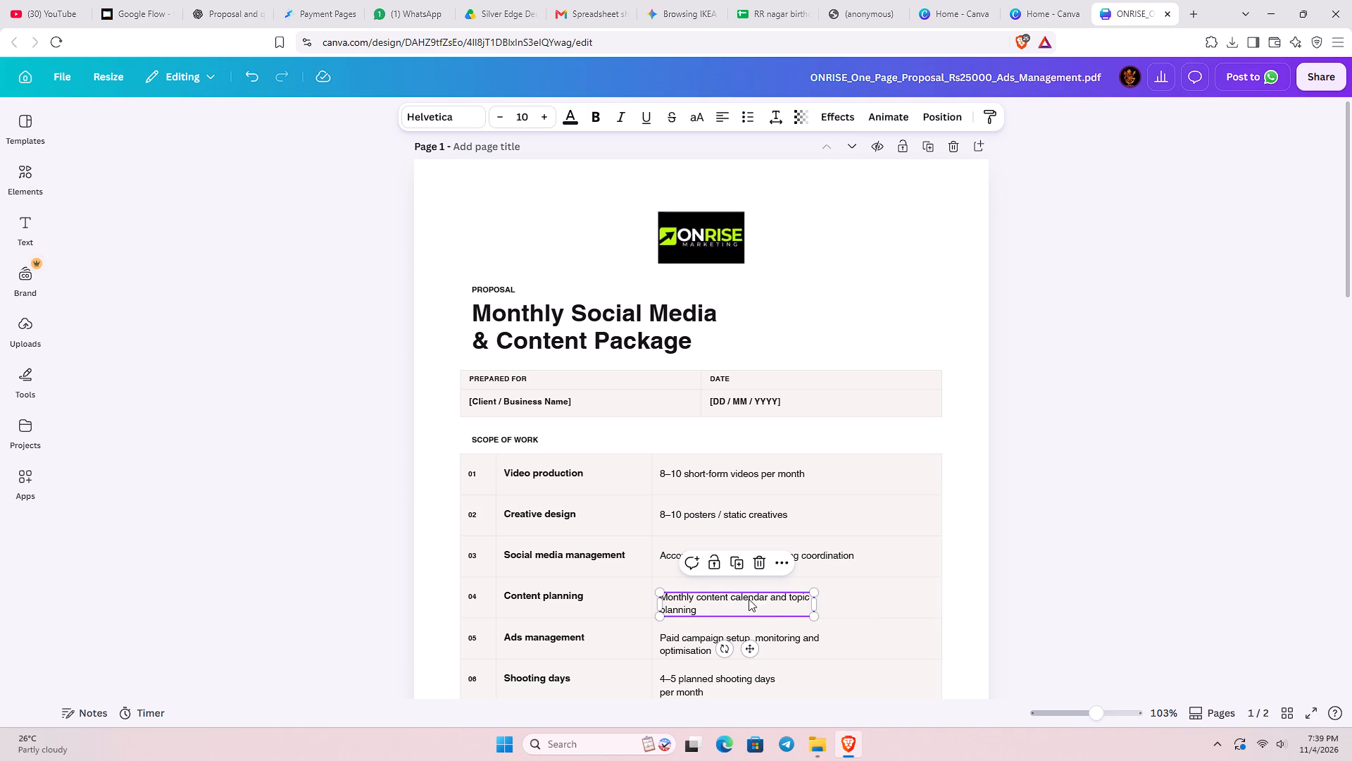
{"action": "left_click_drag", "start_coordinate": [815, 602], "coordinate": [866, 600]}
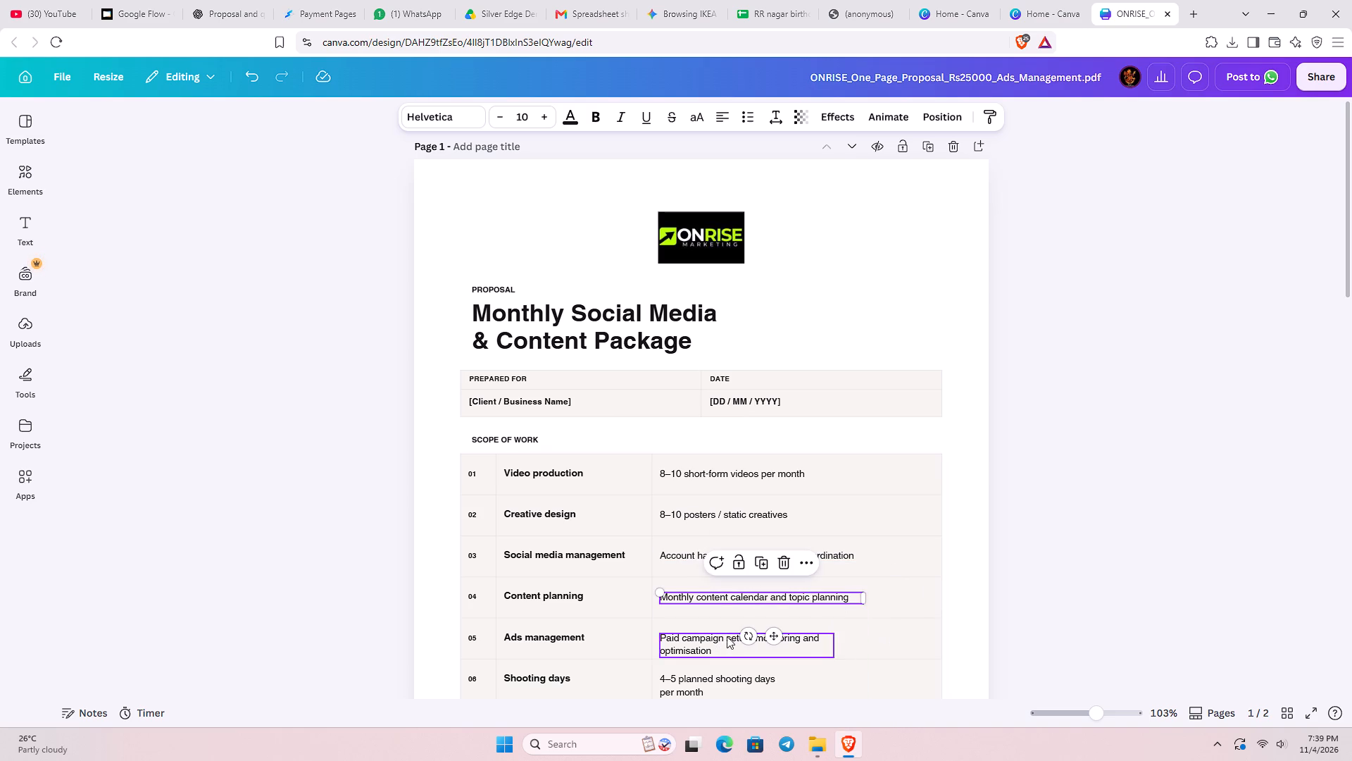
{"action": "left_click", "coordinate": [728, 637]}
{"action": "left_click_drag", "start_coordinate": [835, 643], "coordinate": [889, 641]}
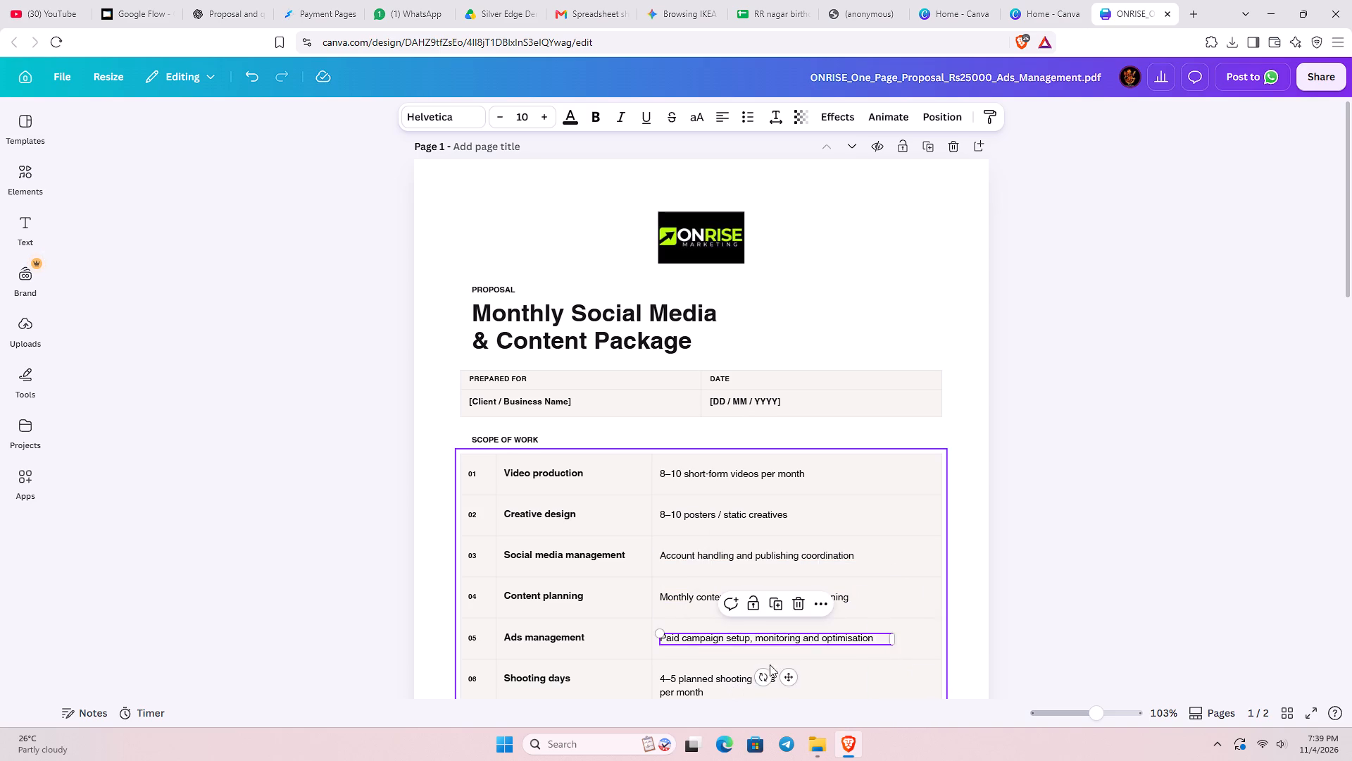
{"action": "scroll", "coordinate": [738, 664], "scroll_direction": "down", "scroll_amount": 1}
{"action": "left_click", "coordinate": [694, 431]}
{"action": "left_click", "coordinate": [713, 452]}
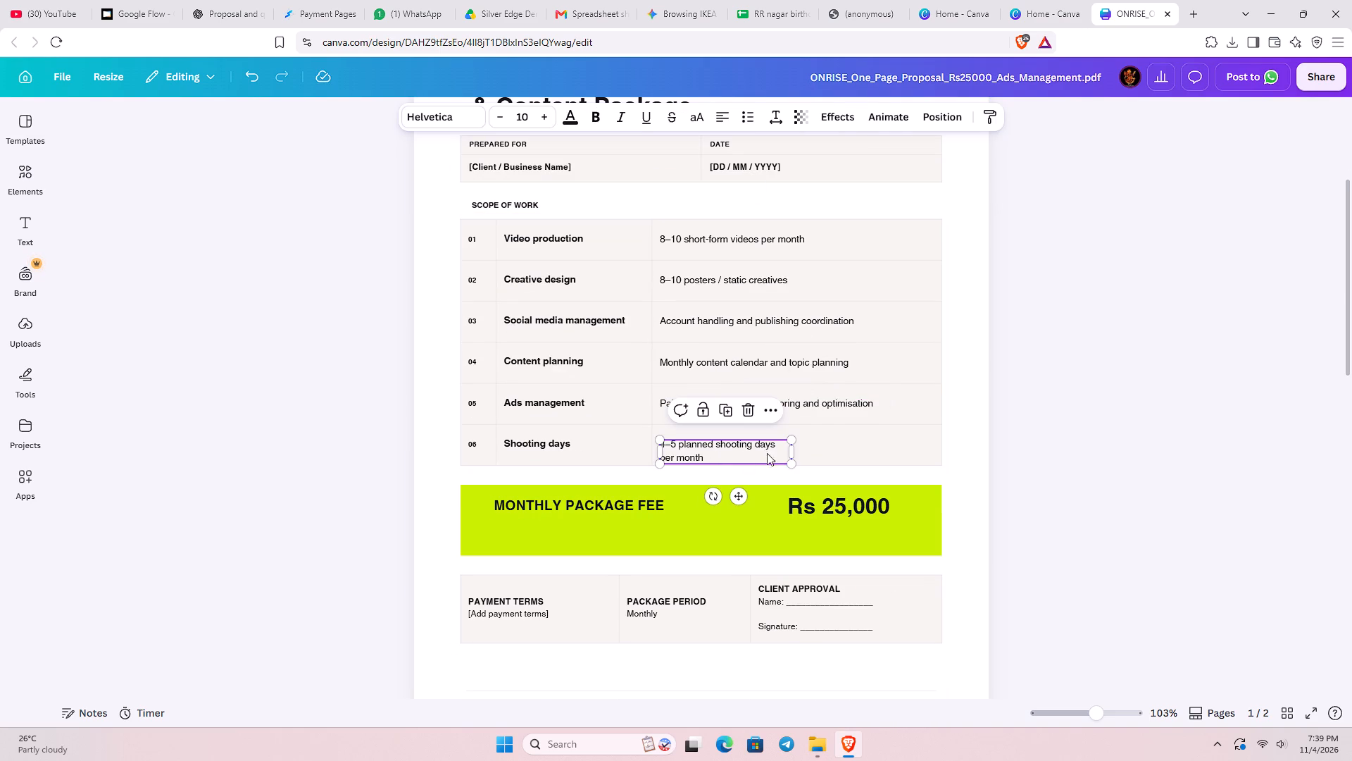
{"action": "left_click_drag", "start_coordinate": [795, 452], "coordinate": [884, 454]}
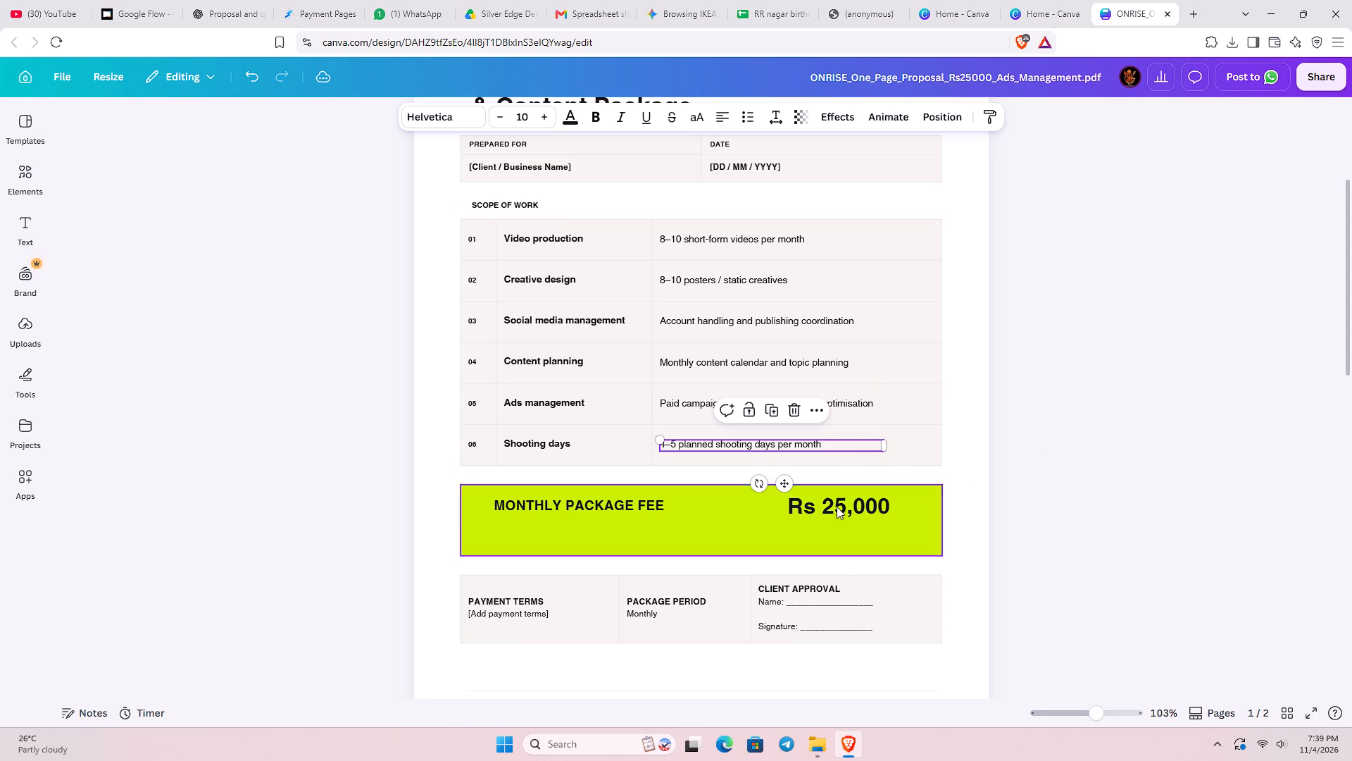
Move the Rs 25,000 price and the MONTHLY PACKAGE FEE label slightly down to centre them vertically in the green band.
{"action": "left_click", "coordinate": [831, 507]}
{"action": "left_click_drag", "start_coordinate": [838, 506], "coordinate": [838, 519]}
{"action": "left_click_drag", "start_coordinate": [599, 511], "coordinate": [600, 521]}
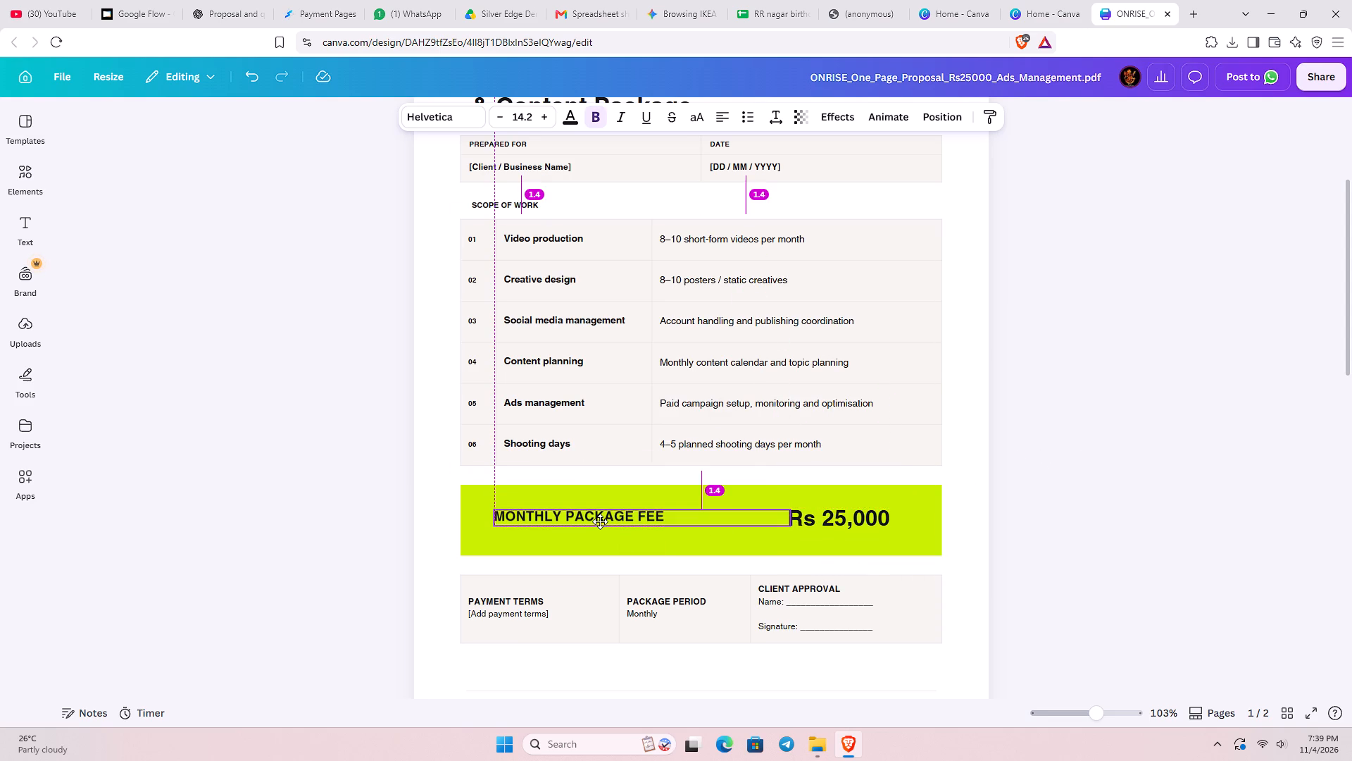
{"action": "left_click_drag", "start_coordinate": [600, 521], "coordinate": [600, 522]}
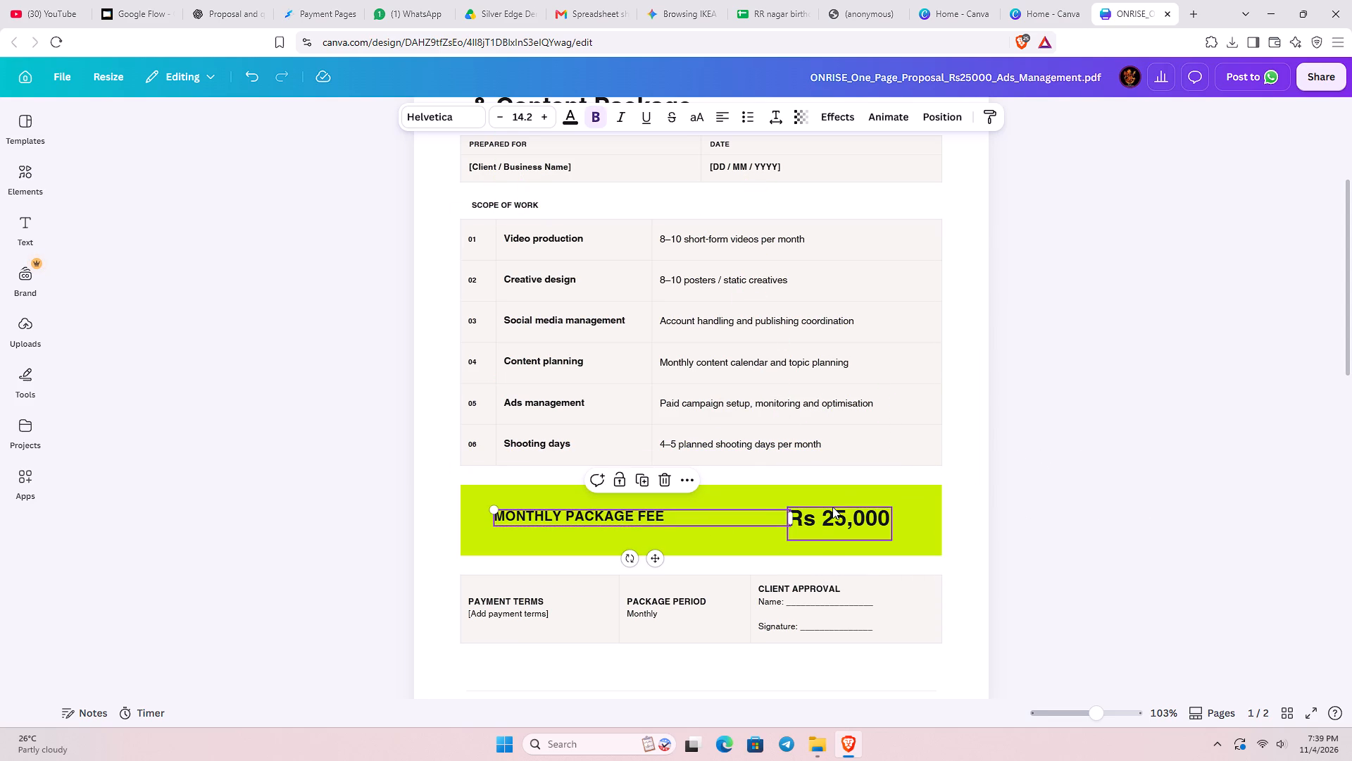
Delete the client approval name and signature text and the background table behind the payment terms and package period.
{"action": "left_click", "coordinate": [682, 631]}
{"action": "left_click", "coordinate": [815, 605]}
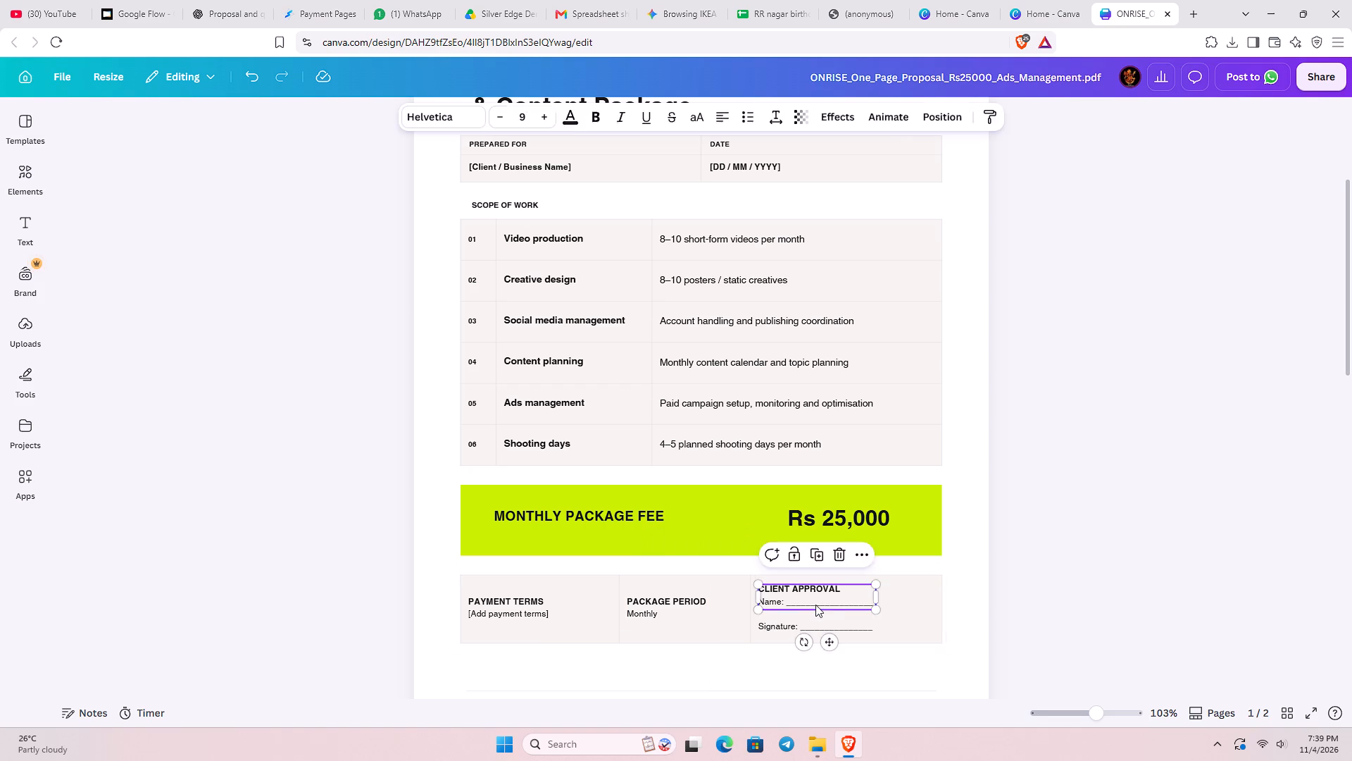
{"action": "key", "text": "Delete"}
{"action": "left_click", "coordinate": [813, 616]}
{"action": "left_click", "coordinate": [809, 621]}
{"action": "key", "text": "Delete"}
{"action": "left_click", "coordinate": [675, 594]}
{"action": "key", "text": "Delete"}
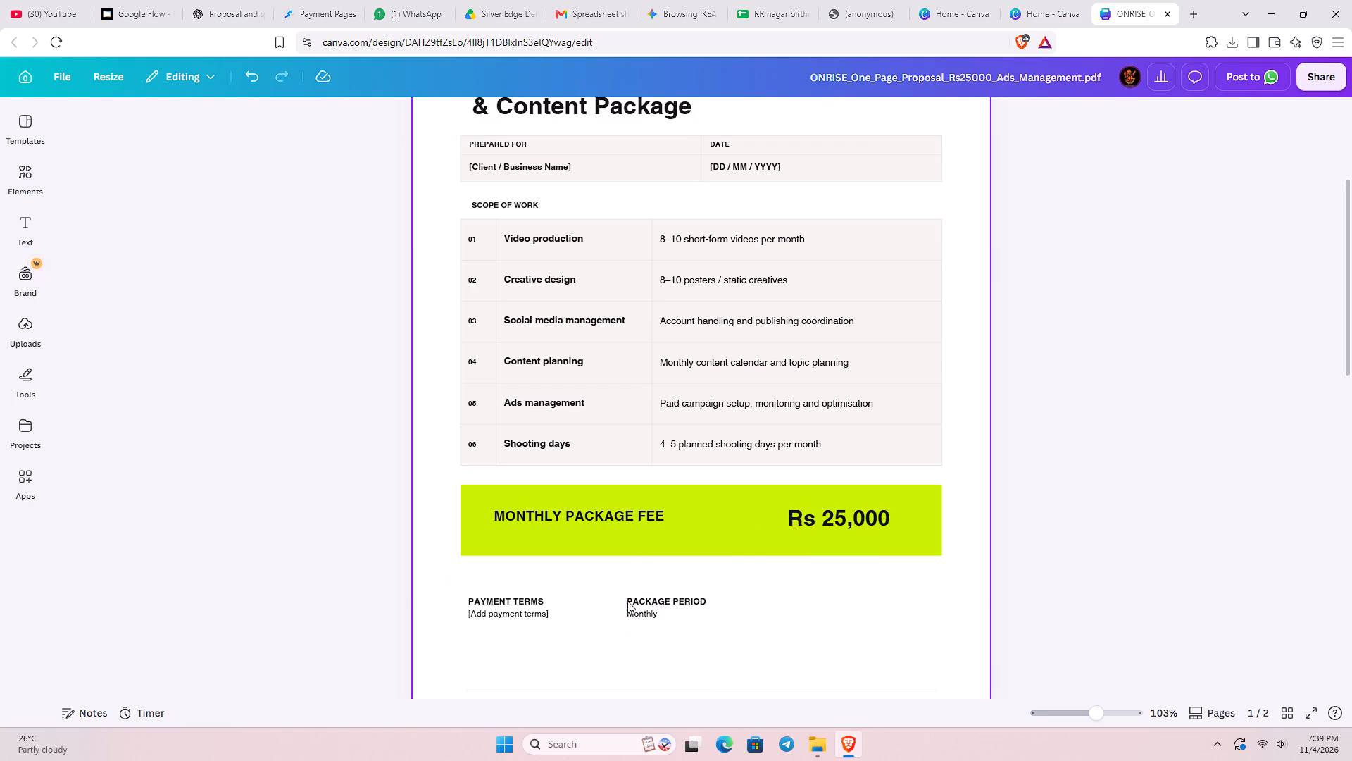
Undo the deletion of the background table behind the payment terms and package period.
{"action": "left_click", "coordinate": [643, 611]}
{"action": "key", "text": "ctrl+z"}
{"action": "key", "text": "ctrl+z"}
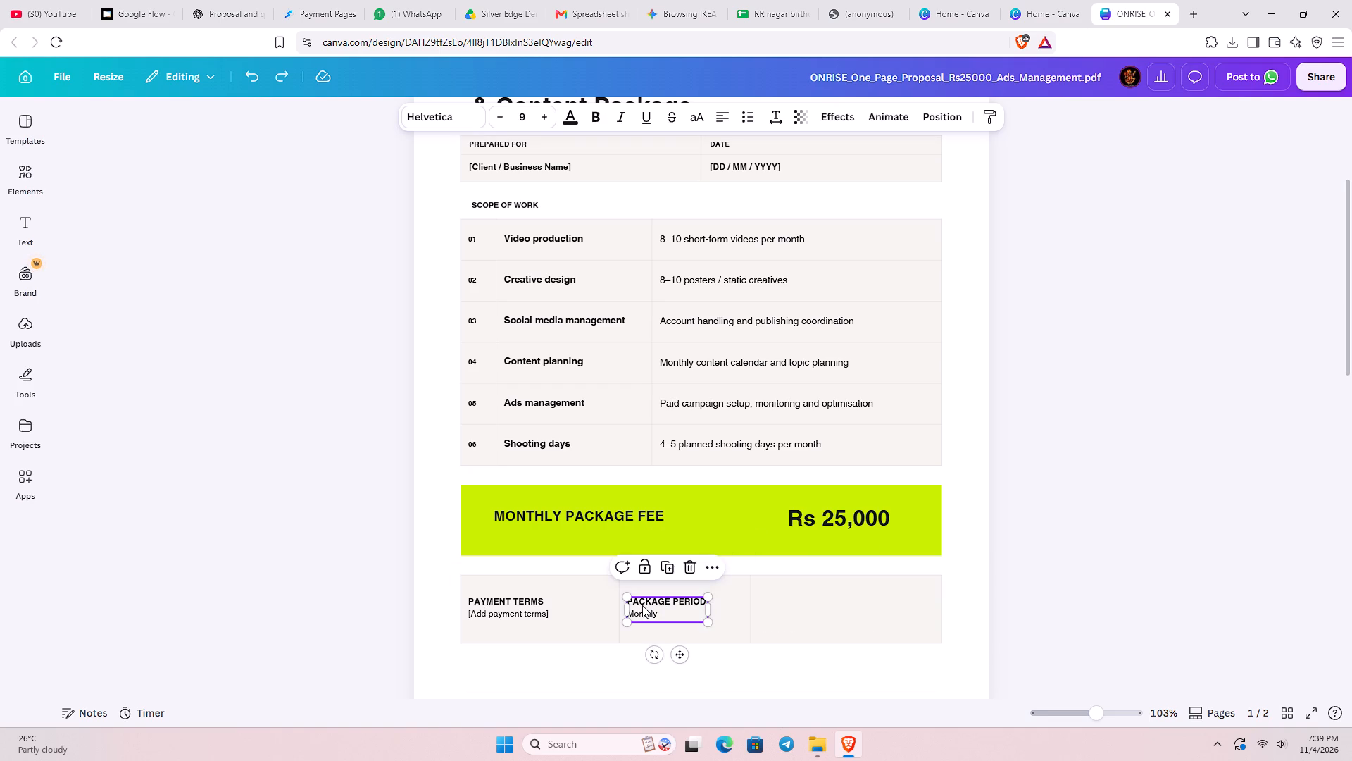
Delete the PACKAGE PERIOD and PAYMENT TERMS text blocks below the green fee band.
{"action": "left_click", "coordinate": [788, 635]}
{"action": "key", "text": "Delete"}
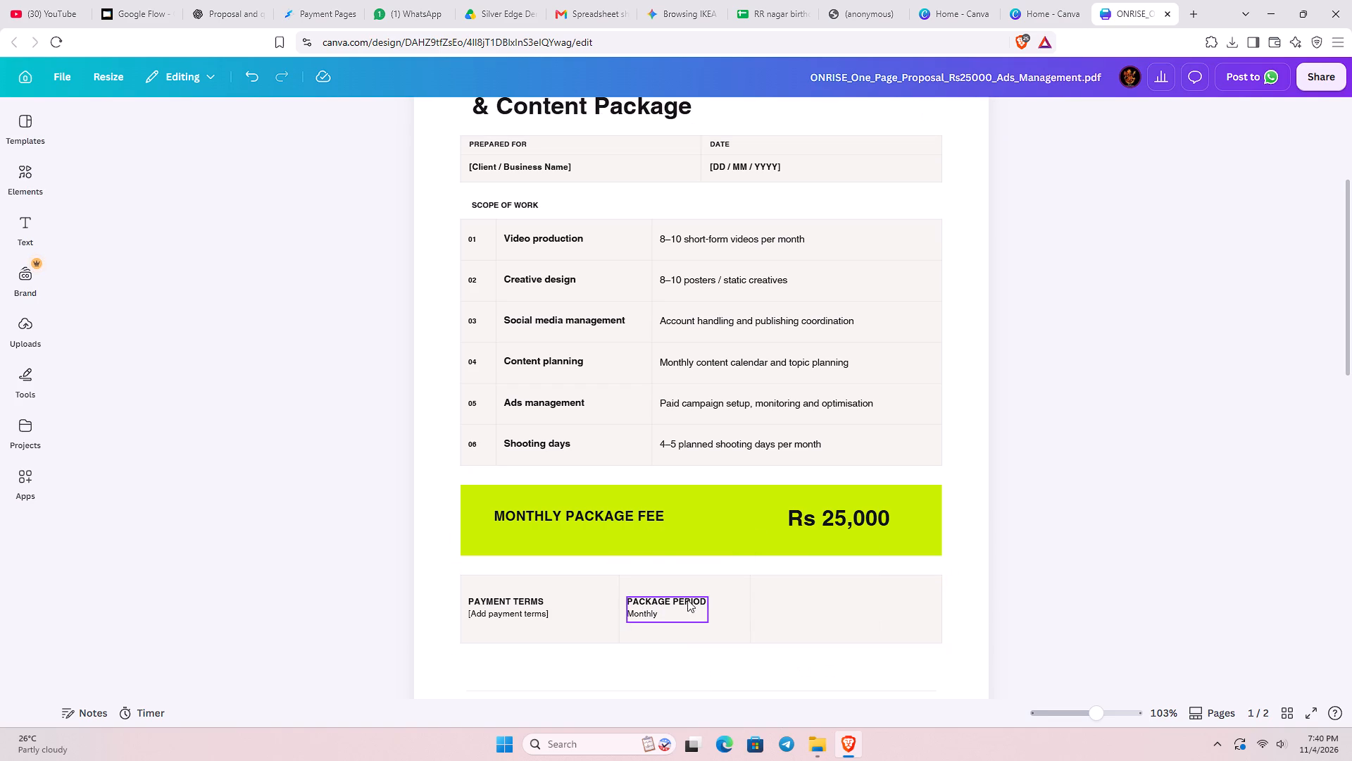
{"action": "left_click", "coordinate": [684, 605]}
{"action": "key", "text": "Delete"}
{"action": "left_click", "coordinate": [526, 598]}
{"action": "key", "text": "Delete"}
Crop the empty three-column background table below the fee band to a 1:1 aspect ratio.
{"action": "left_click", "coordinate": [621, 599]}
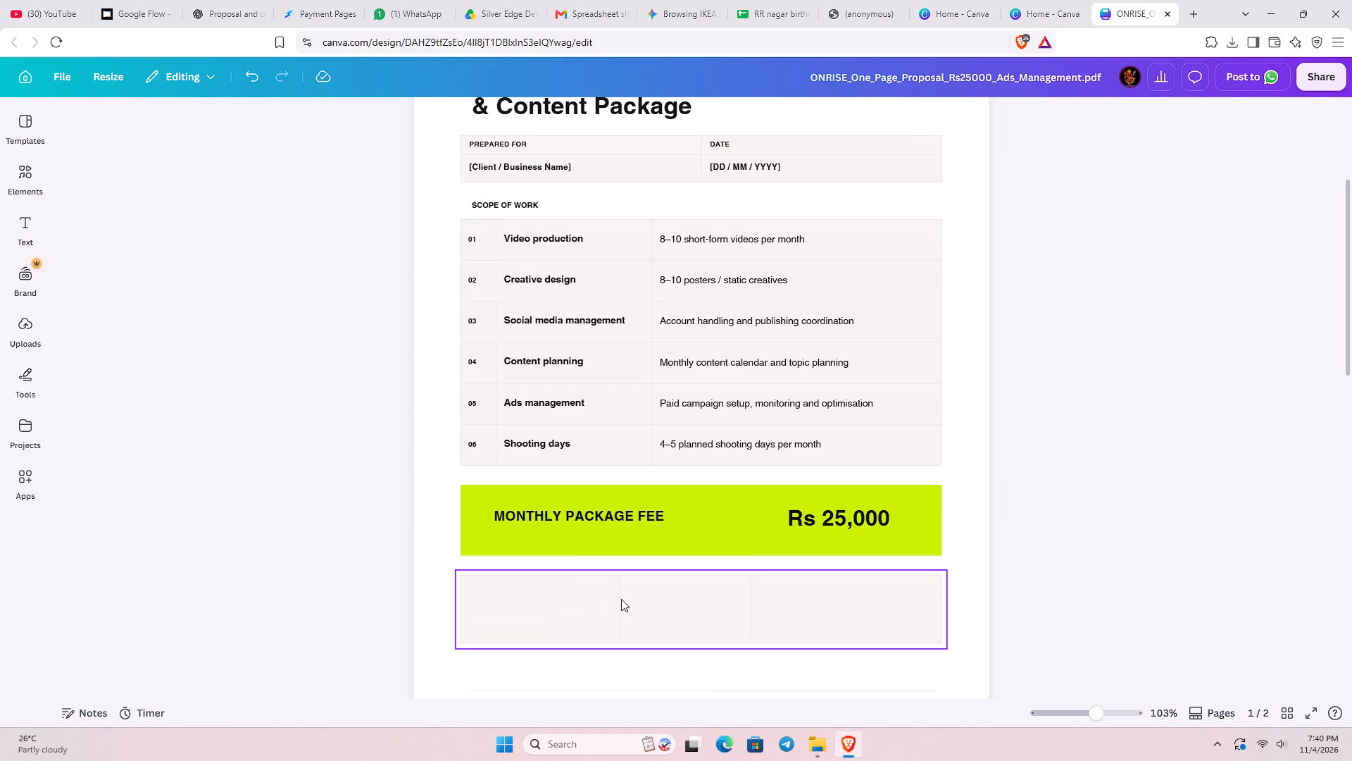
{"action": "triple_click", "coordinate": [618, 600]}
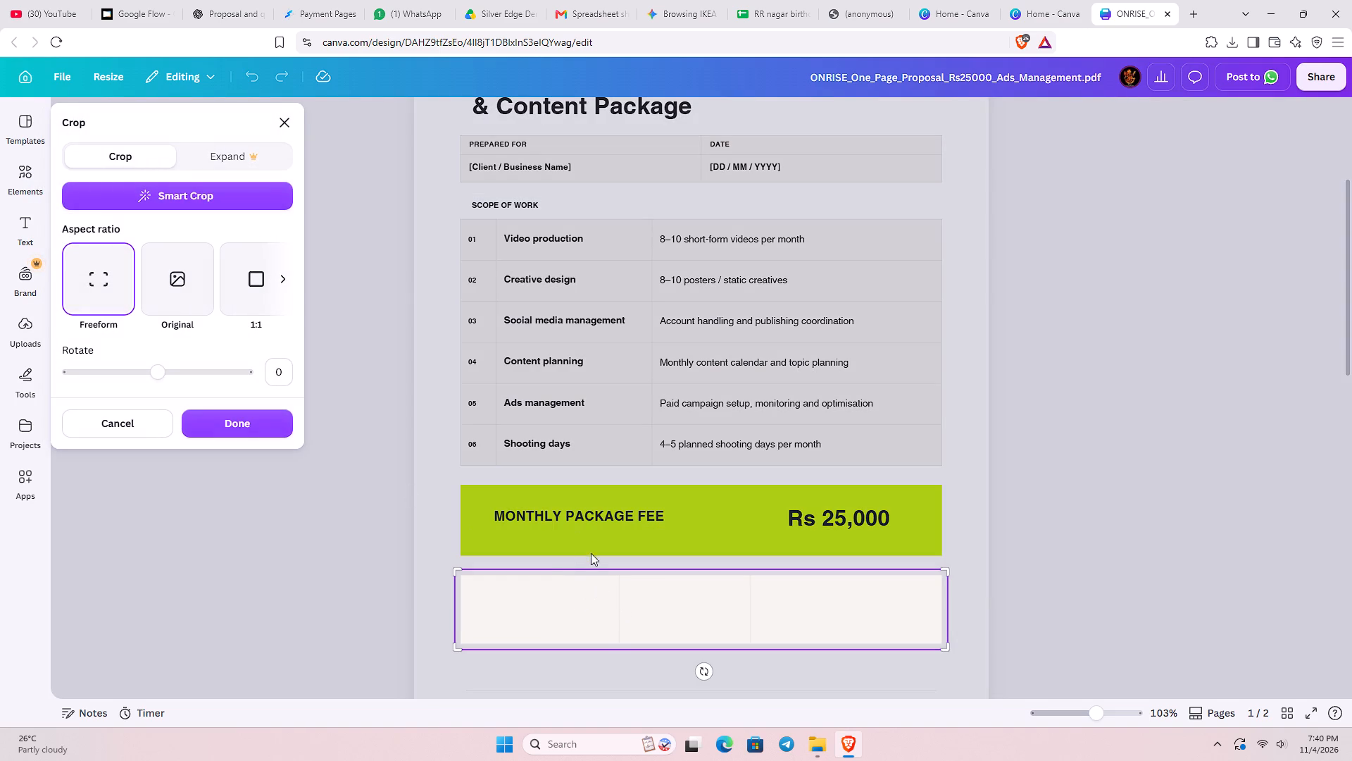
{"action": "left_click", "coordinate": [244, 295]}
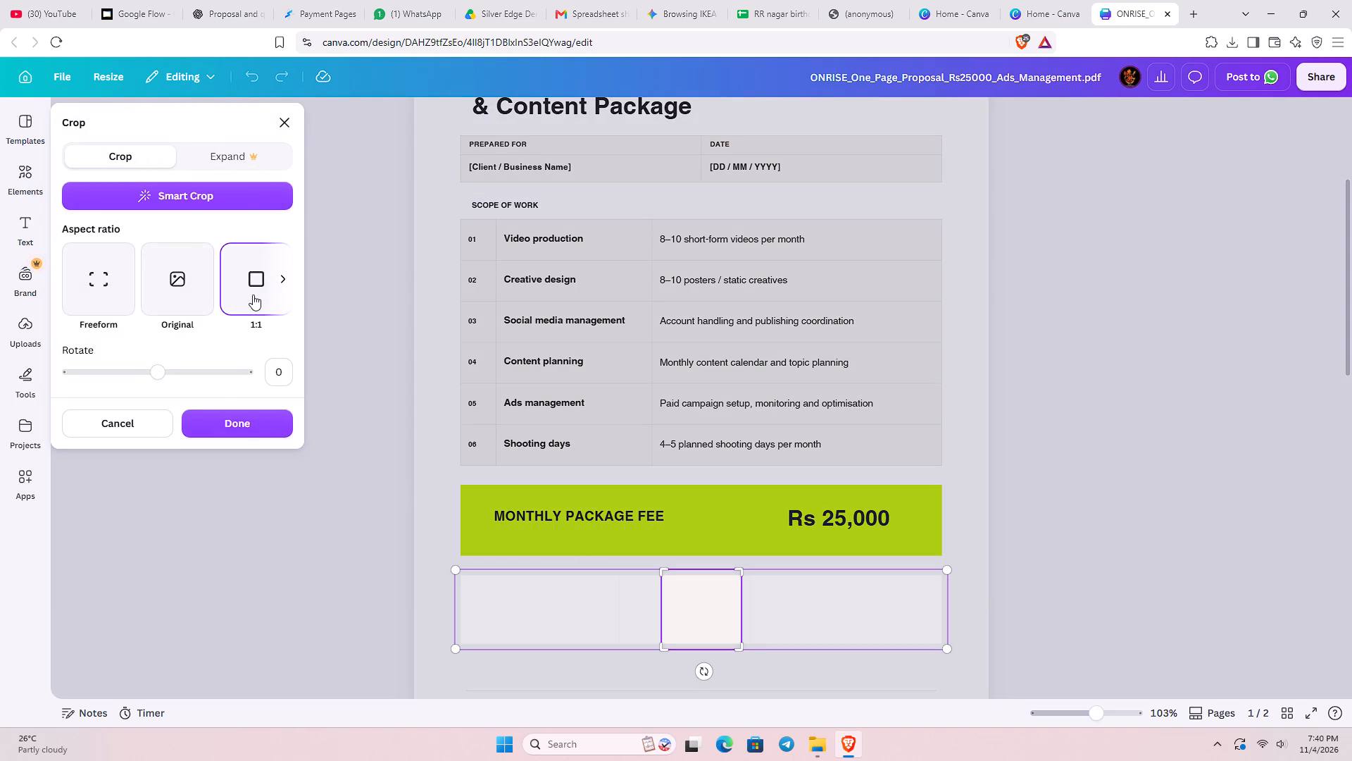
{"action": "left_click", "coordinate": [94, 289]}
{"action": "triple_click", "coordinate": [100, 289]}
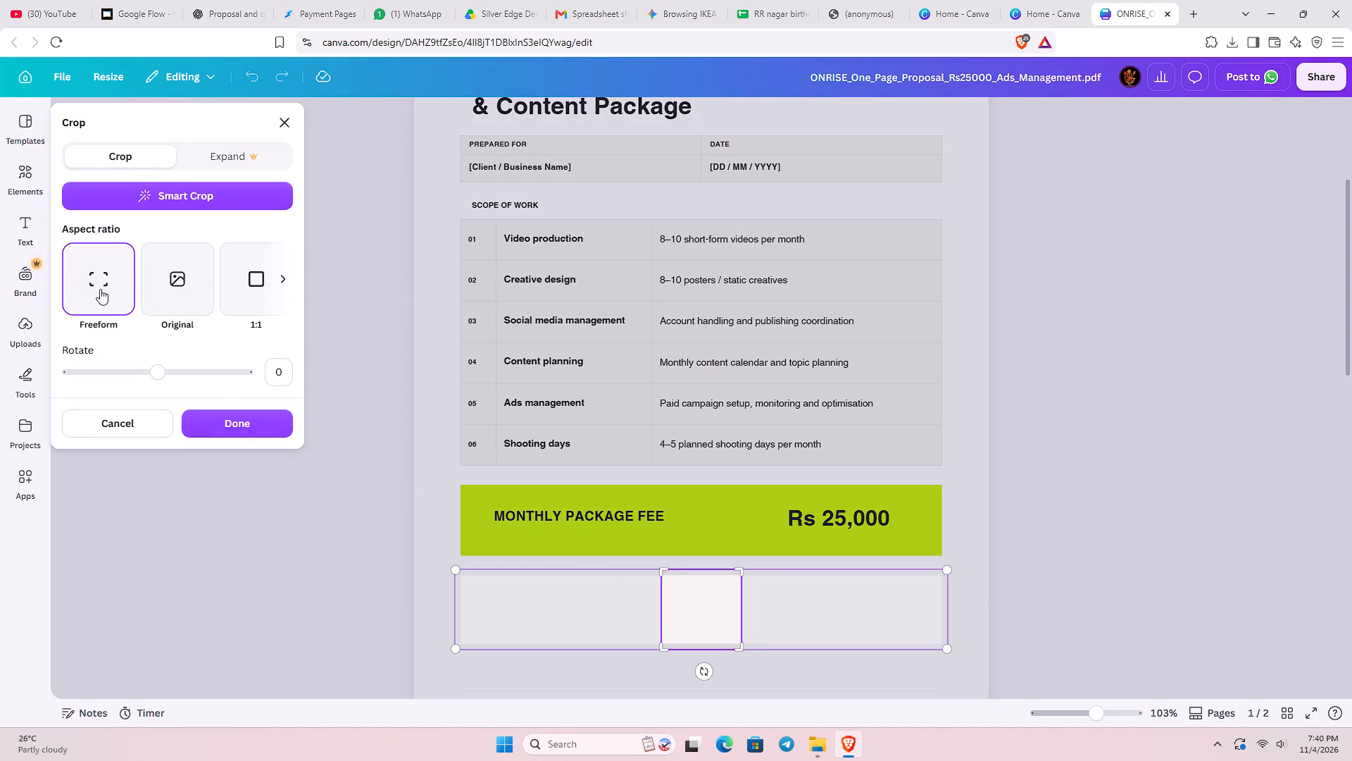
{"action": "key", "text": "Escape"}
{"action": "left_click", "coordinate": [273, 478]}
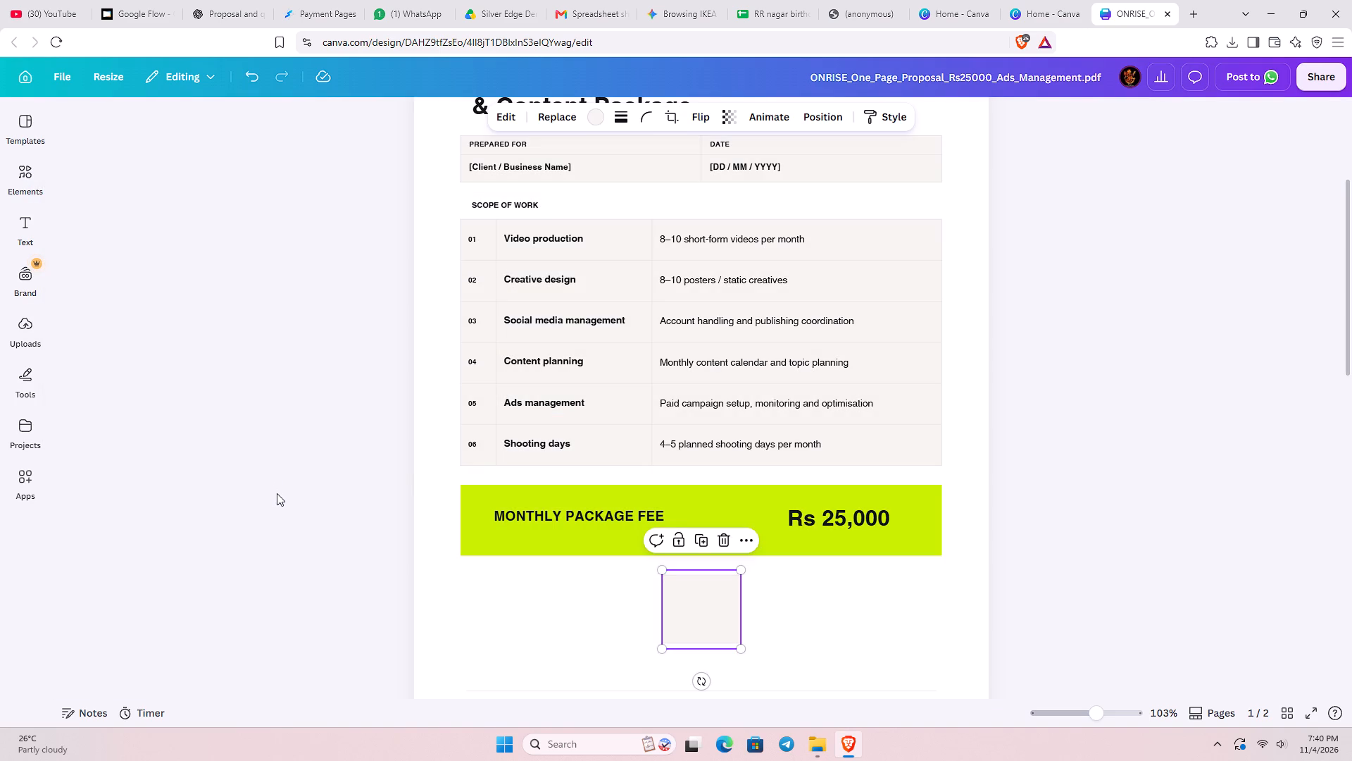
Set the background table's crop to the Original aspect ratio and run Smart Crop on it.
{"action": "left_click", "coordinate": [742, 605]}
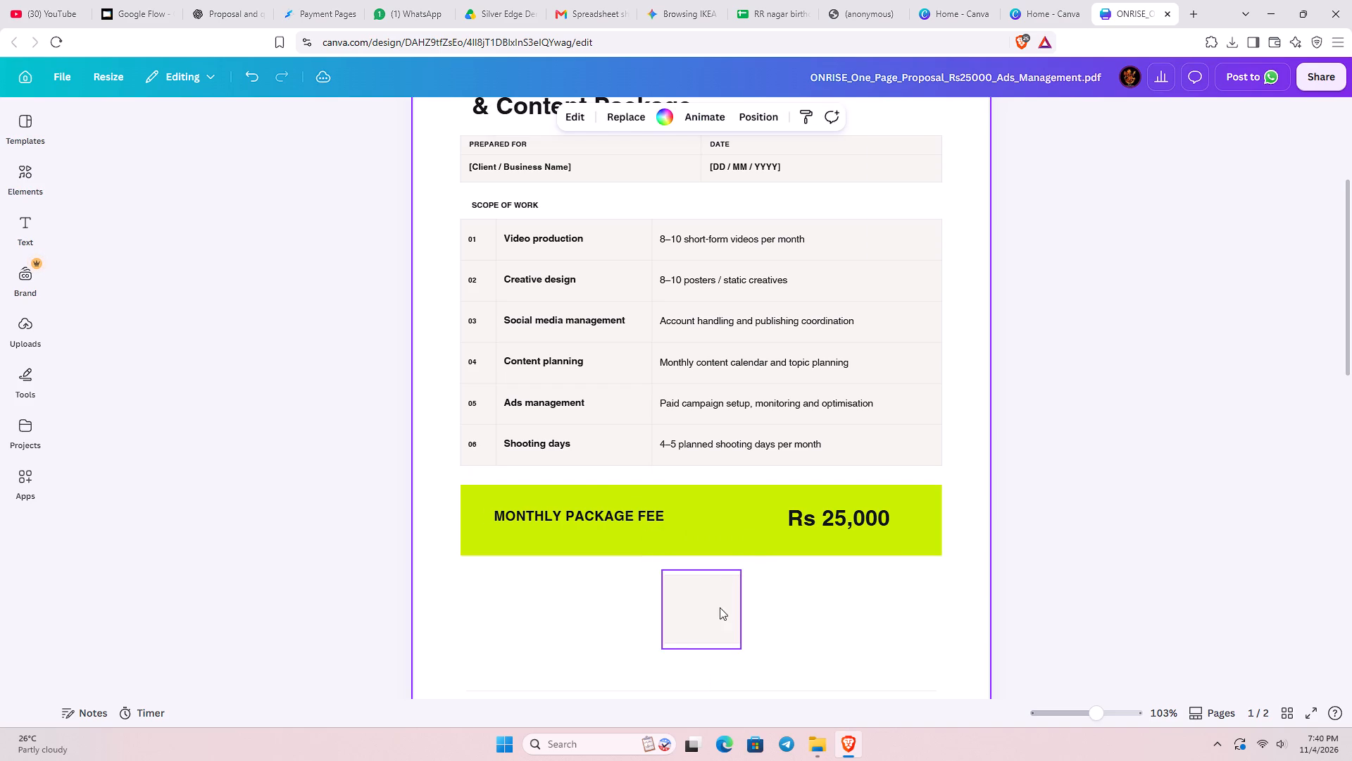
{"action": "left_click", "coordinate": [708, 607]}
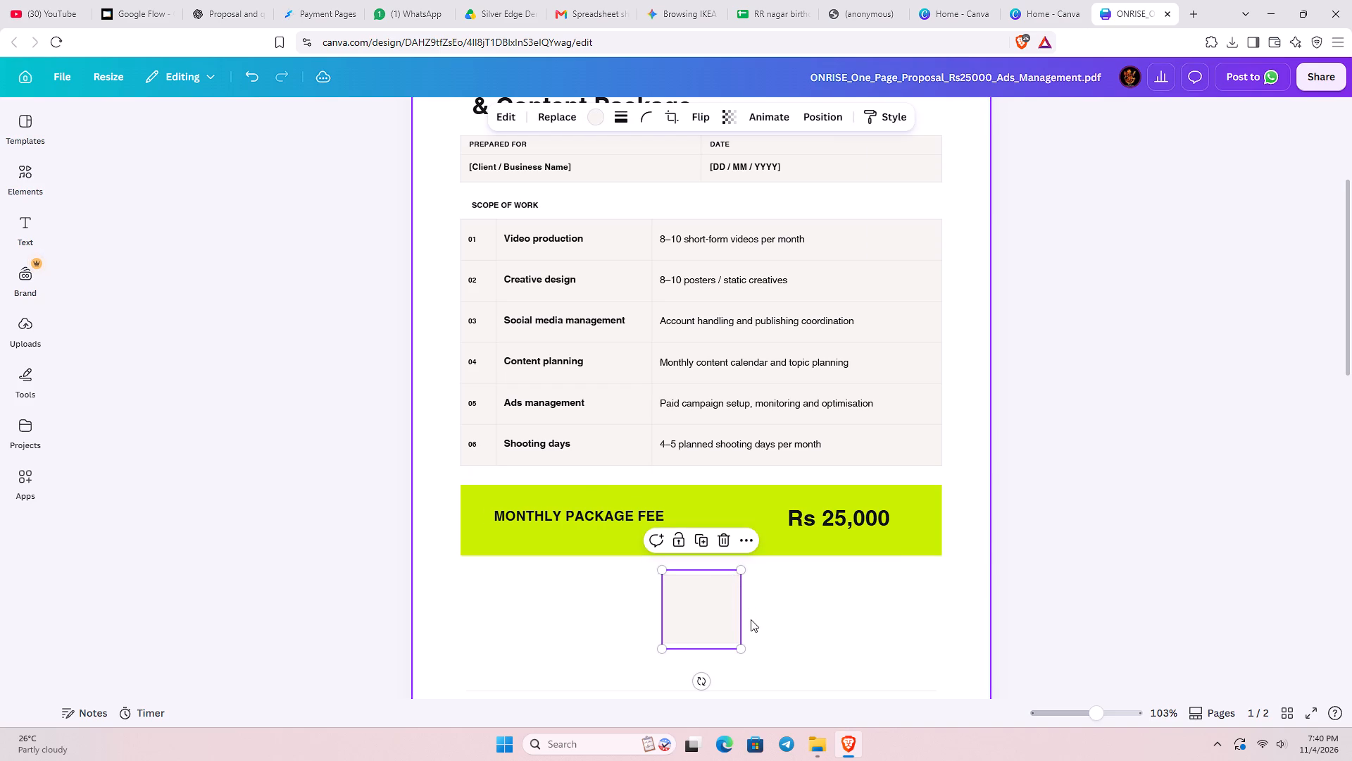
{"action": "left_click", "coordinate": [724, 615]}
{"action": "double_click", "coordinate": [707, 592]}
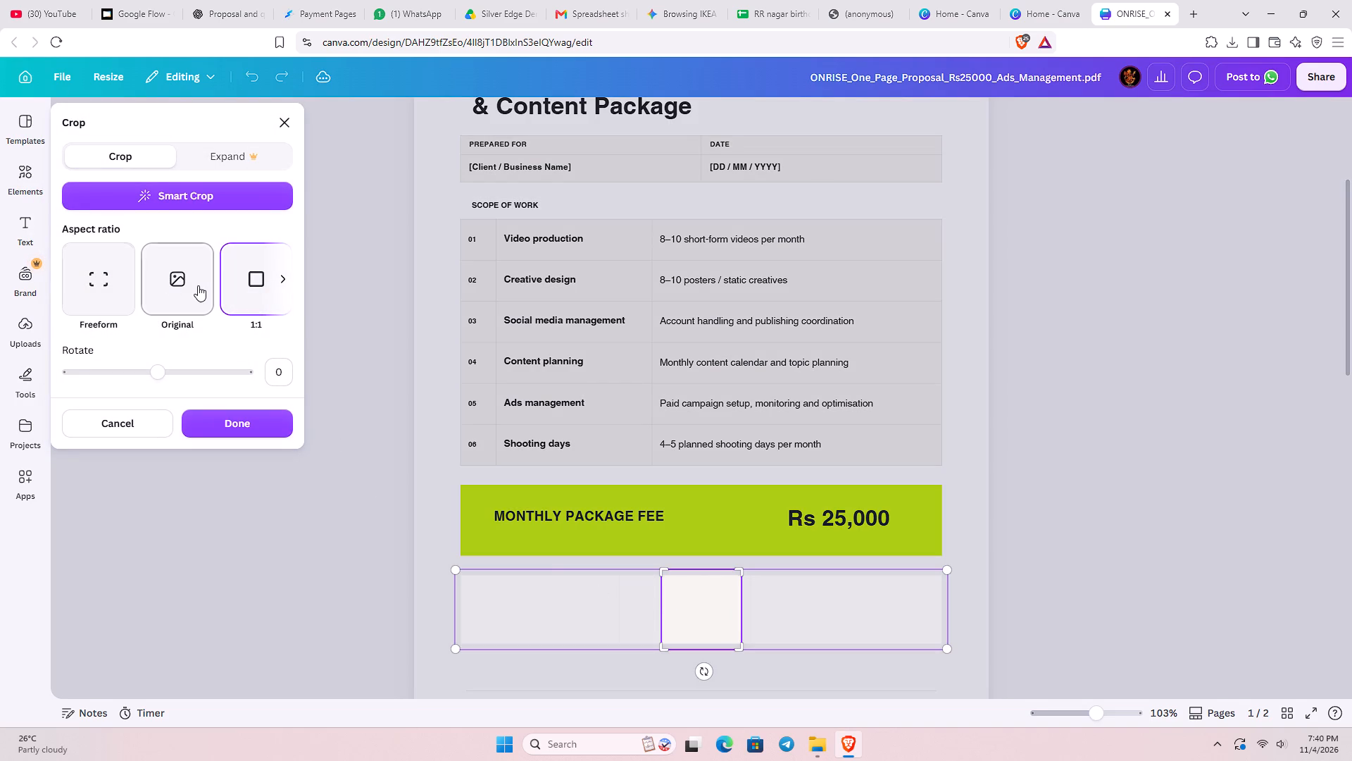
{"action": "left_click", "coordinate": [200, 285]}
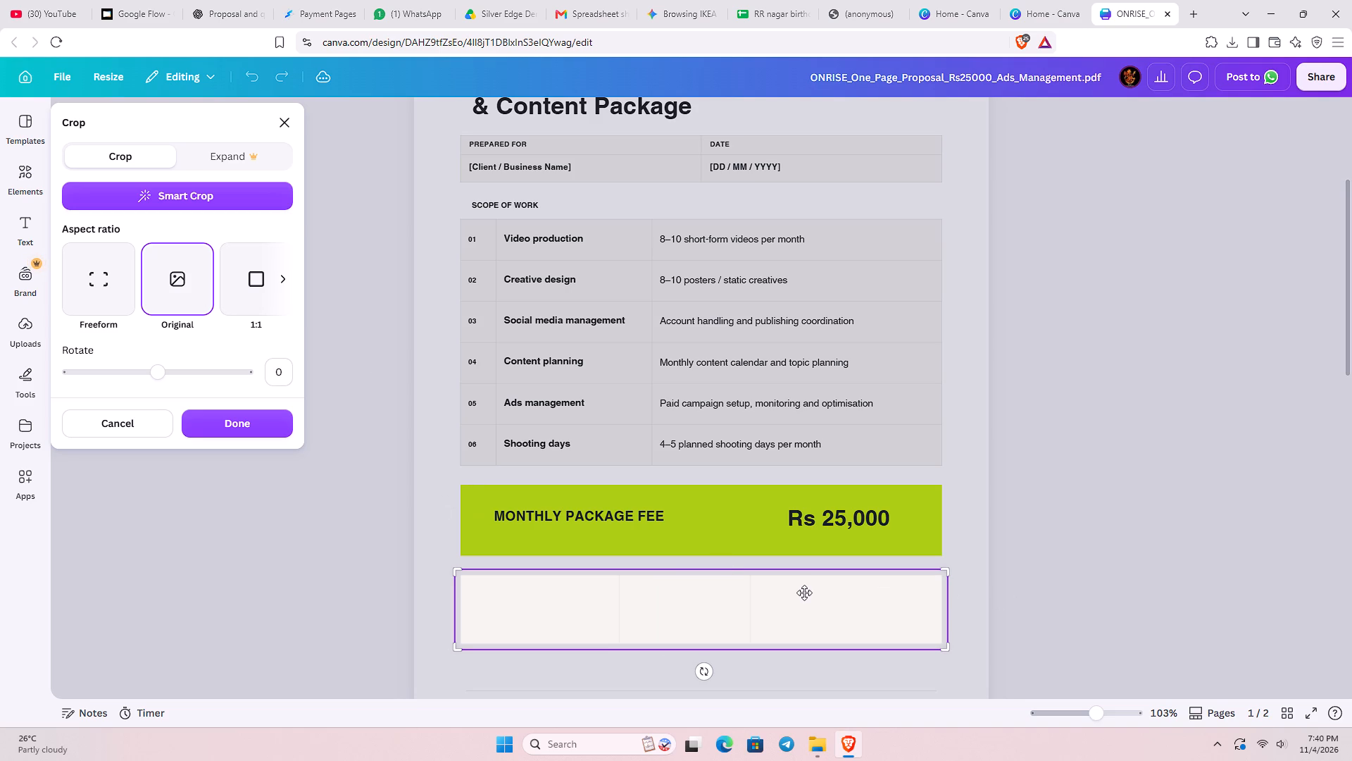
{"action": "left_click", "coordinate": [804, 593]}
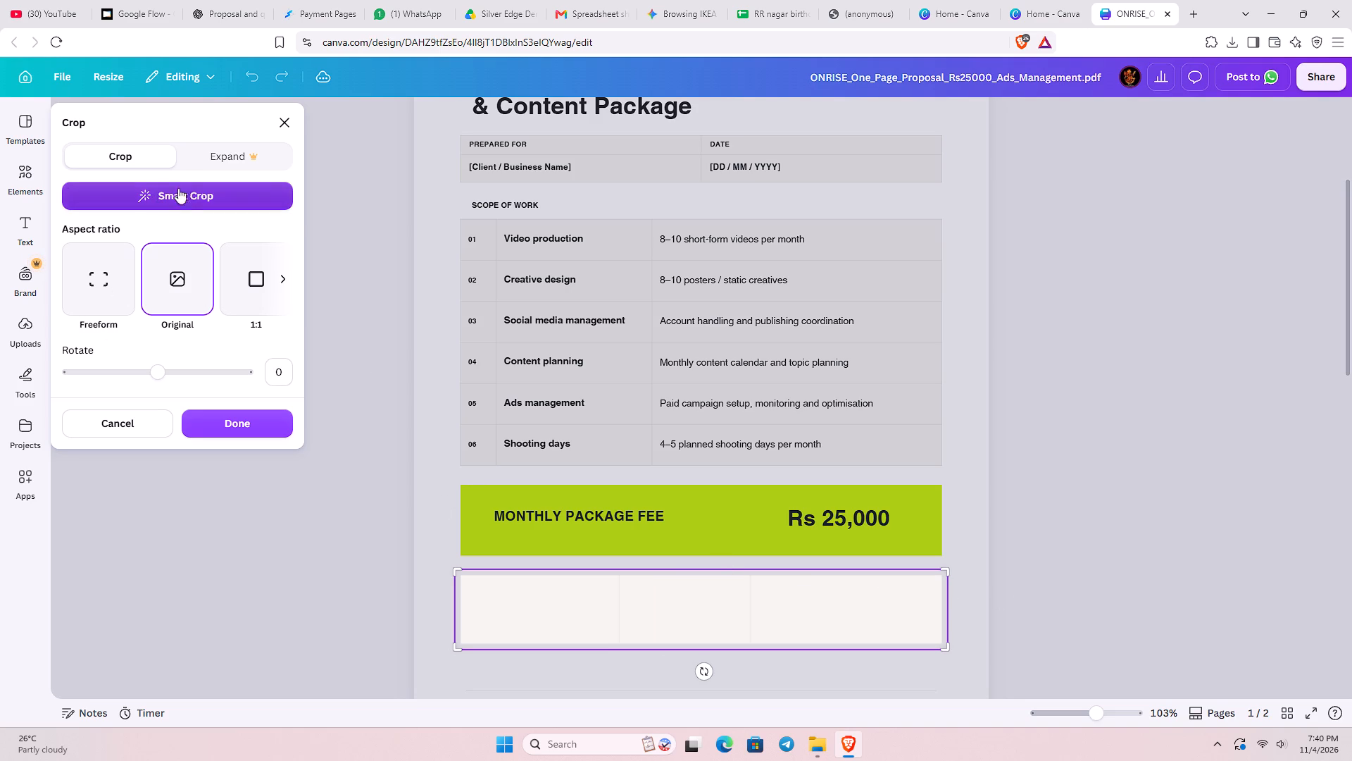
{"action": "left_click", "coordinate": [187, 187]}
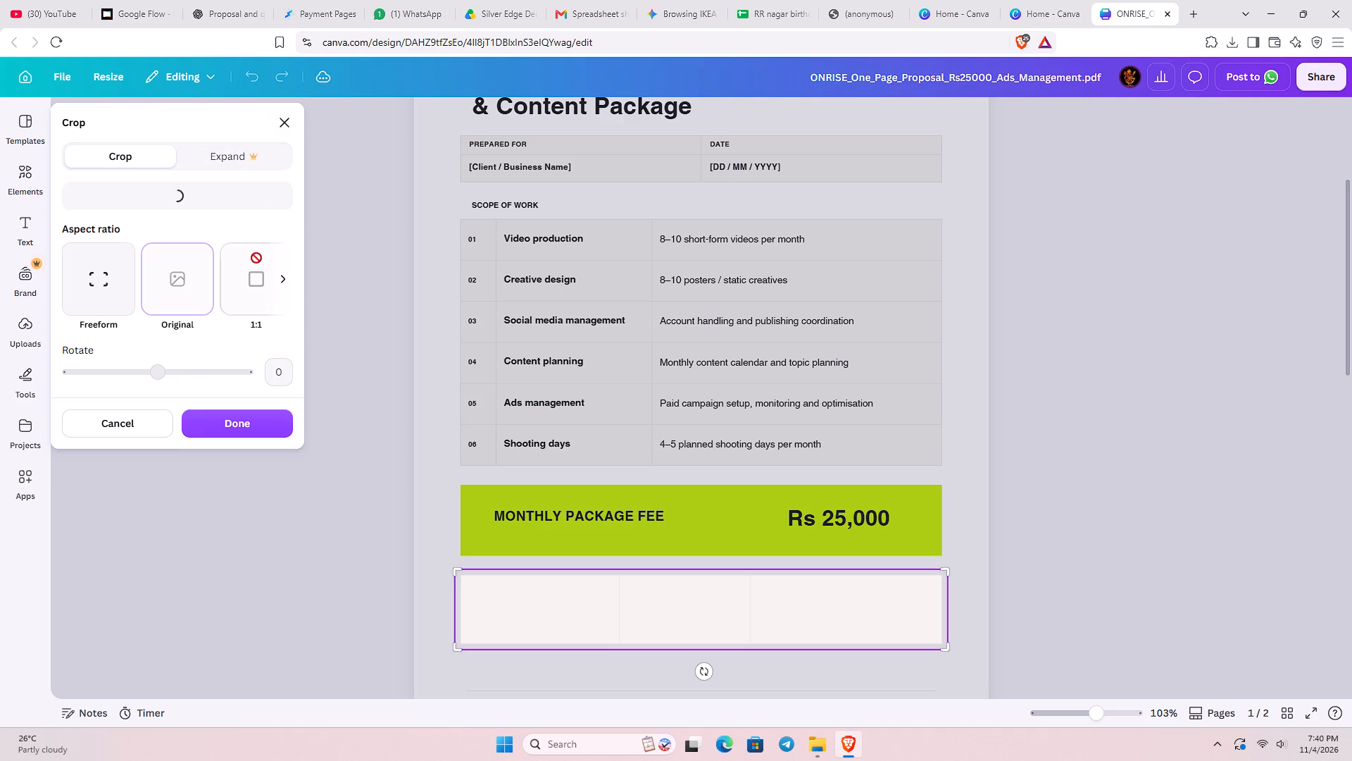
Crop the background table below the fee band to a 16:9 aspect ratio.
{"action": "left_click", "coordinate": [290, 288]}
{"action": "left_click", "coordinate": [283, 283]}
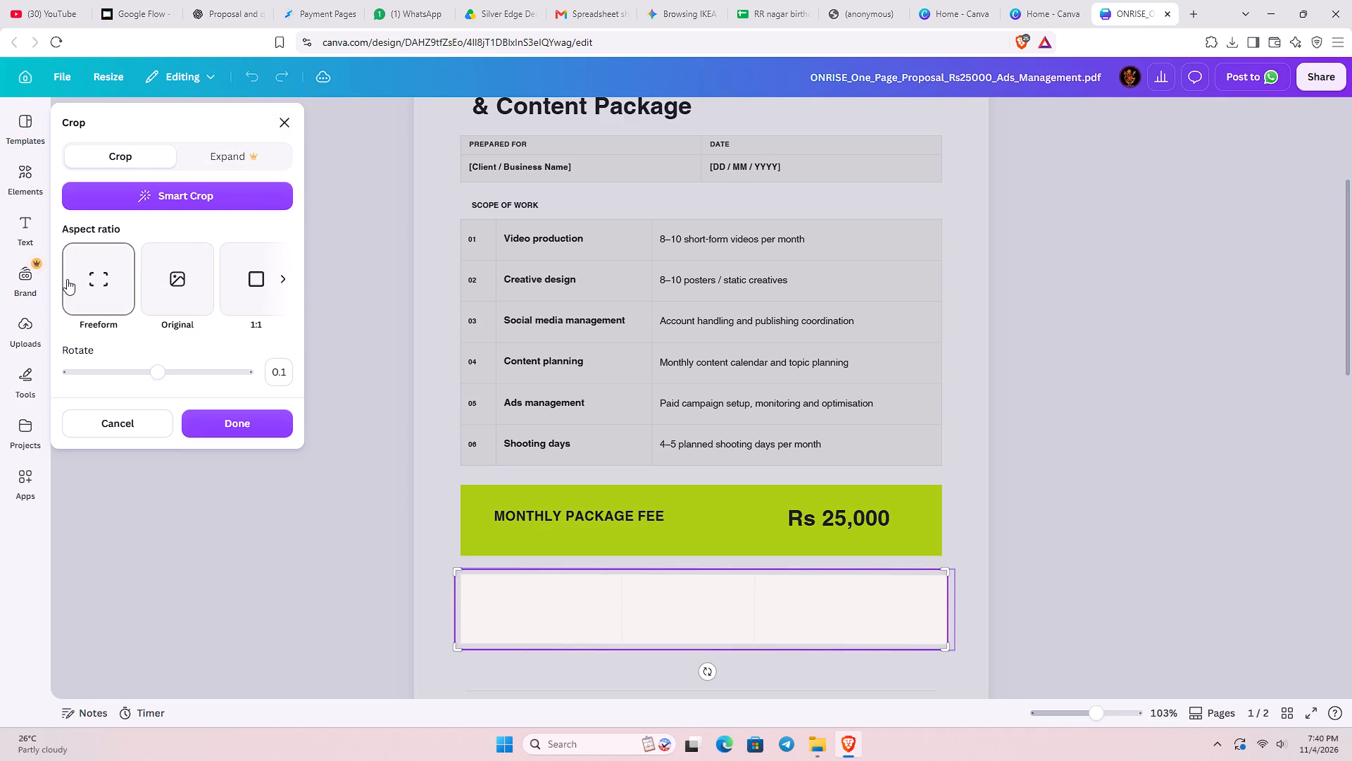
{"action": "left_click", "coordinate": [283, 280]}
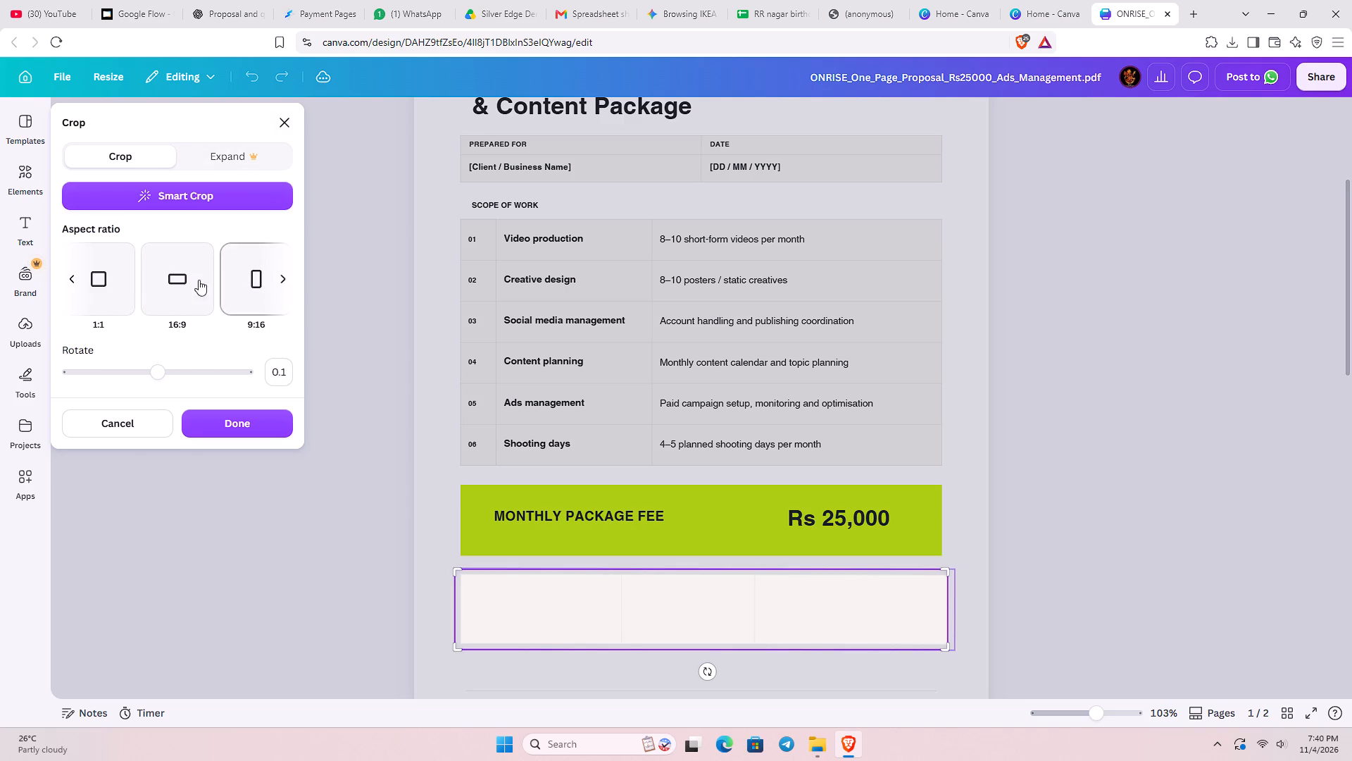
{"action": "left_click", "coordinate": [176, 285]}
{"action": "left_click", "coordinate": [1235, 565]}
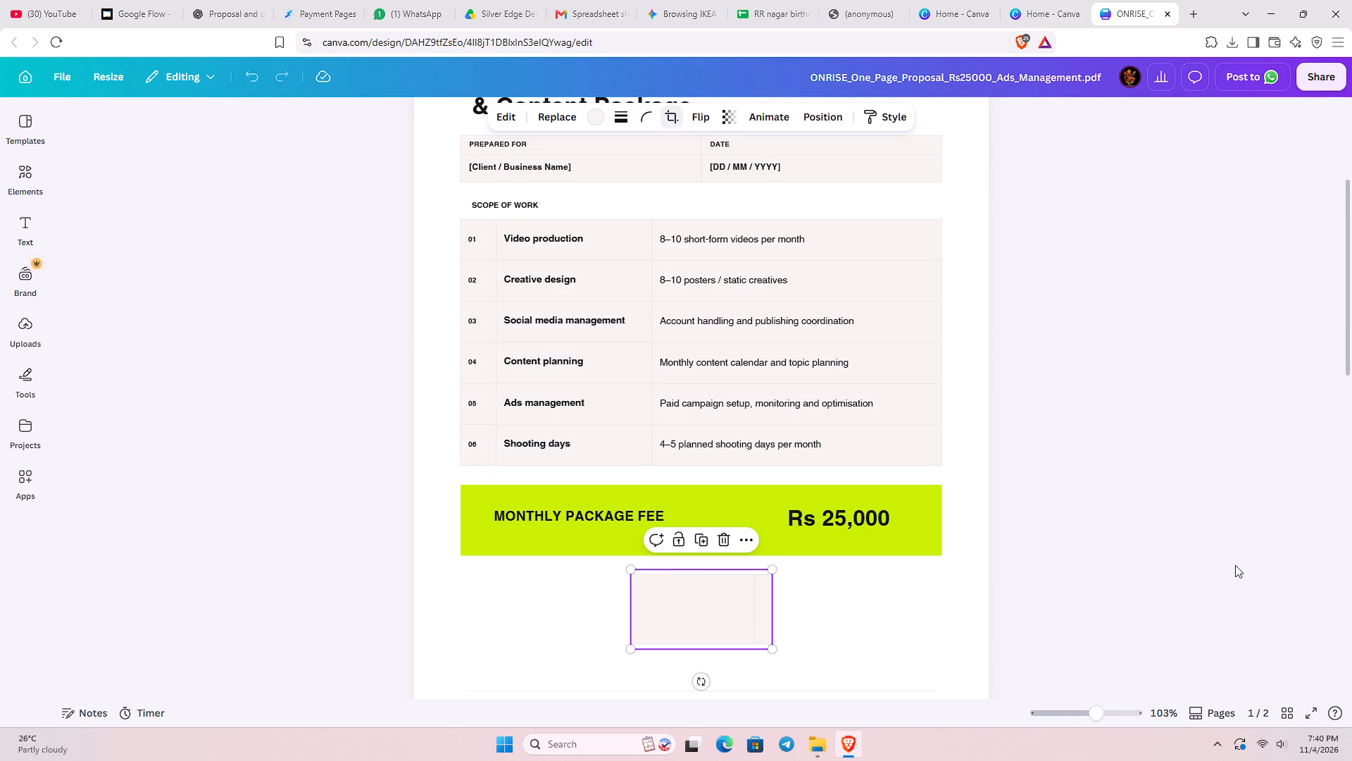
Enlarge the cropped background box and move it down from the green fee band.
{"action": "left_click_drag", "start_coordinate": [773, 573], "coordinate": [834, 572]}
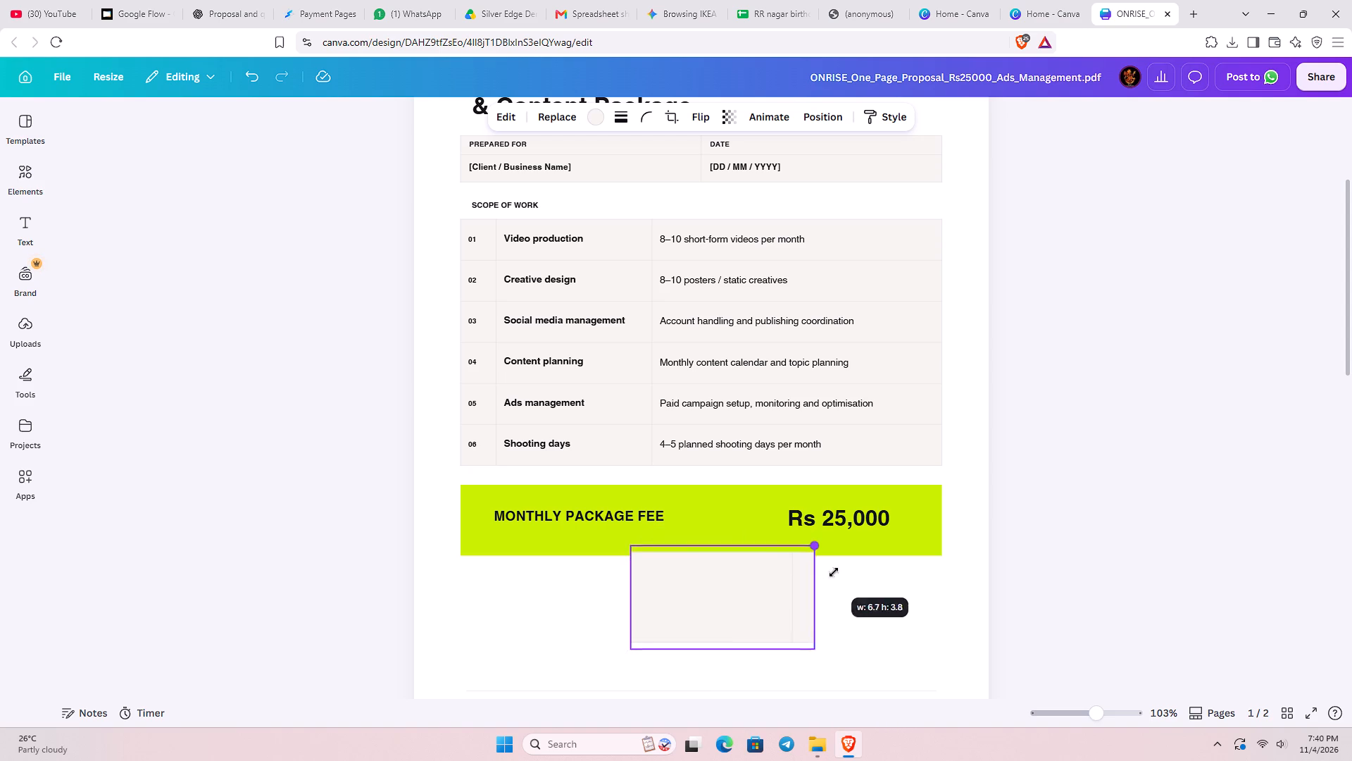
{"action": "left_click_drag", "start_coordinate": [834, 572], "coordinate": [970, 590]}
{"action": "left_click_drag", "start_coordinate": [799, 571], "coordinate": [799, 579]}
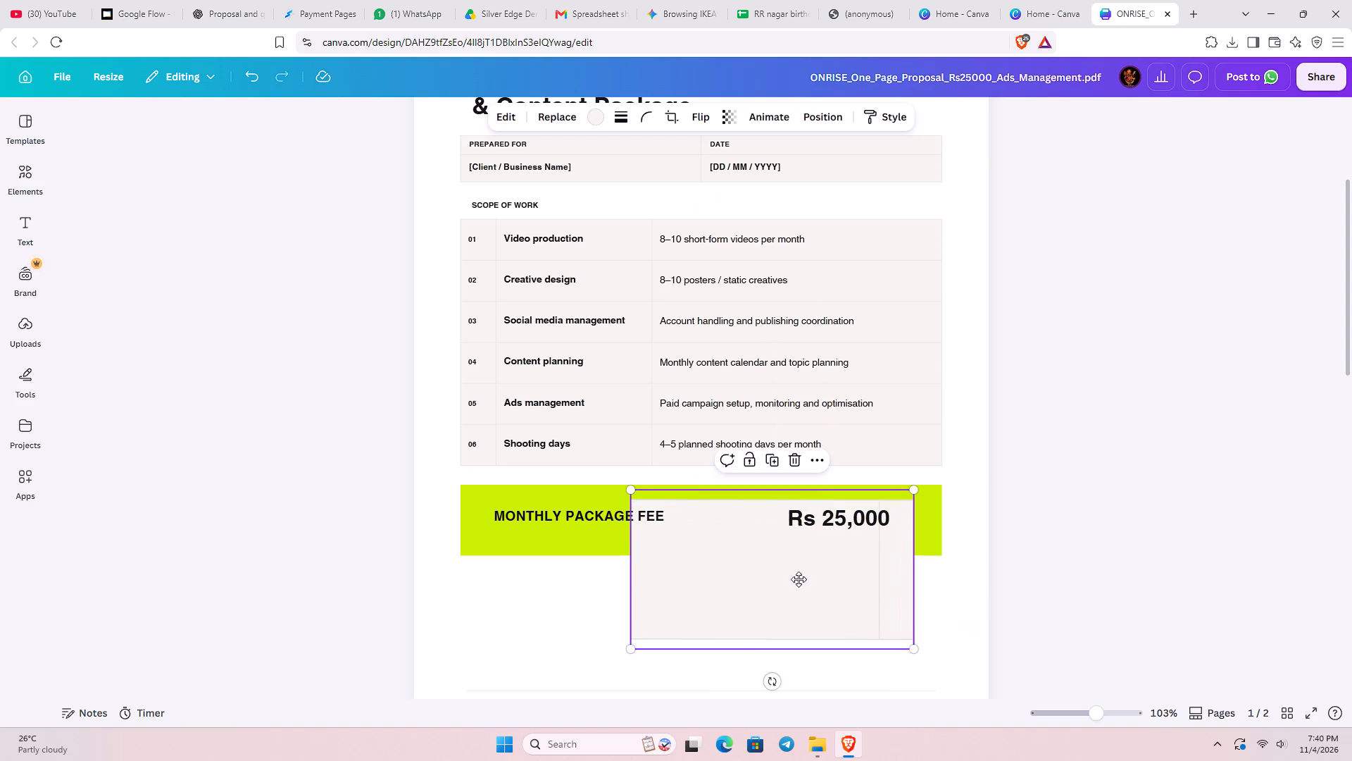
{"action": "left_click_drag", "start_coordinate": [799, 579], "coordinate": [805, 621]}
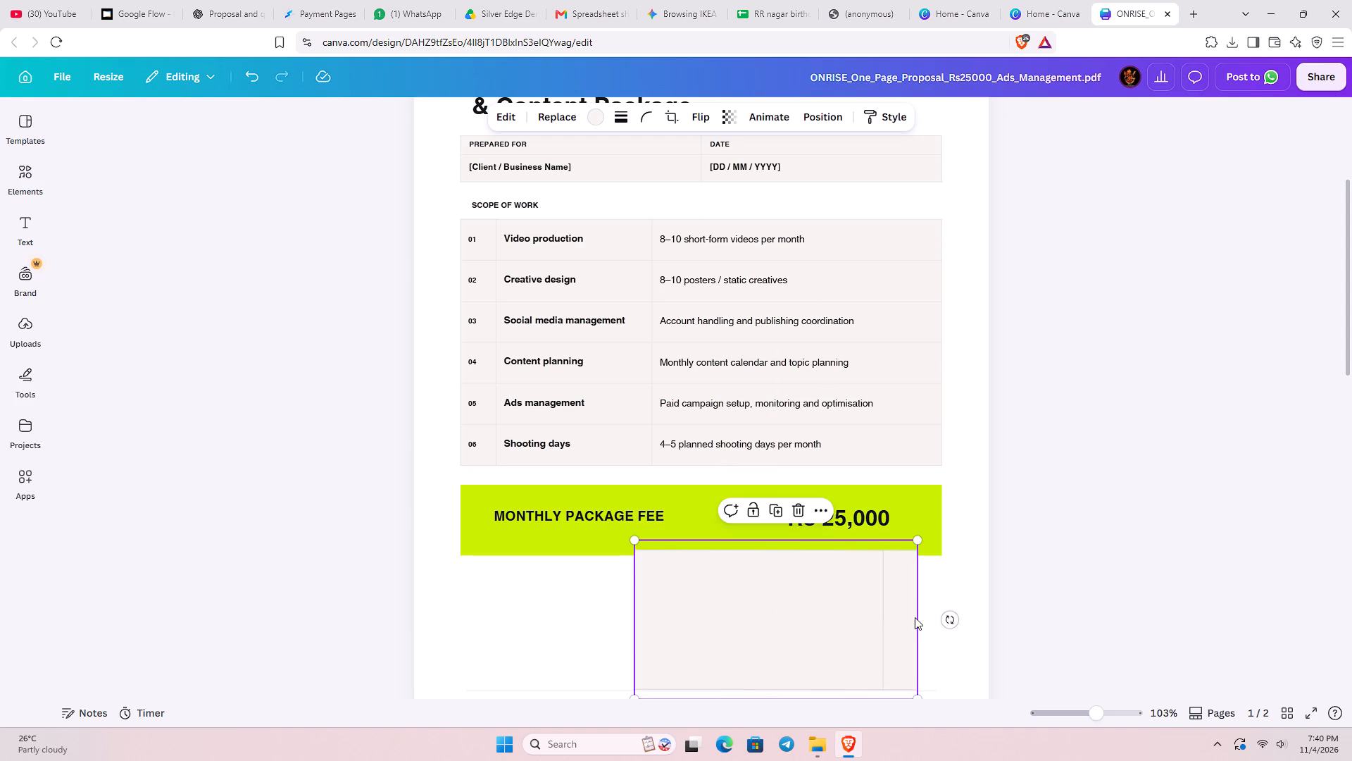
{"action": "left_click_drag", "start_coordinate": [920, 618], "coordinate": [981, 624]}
Delete the cropped background box below the green fee band.
{"action": "left_click", "coordinate": [813, 607]}
{"action": "key", "text": "Delete"}
Look through the table designs and graphics categories in the elements library for something to add to the proposal.
{"action": "left_click", "coordinate": [14, 176]}
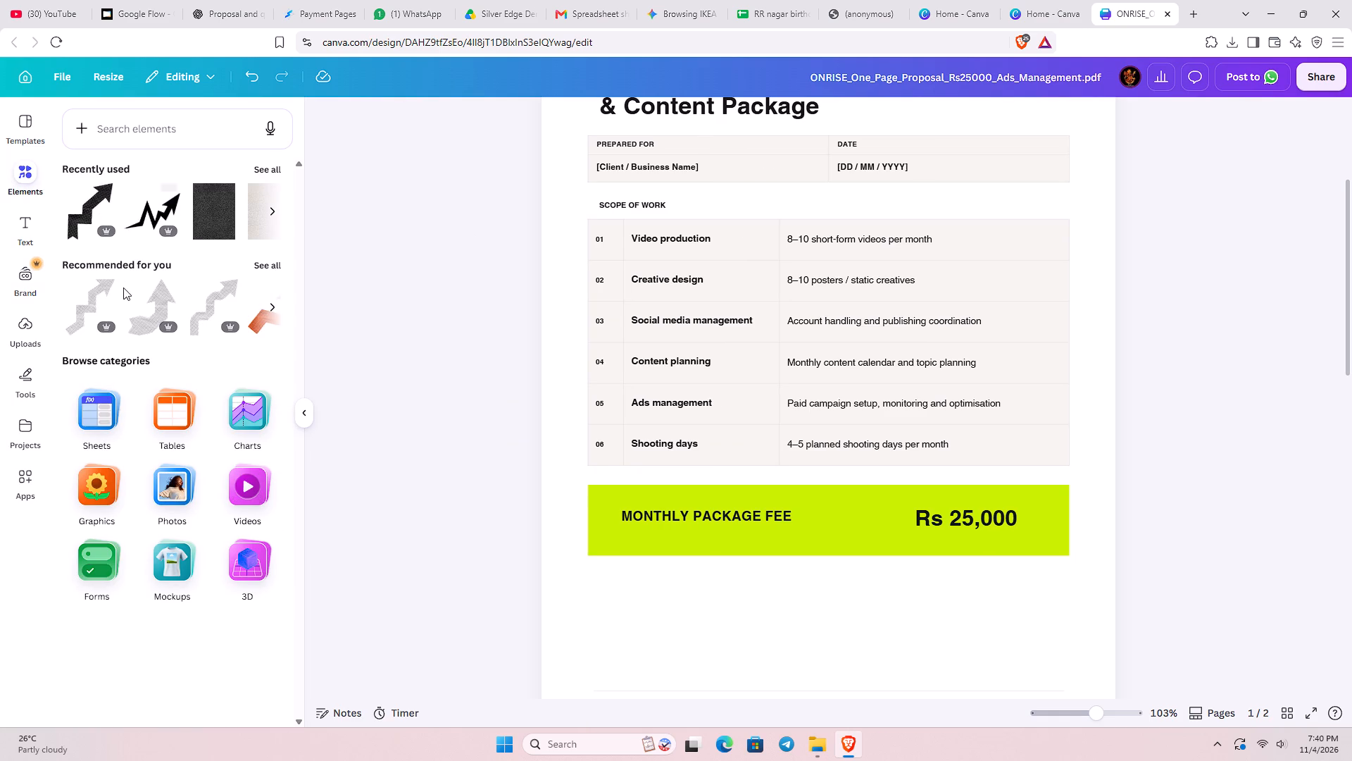
{"action": "scroll", "coordinate": [120, 335], "scroll_direction": "down", "scroll_amount": 1}
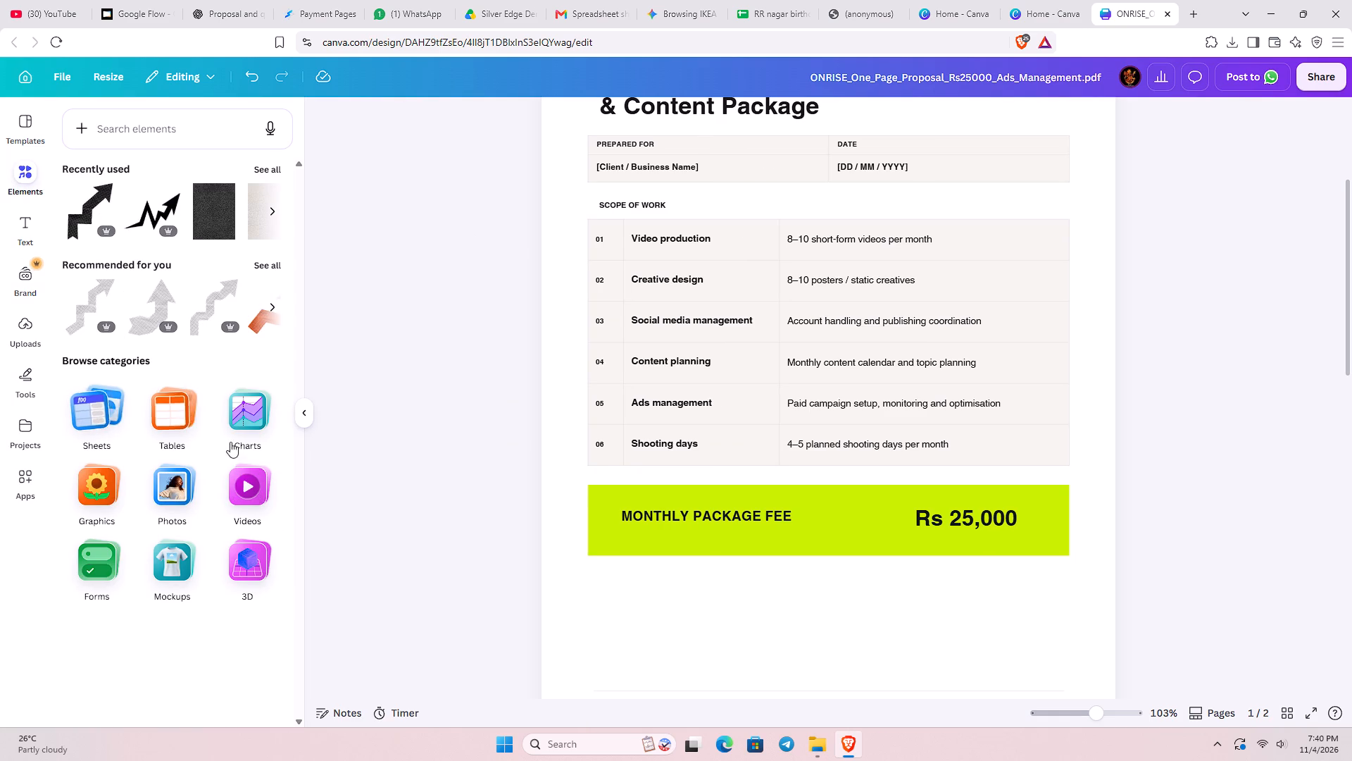
{"action": "left_click", "coordinate": [168, 428]}
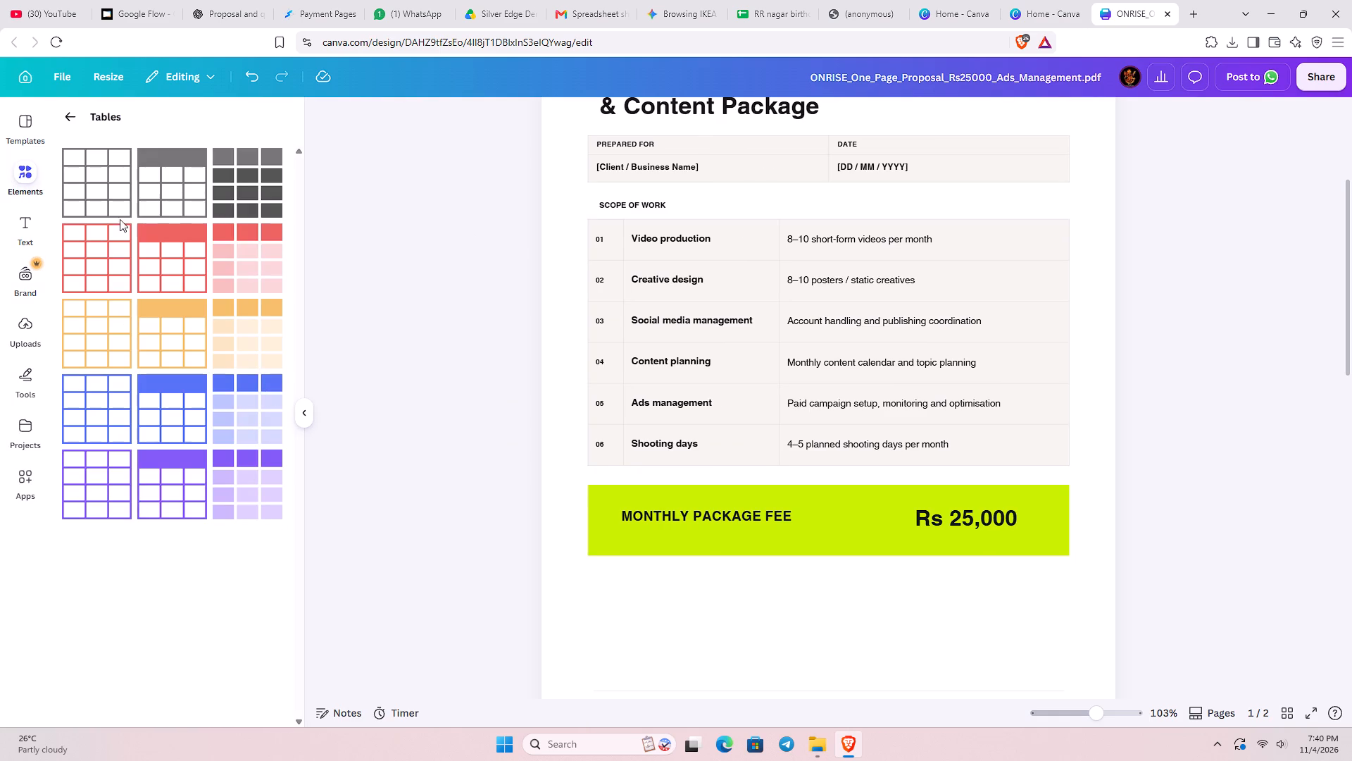
{"action": "scroll", "coordinate": [162, 318], "scroll_direction": "down", "scroll_amount": 3}
{"action": "scroll", "coordinate": [162, 321], "scroll_direction": "up", "scroll_amount": 4}
{"action": "left_click", "coordinate": [70, 123]}
{"action": "scroll", "coordinate": [110, 326], "scroll_direction": "down", "scroll_amount": 2}
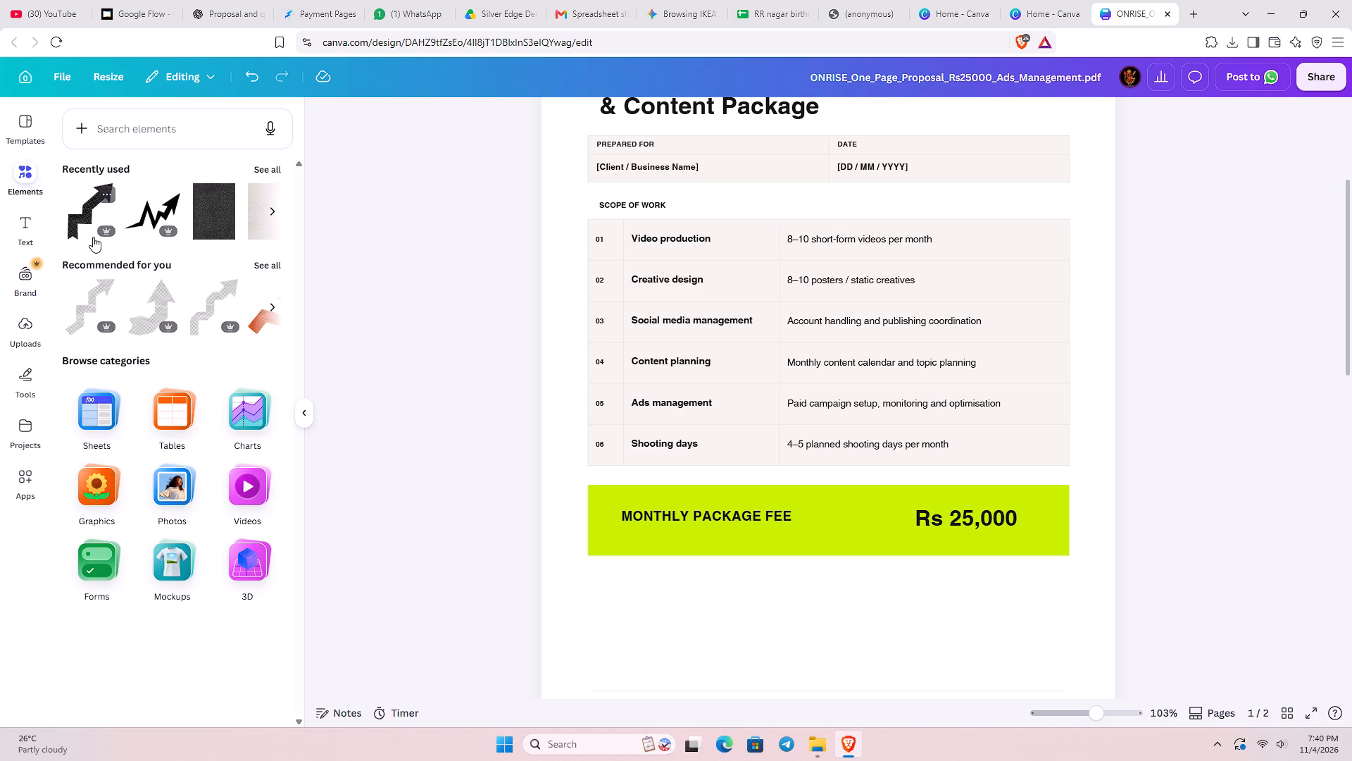
{"action": "scroll", "coordinate": [134, 429], "scroll_direction": "down", "scroll_amount": 3}
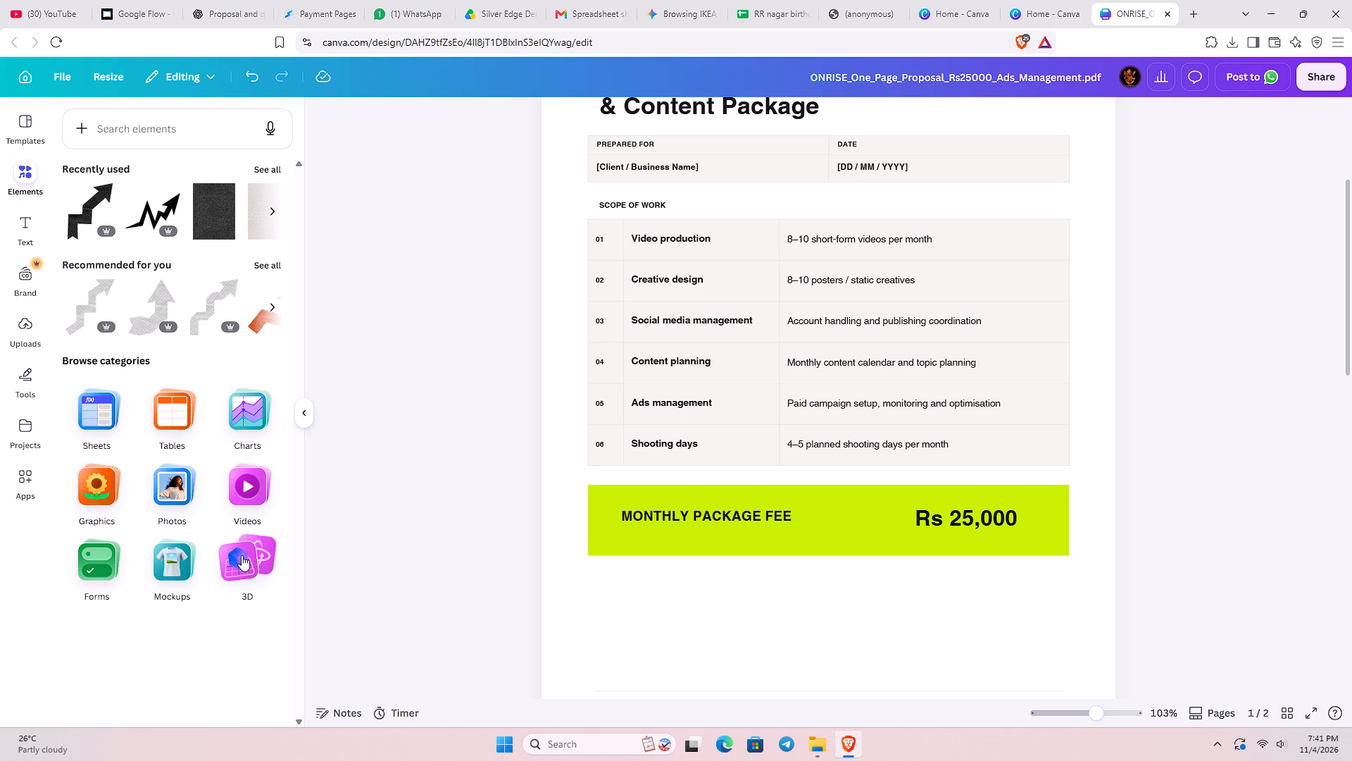
{"action": "left_click", "coordinate": [94, 474]}
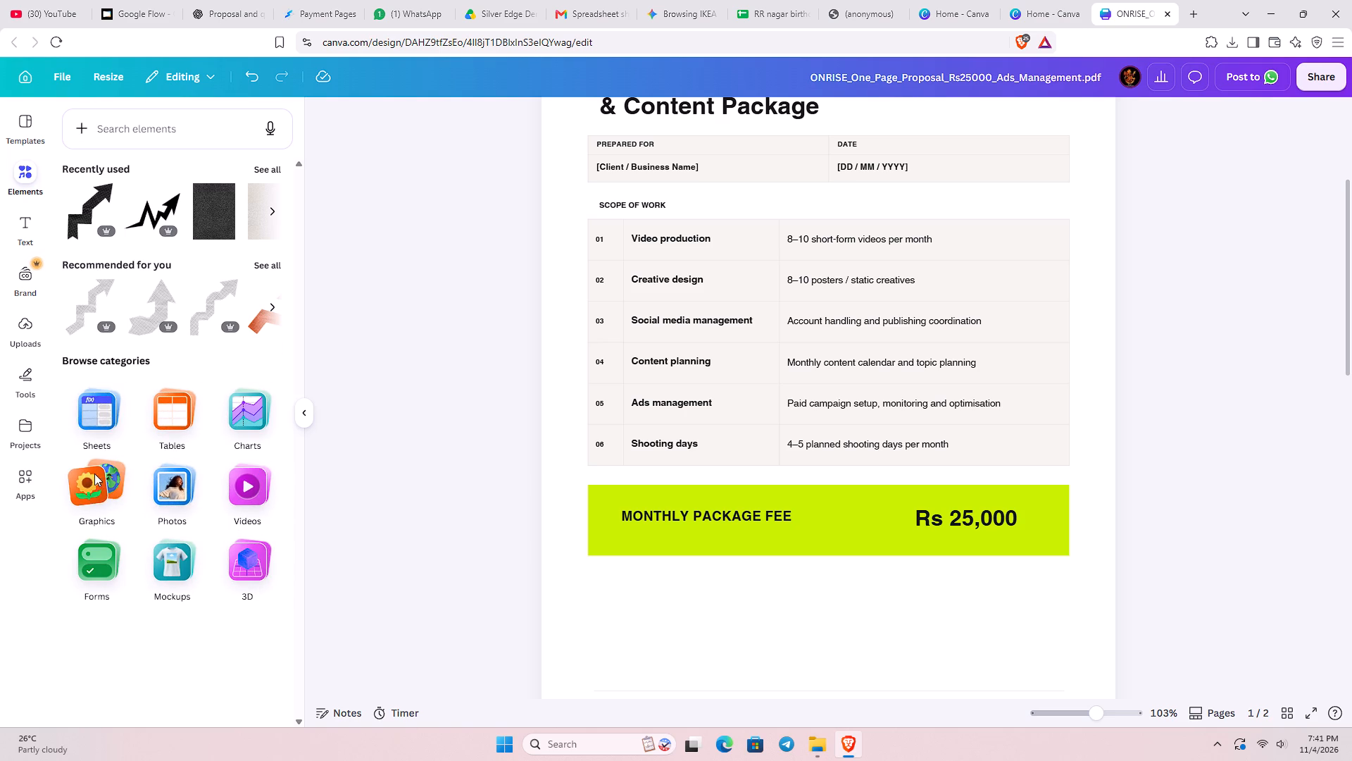
{"action": "scroll", "coordinate": [166, 435], "scroll_direction": "down", "scroll_amount": 2}
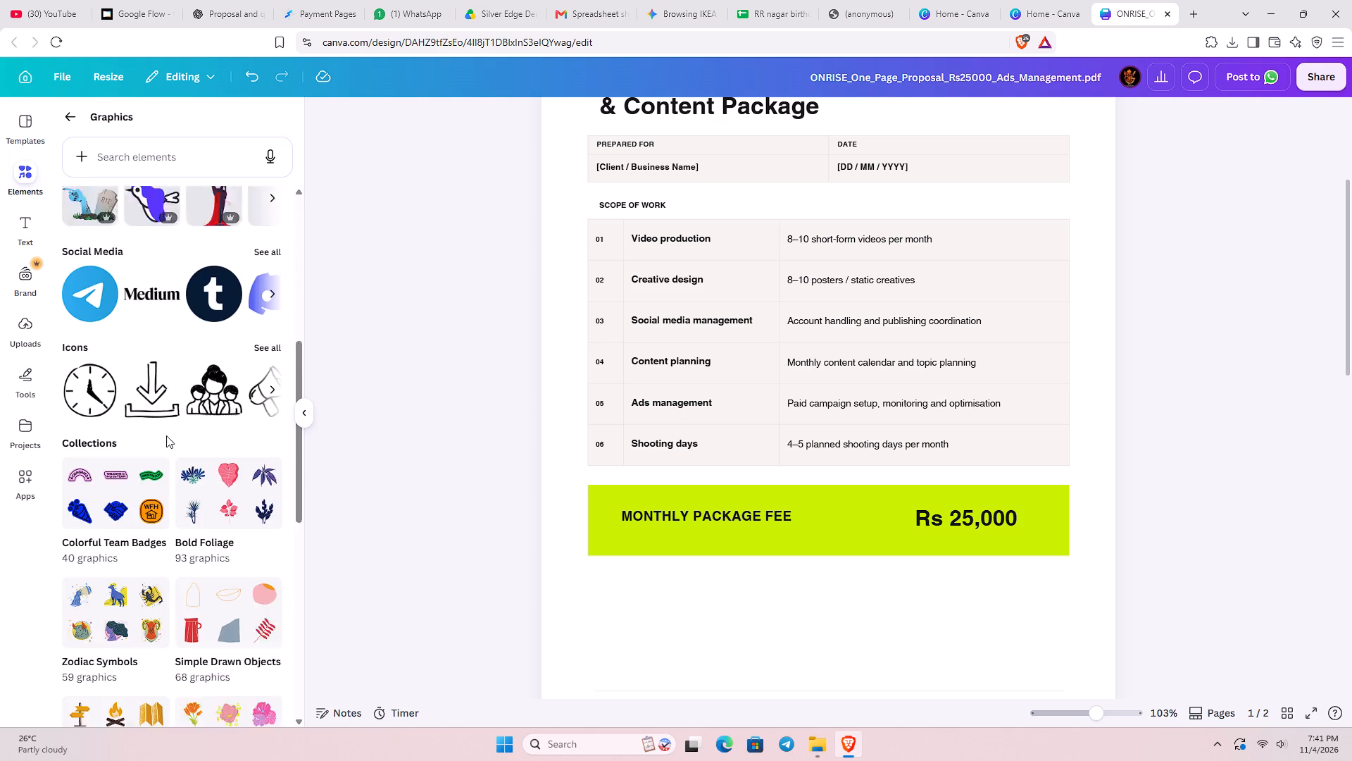
{"action": "scroll", "coordinate": [166, 435], "scroll_direction": "up", "scroll_amount": 2}
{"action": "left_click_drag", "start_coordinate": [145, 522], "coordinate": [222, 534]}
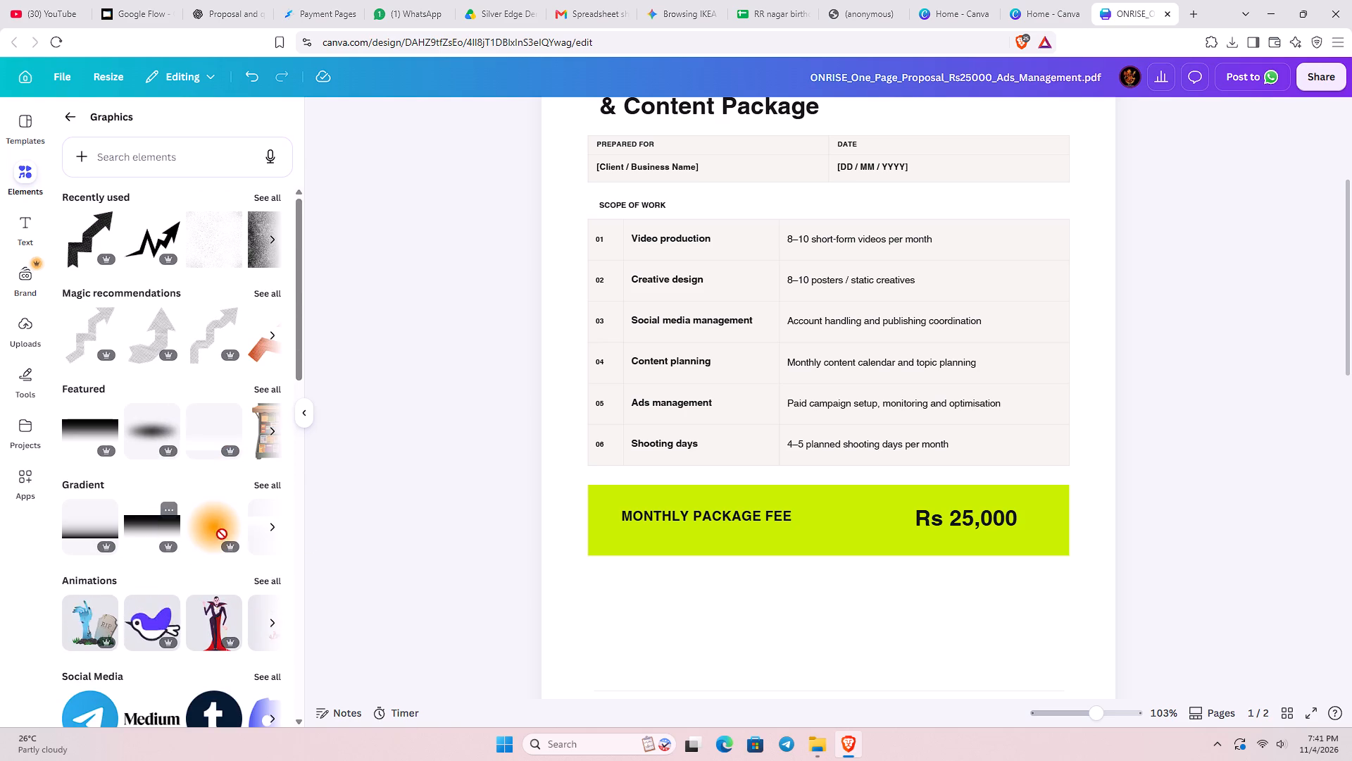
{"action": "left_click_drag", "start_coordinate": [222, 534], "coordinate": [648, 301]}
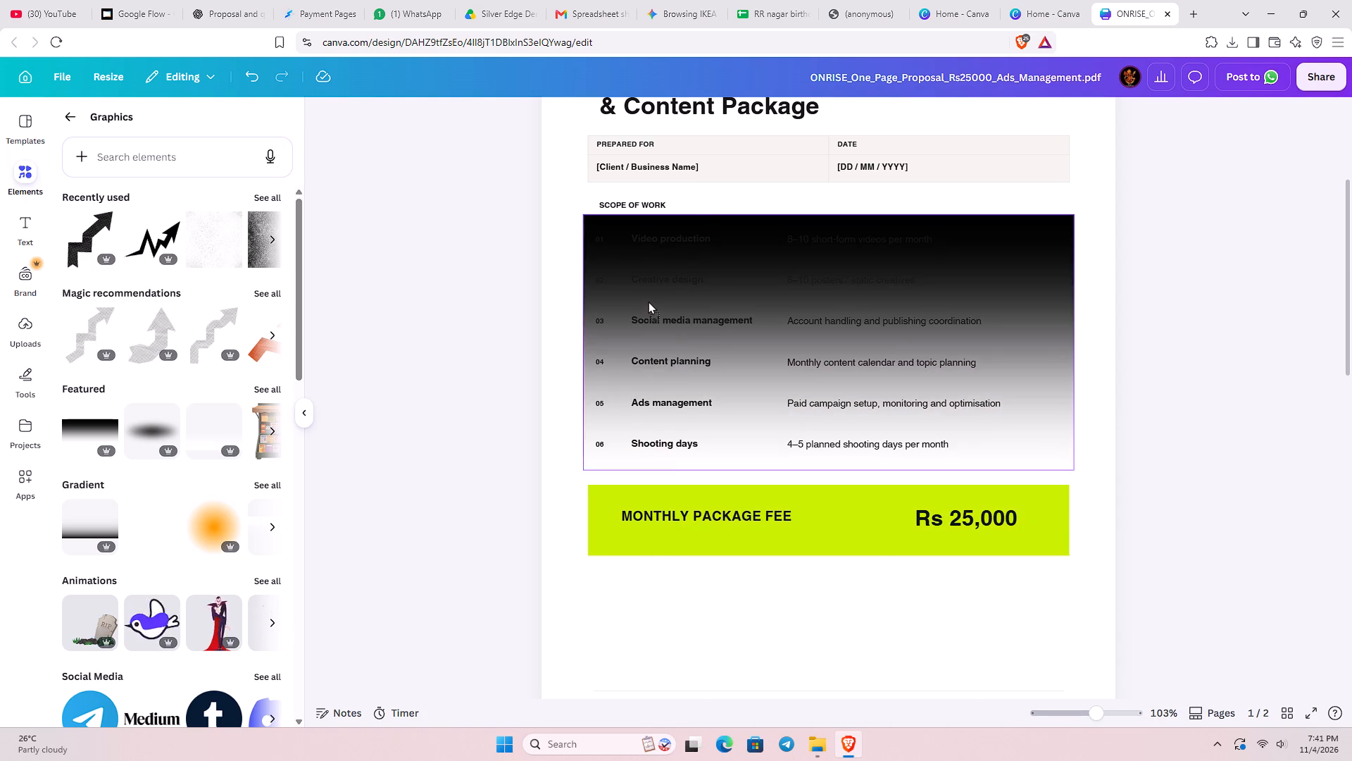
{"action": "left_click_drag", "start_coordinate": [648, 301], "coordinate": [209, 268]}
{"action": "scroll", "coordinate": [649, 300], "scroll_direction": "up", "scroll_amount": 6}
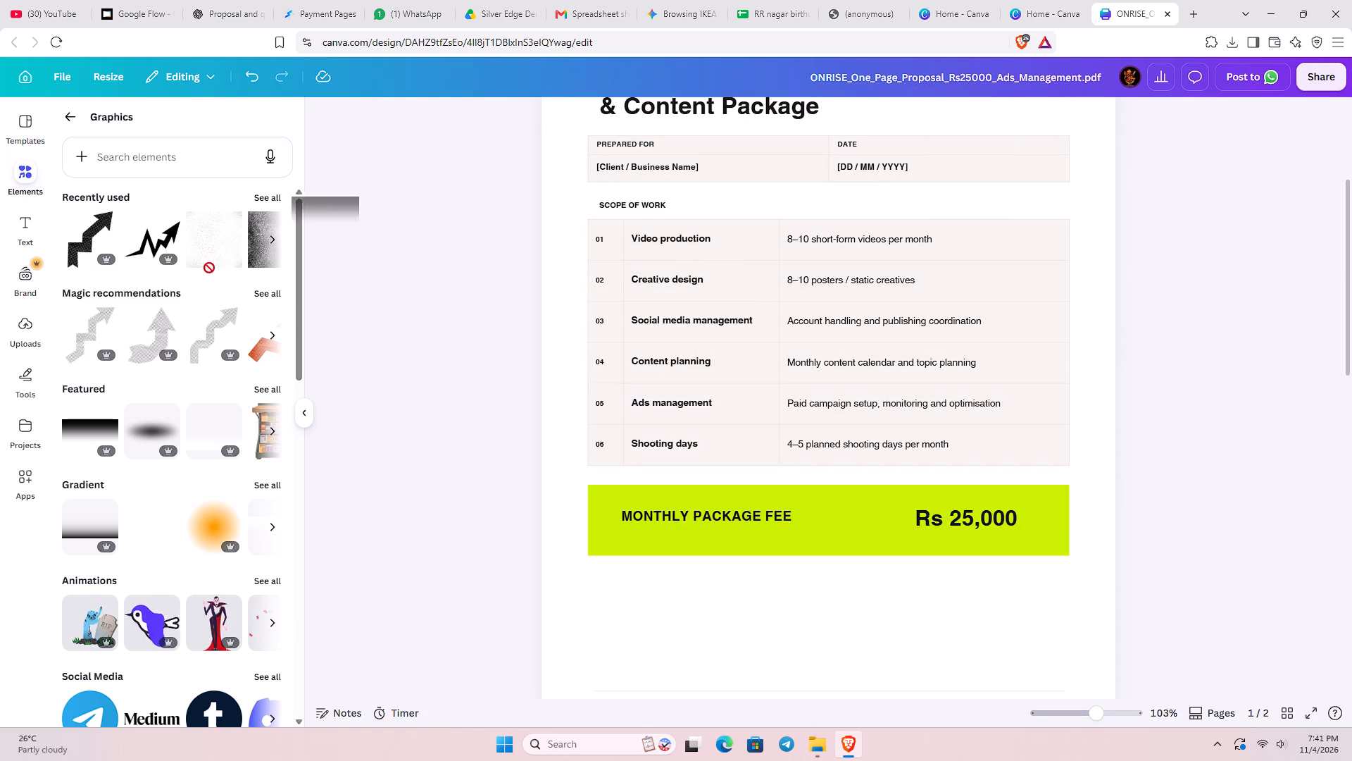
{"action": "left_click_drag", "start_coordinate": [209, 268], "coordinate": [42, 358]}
Browse the graphics collections and text styles for something to fill the space below the fee band.
{"action": "scroll", "coordinate": [58, 432], "scroll_direction": "down", "scroll_amount": 2}
{"action": "scroll", "coordinate": [174, 459], "scroll_direction": "up", "scroll_amount": 4}
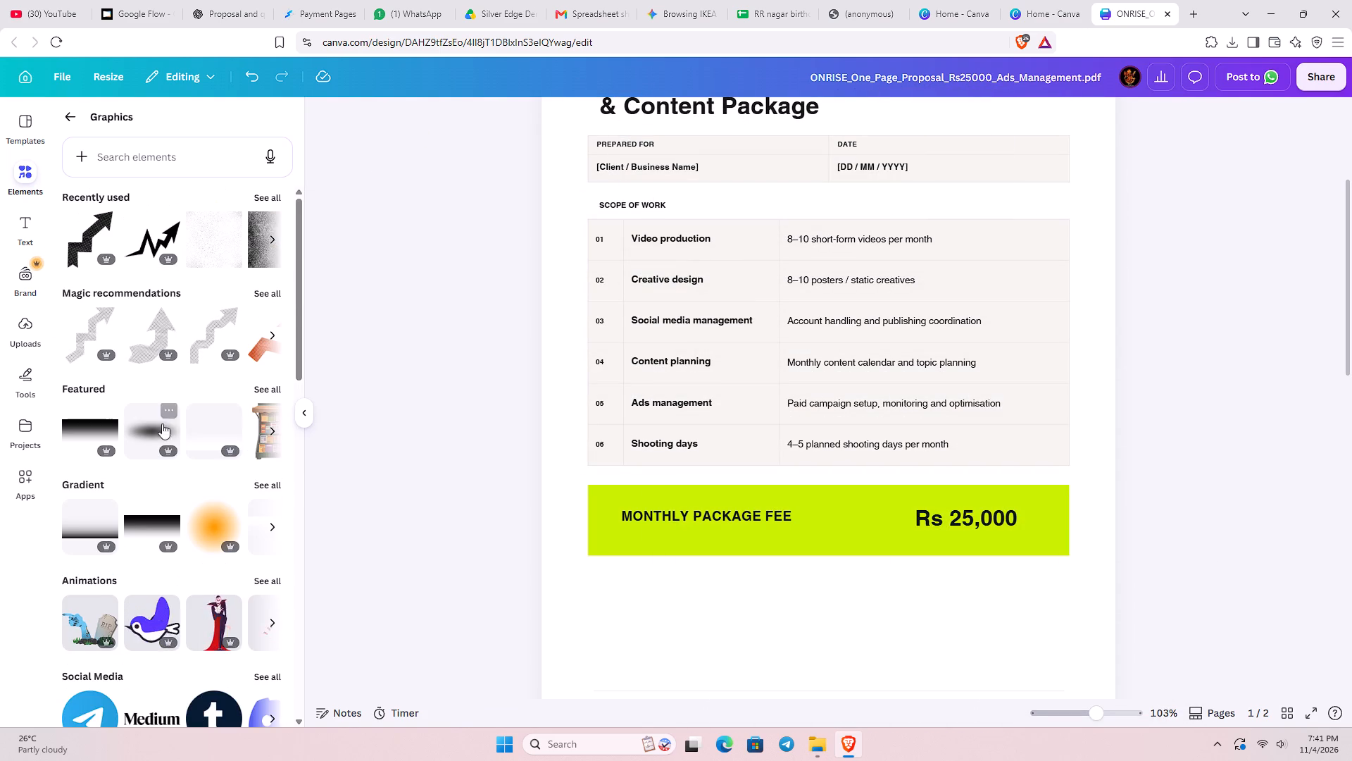
{"action": "scroll", "coordinate": [162, 423], "scroll_direction": "up", "scroll_amount": 2}
{"action": "left_click", "coordinate": [125, 154]}
{"action": "left_click", "coordinate": [25, 233]}
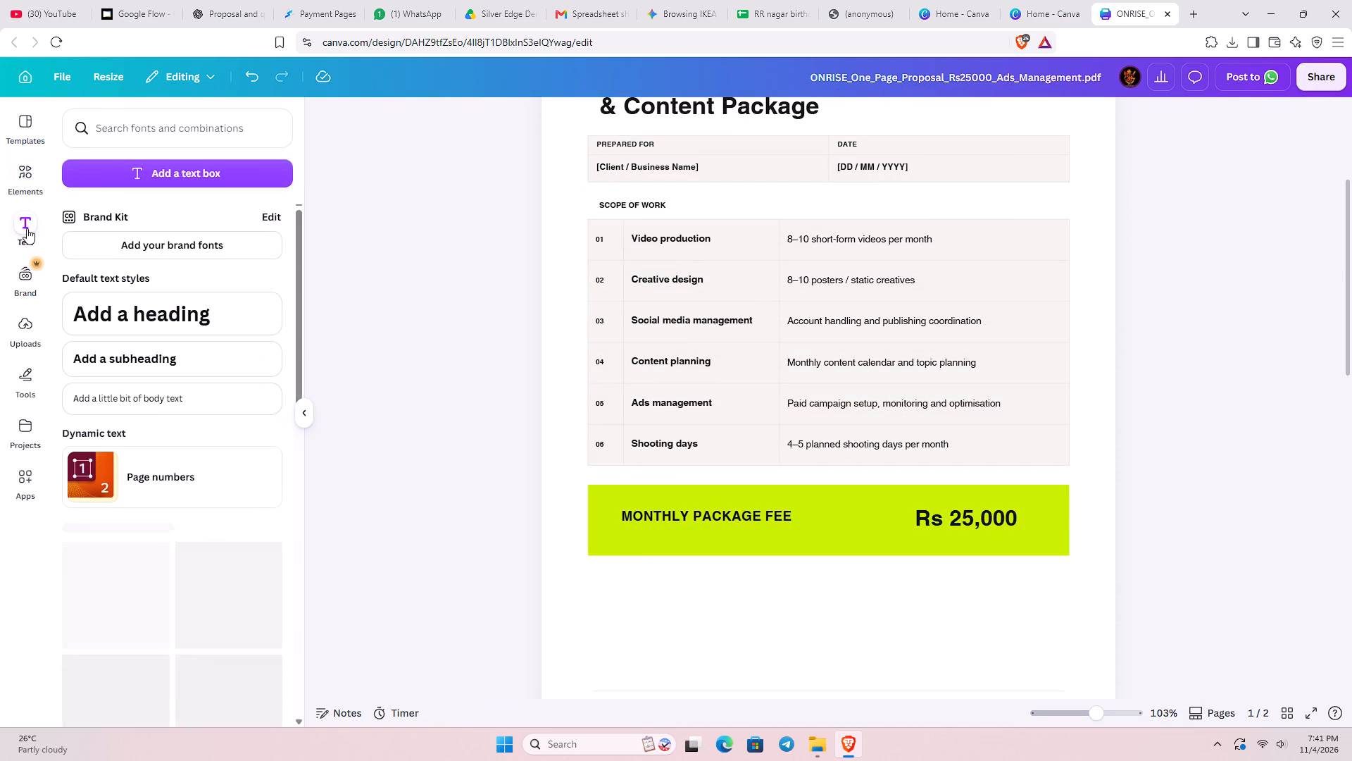
{"action": "left_click", "coordinate": [29, 166]}
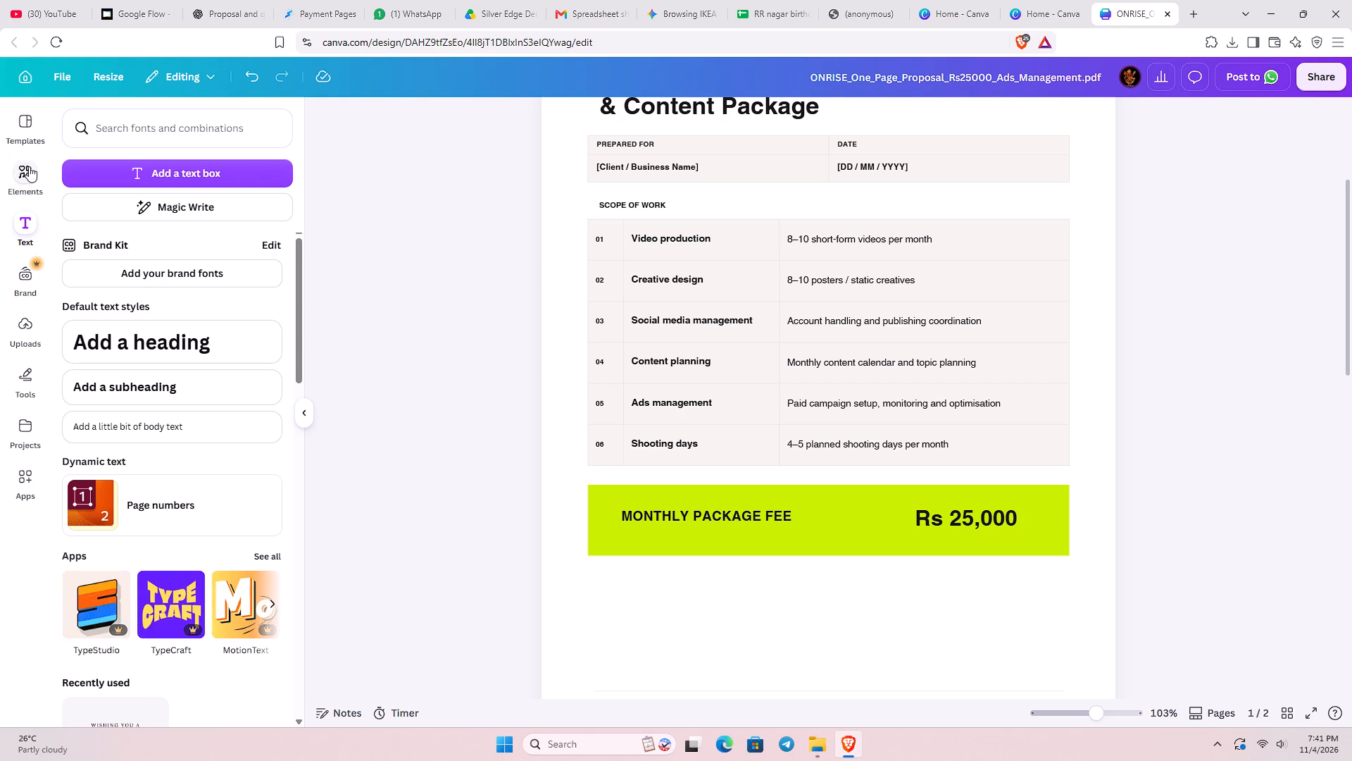
{"action": "left_click", "coordinate": [263, 200]}
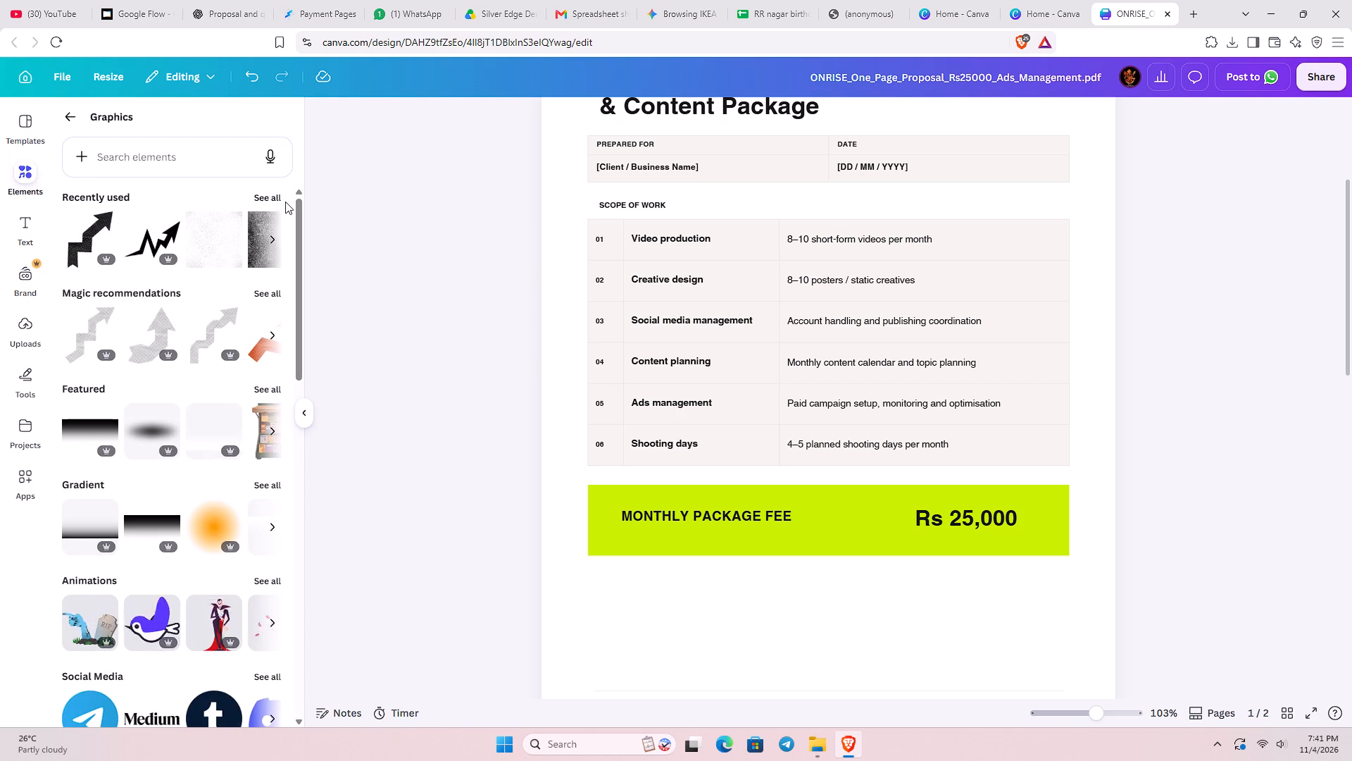
{"action": "left_click", "coordinate": [75, 118]}
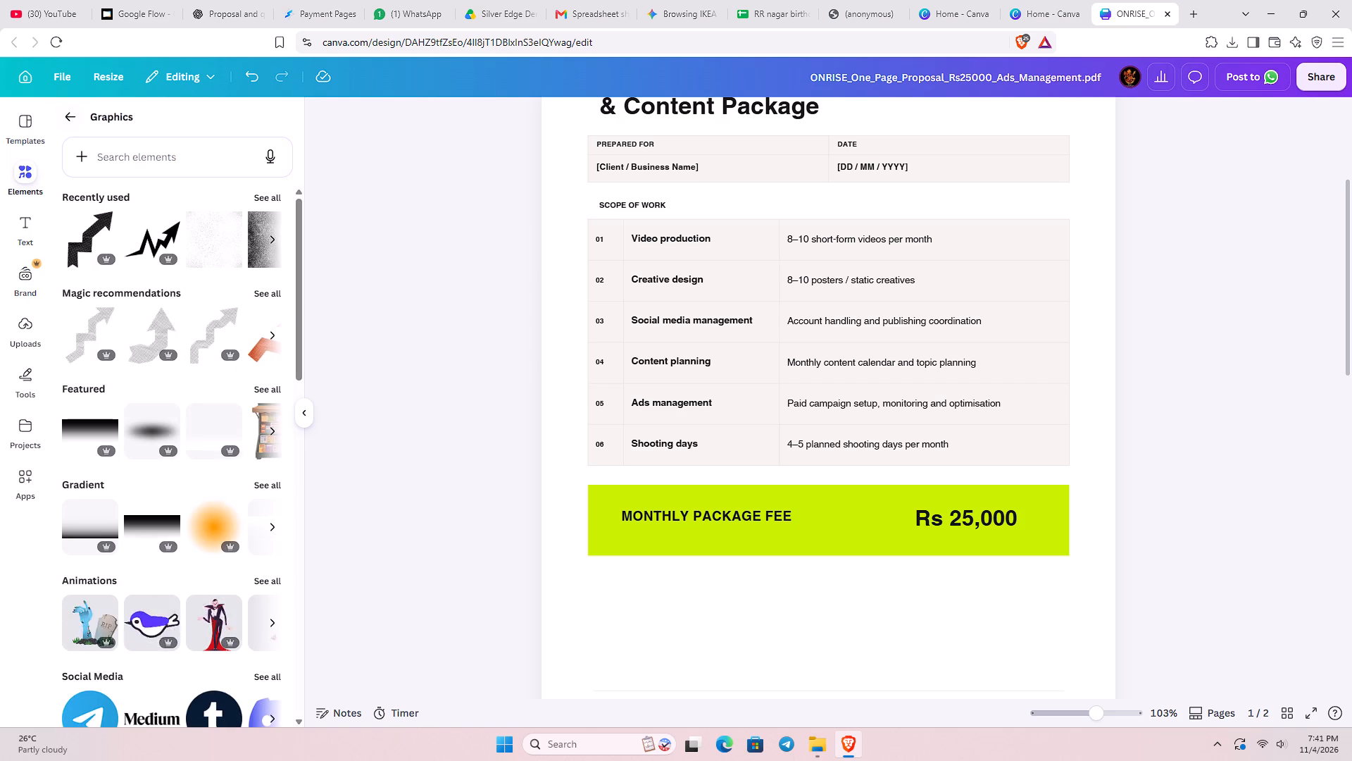
{"action": "scroll", "coordinate": [150, 343], "scroll_direction": "down", "scroll_amount": 8}
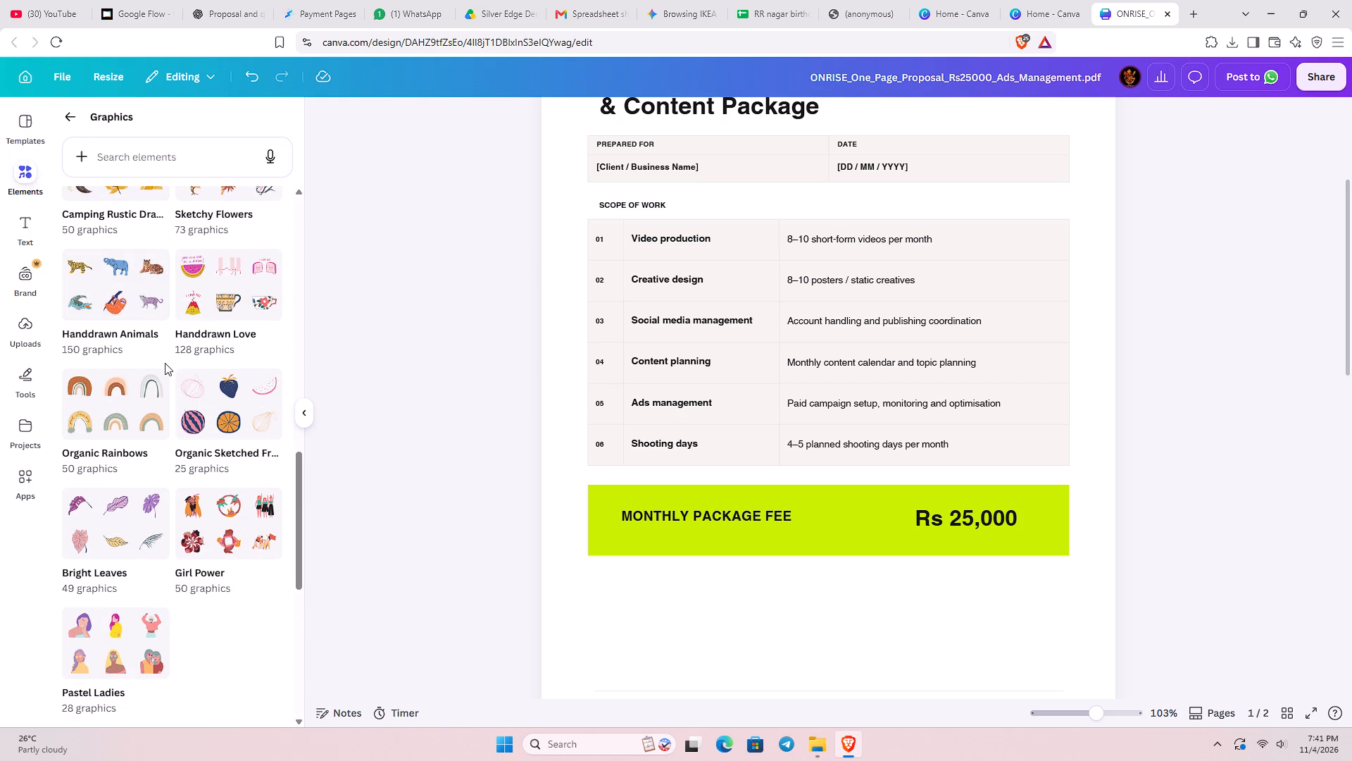
Review the proposal page from the logo header down to the empty area below the monthly fee band.
{"action": "left_click", "coordinate": [452, 192]}
{"action": "left_click", "coordinate": [1176, 514]}
{"action": "scroll", "coordinate": [1168, 515], "scroll_direction": "up", "scroll_amount": 1}
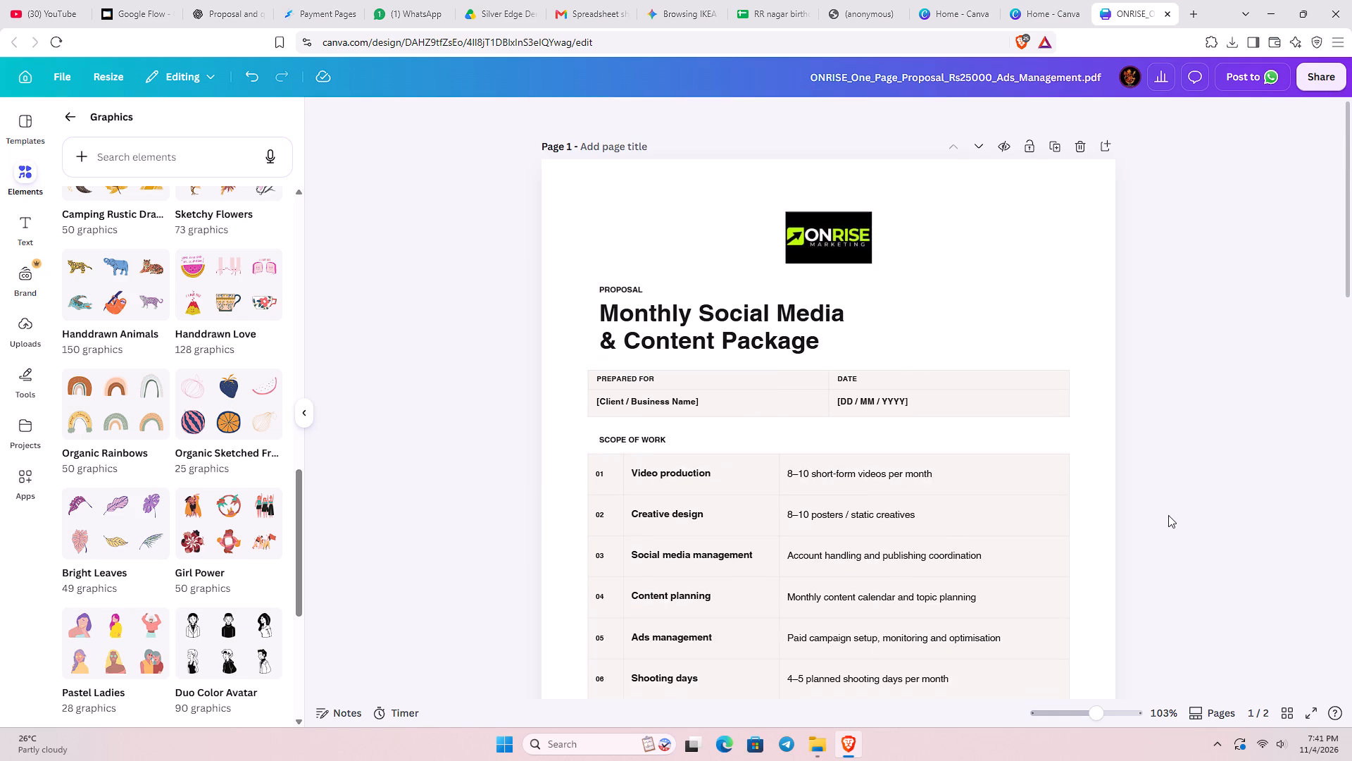
{"action": "scroll", "coordinate": [1162, 513], "scroll_direction": "up", "scroll_amount": 2}
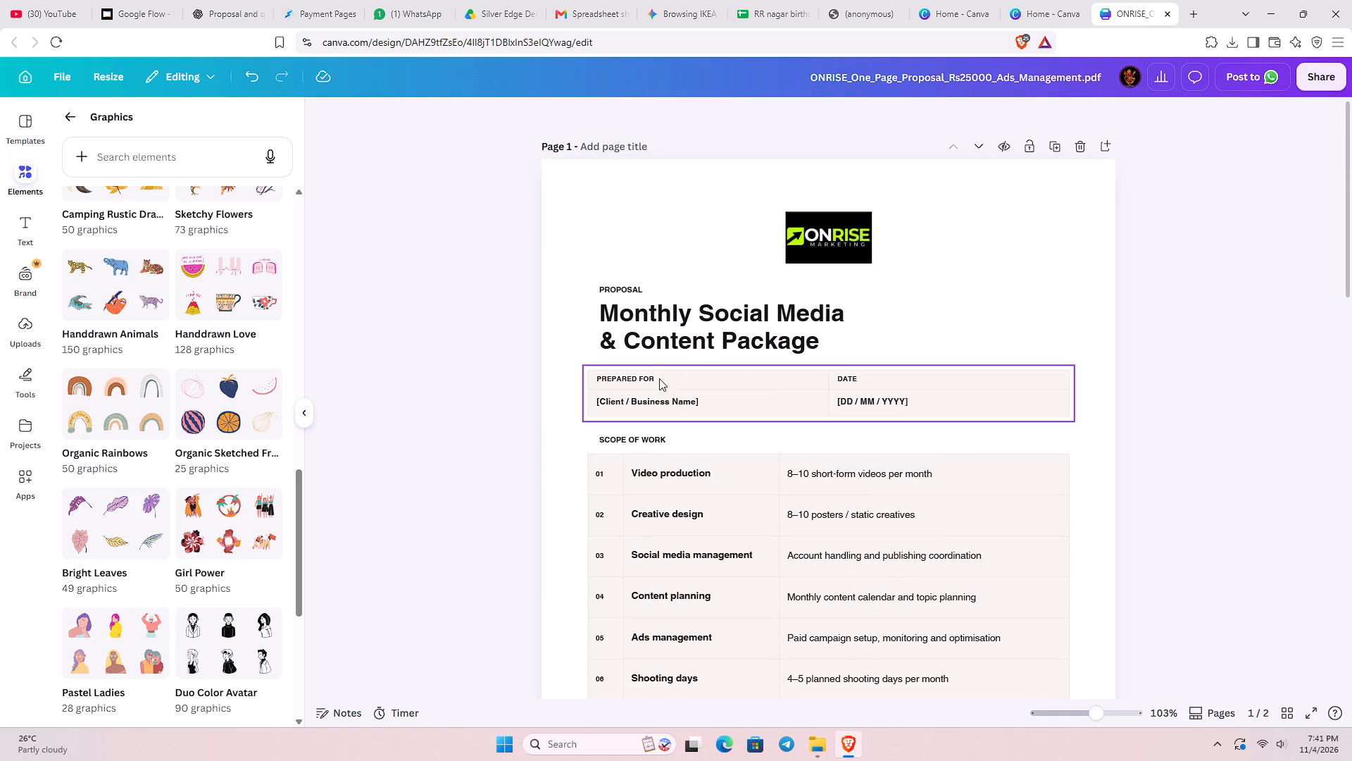
{"action": "scroll", "coordinate": [784, 384], "scroll_direction": "down", "scroll_amount": 1}
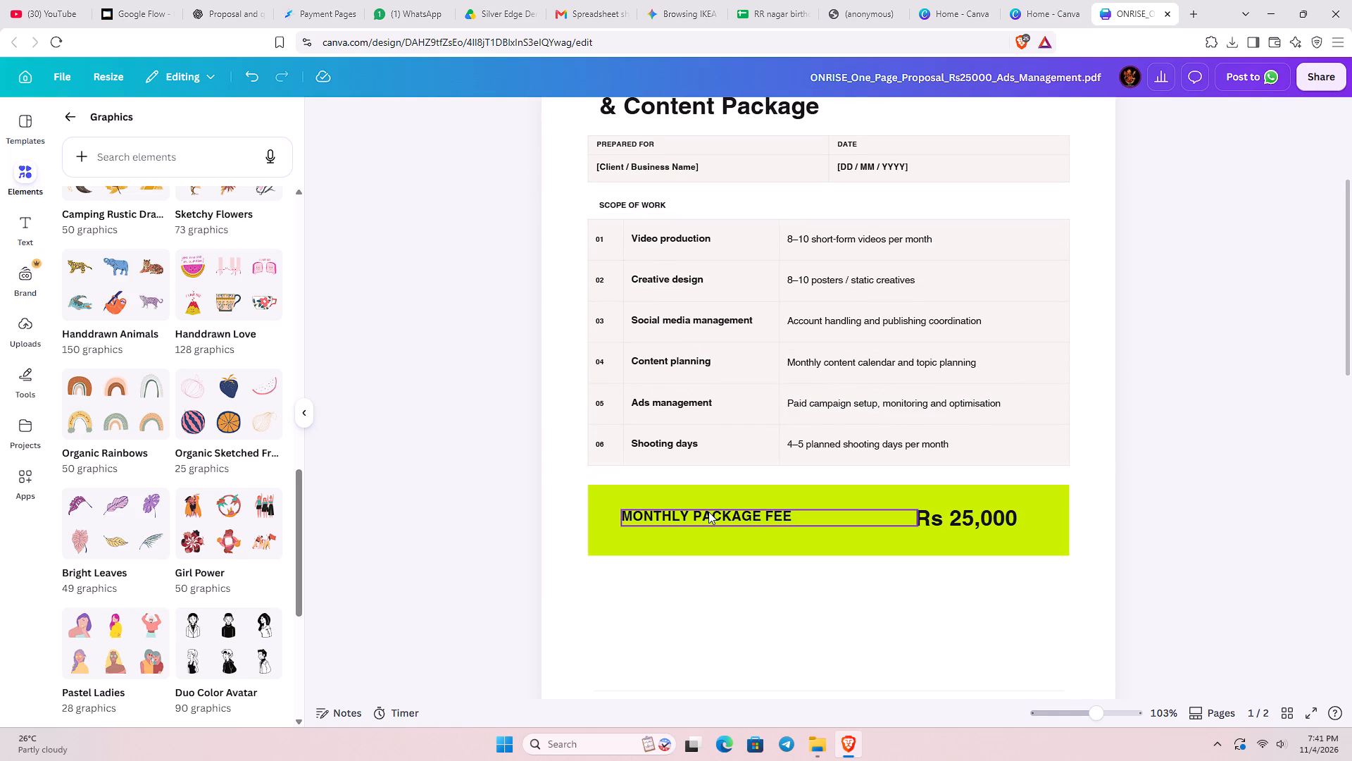
{"action": "left_click", "coordinate": [792, 575]}
{"action": "scroll", "coordinate": [950, 540], "scroll_direction": "up", "scroll_amount": 1}
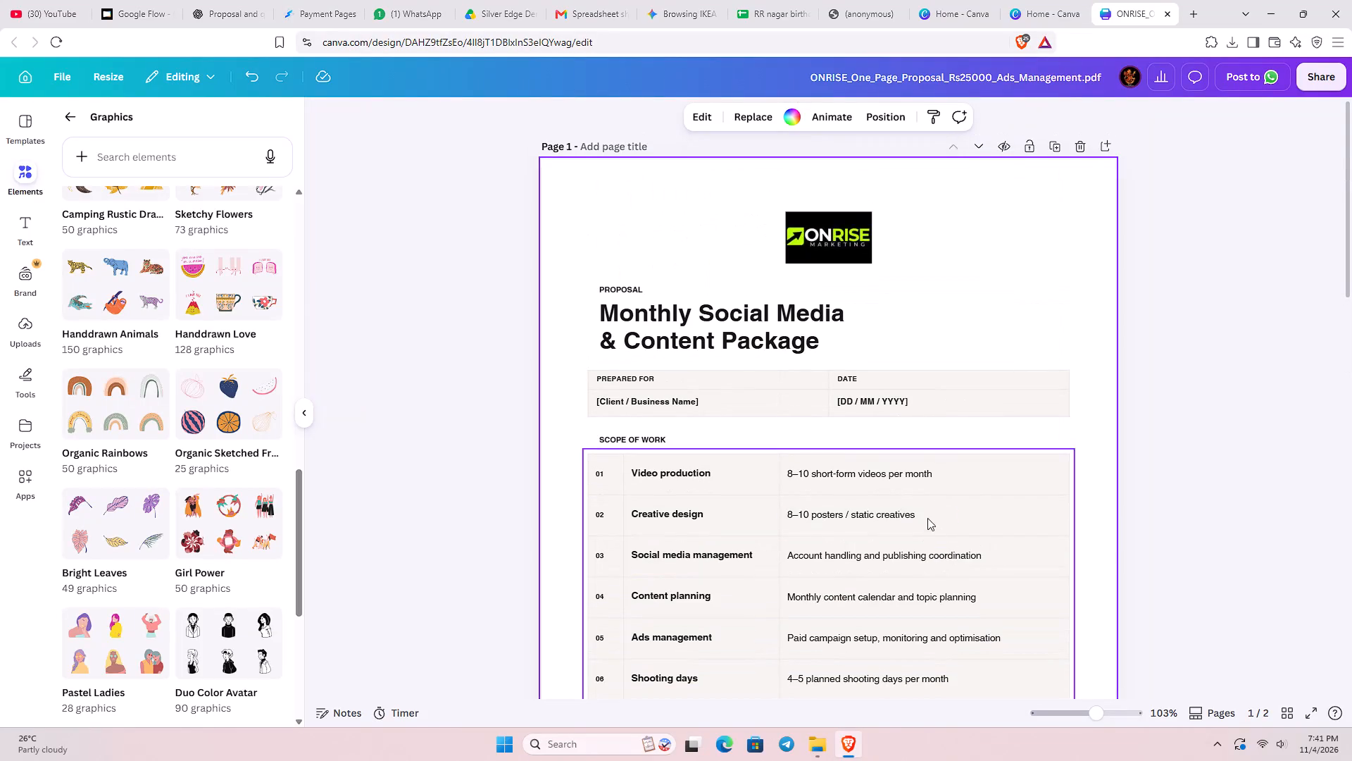
{"action": "left_click", "coordinate": [849, 246]}
{"action": "left_click", "coordinate": [1052, 253]}
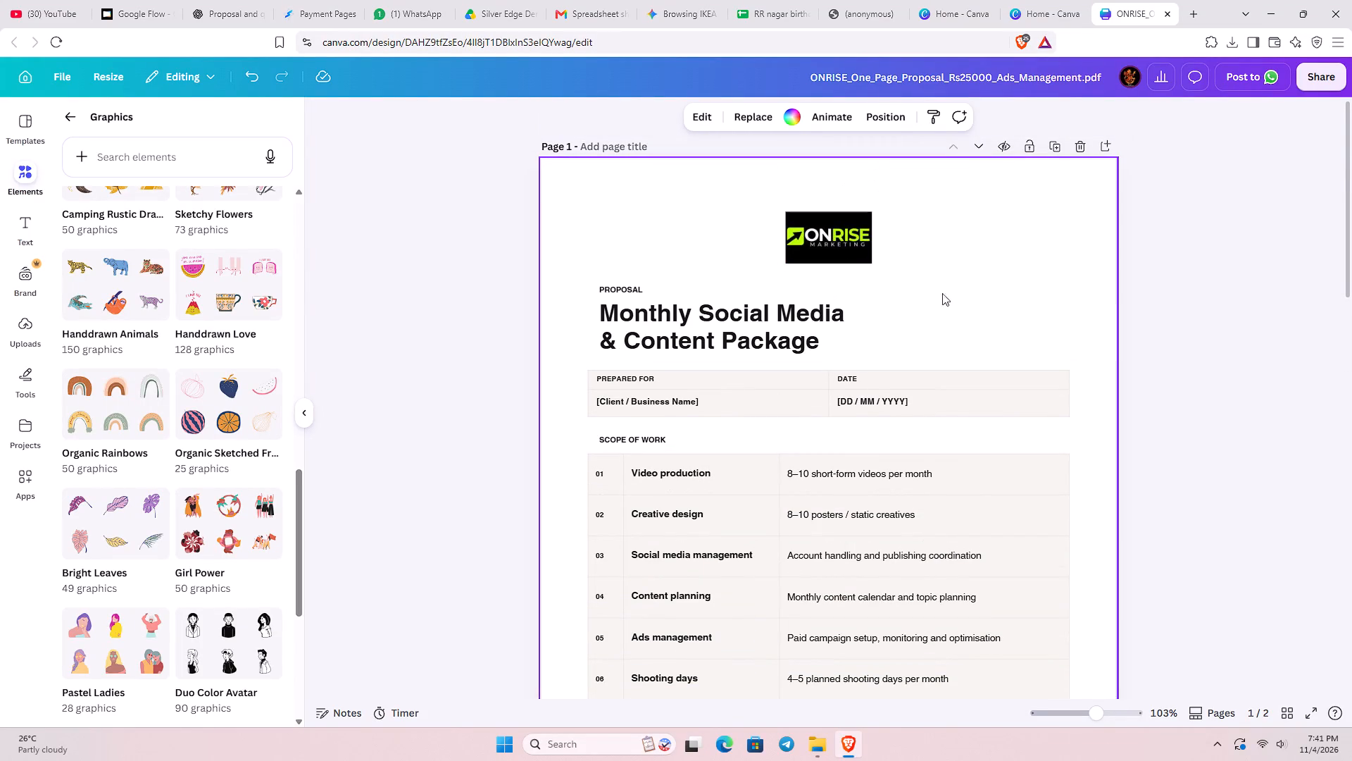
{"action": "scroll", "coordinate": [858, 357], "scroll_direction": "down", "scroll_amount": 1}
{"action": "left_click", "coordinate": [721, 590]}
{"action": "left_click", "coordinate": [720, 600]}
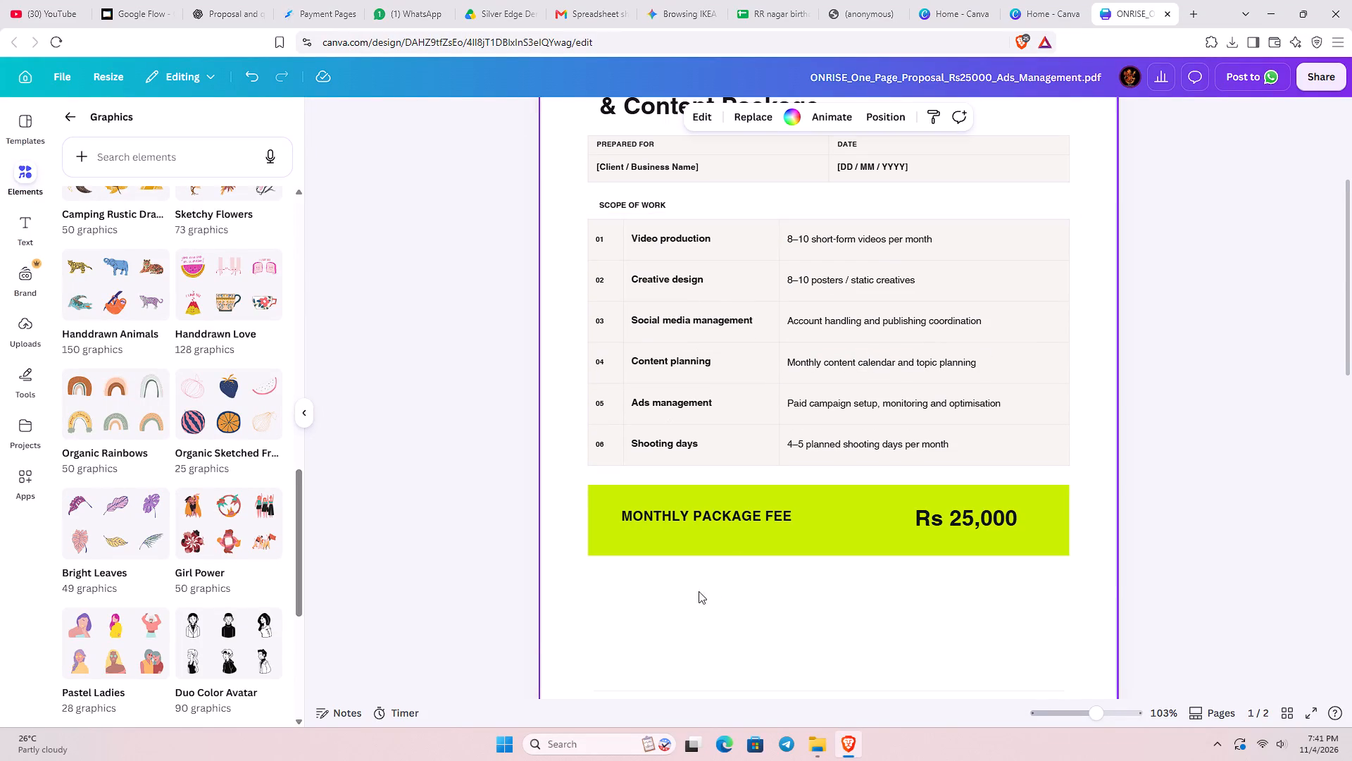
{"action": "left_click", "coordinate": [644, 176]}
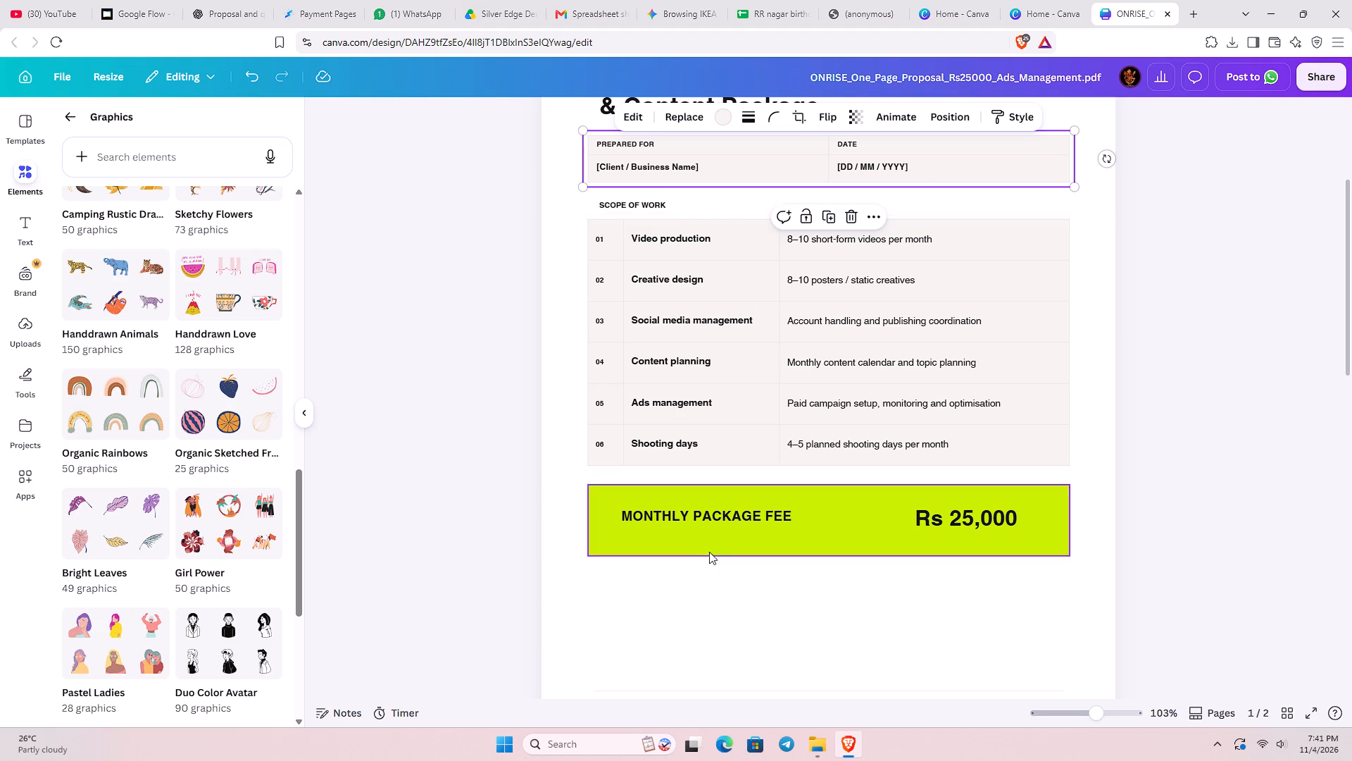
{"action": "left_click", "coordinate": [696, 587]}
{"action": "triple_click", "coordinate": [668, 595]}
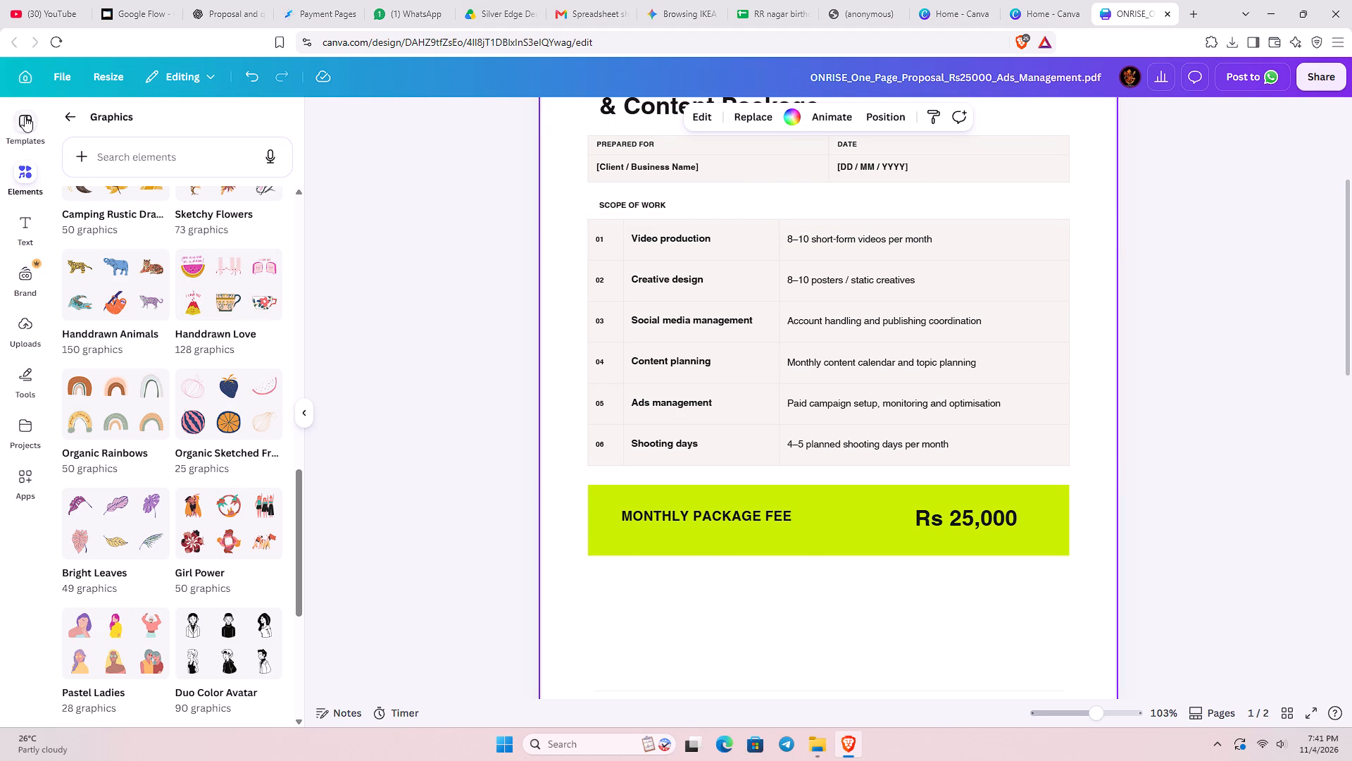
Add a new text box to the proposal page.
{"action": "left_click", "coordinate": [14, 221]}
{"action": "left_click", "coordinate": [183, 173]}
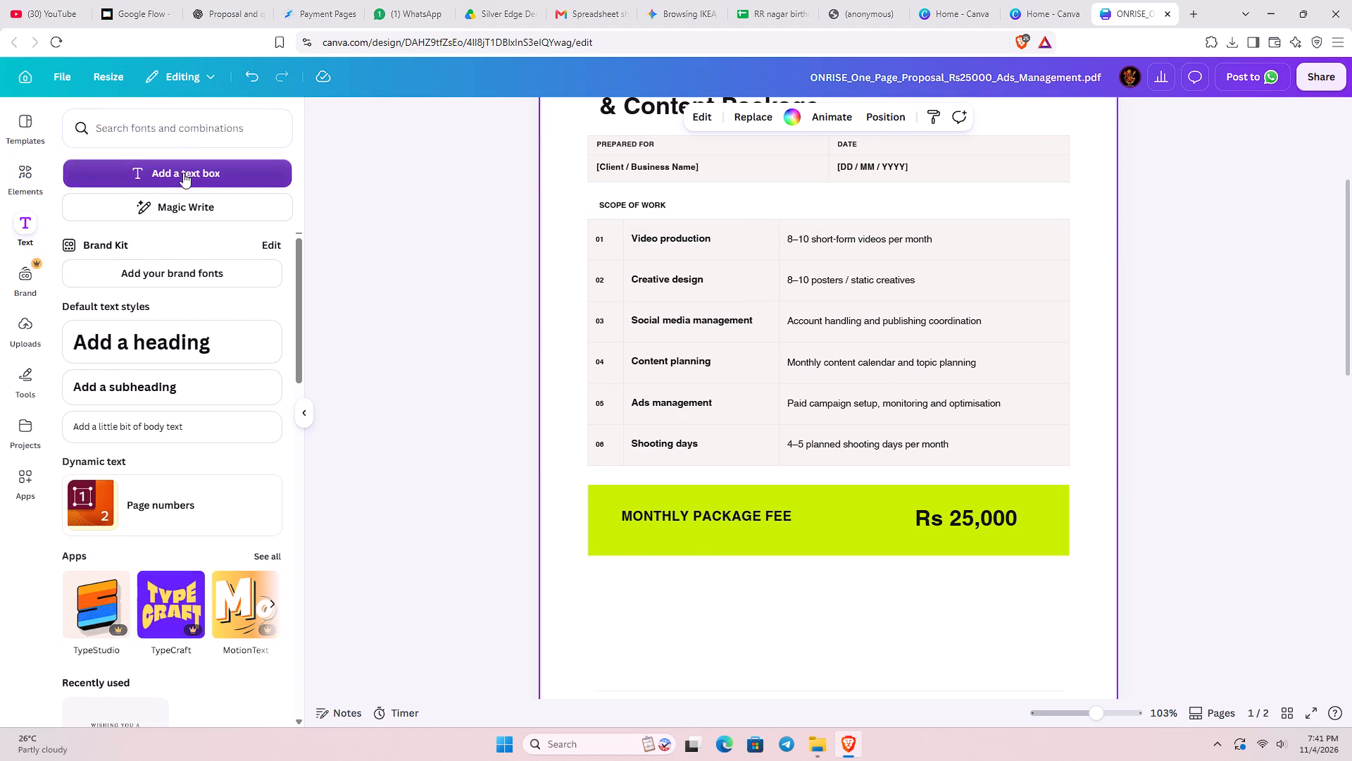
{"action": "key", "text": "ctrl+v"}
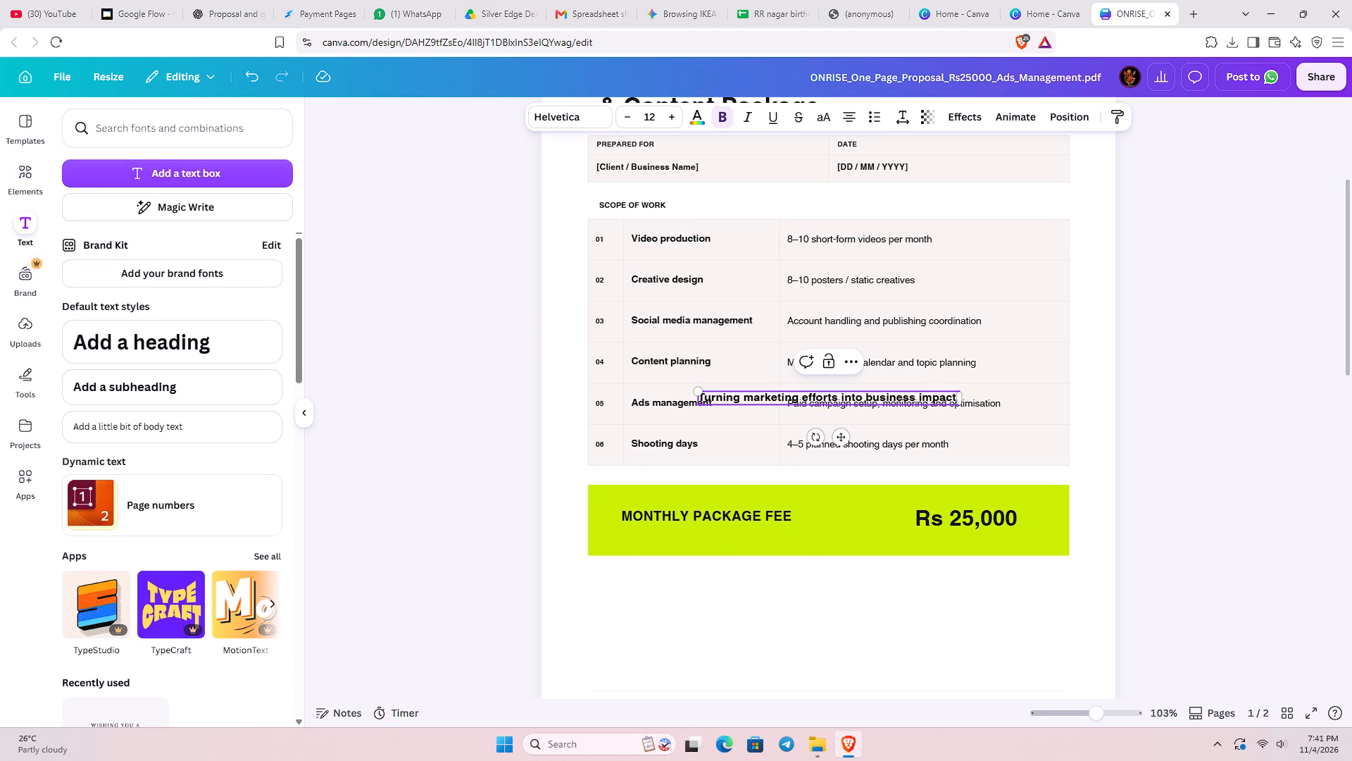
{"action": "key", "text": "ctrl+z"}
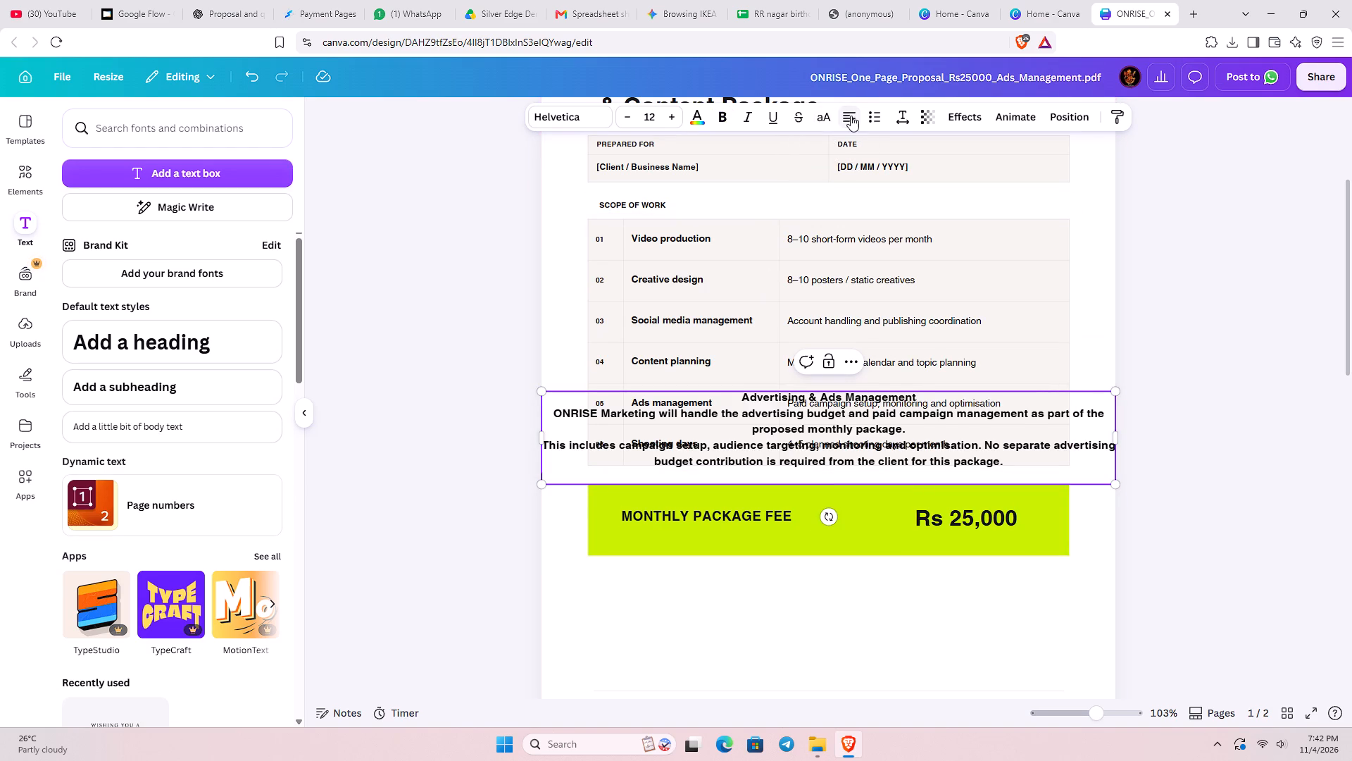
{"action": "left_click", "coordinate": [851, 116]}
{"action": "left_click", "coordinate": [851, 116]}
Move the advertising text below the green fee band, scale it down to font size 8.2 and centre it roughly on the page.
{"action": "left_click", "coordinate": [1219, 440]}
{"action": "left_click_drag", "start_coordinate": [922, 442], "coordinate": [942, 627]}
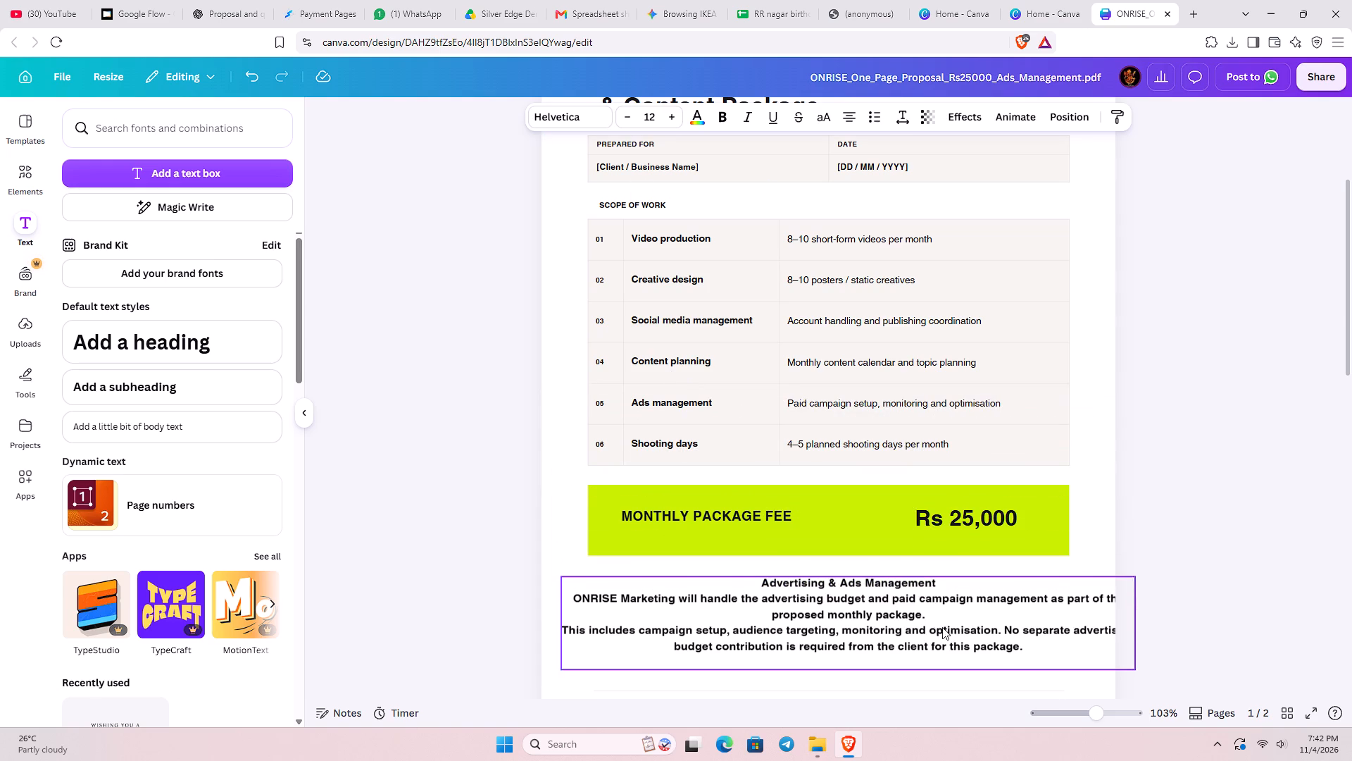
{"action": "left_click_drag", "start_coordinate": [561, 581], "coordinate": [673, 598]}
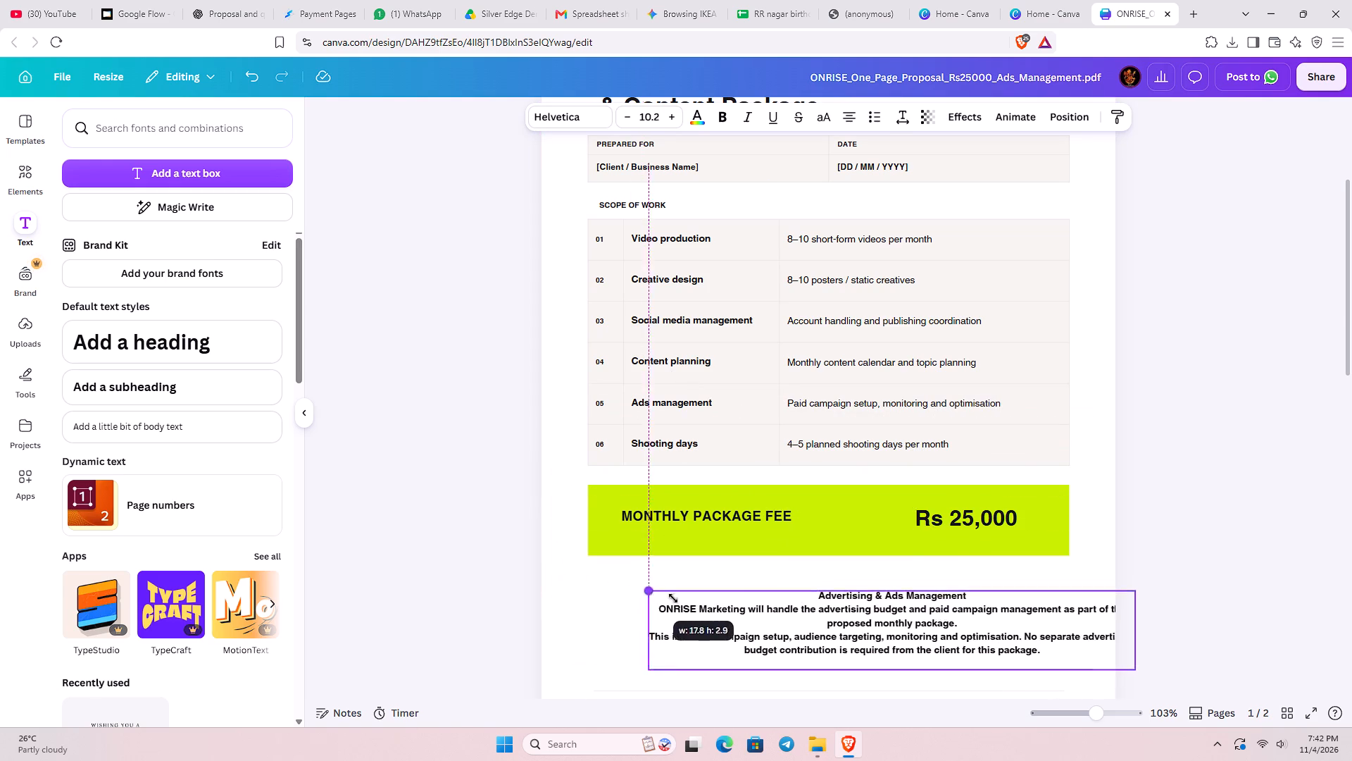
{"action": "left_click_drag", "start_coordinate": [673, 598], "coordinate": [743, 608]}
{"action": "left_click_drag", "start_coordinate": [849, 621], "coordinate": [736, 606]}
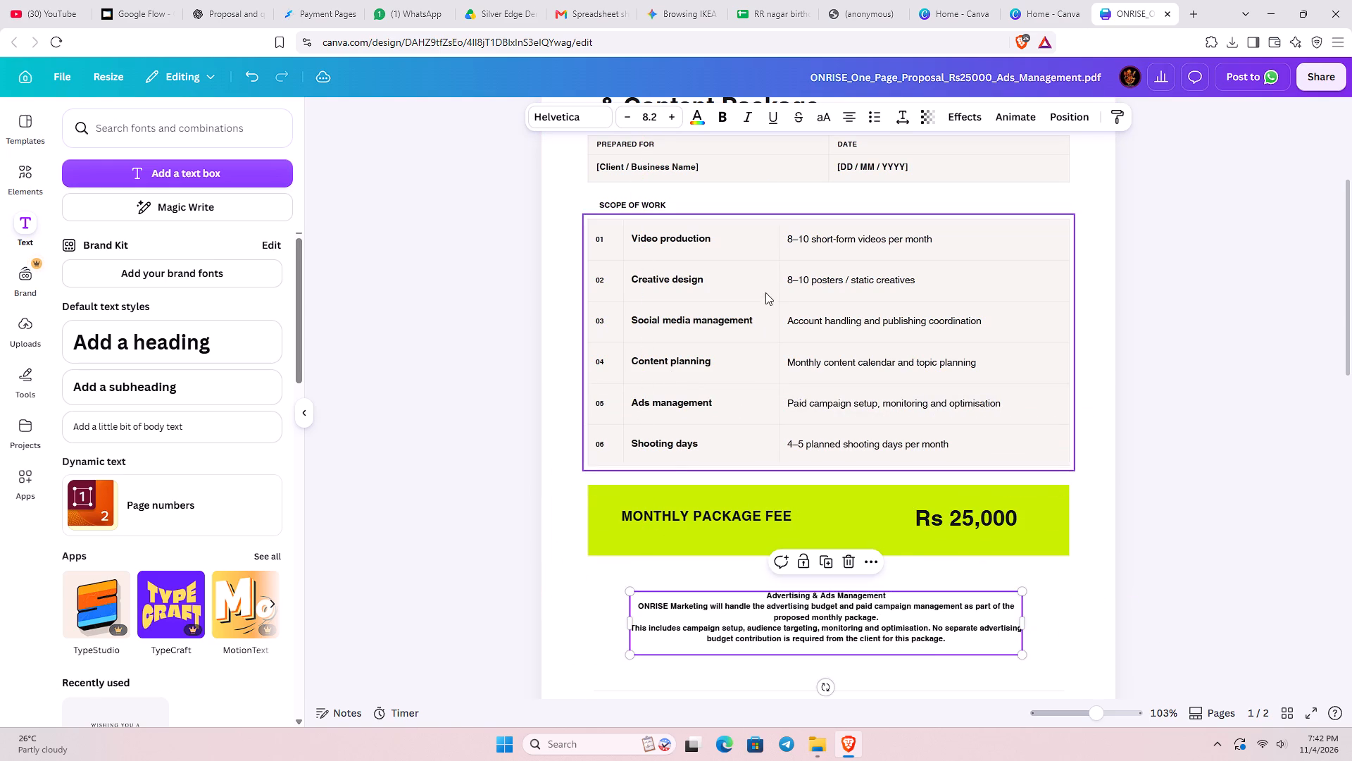
Set the advertising text to regular weight with justified alignment.
{"action": "left_click", "coordinate": [722, 123]}
{"action": "left_click", "coordinate": [722, 123]}
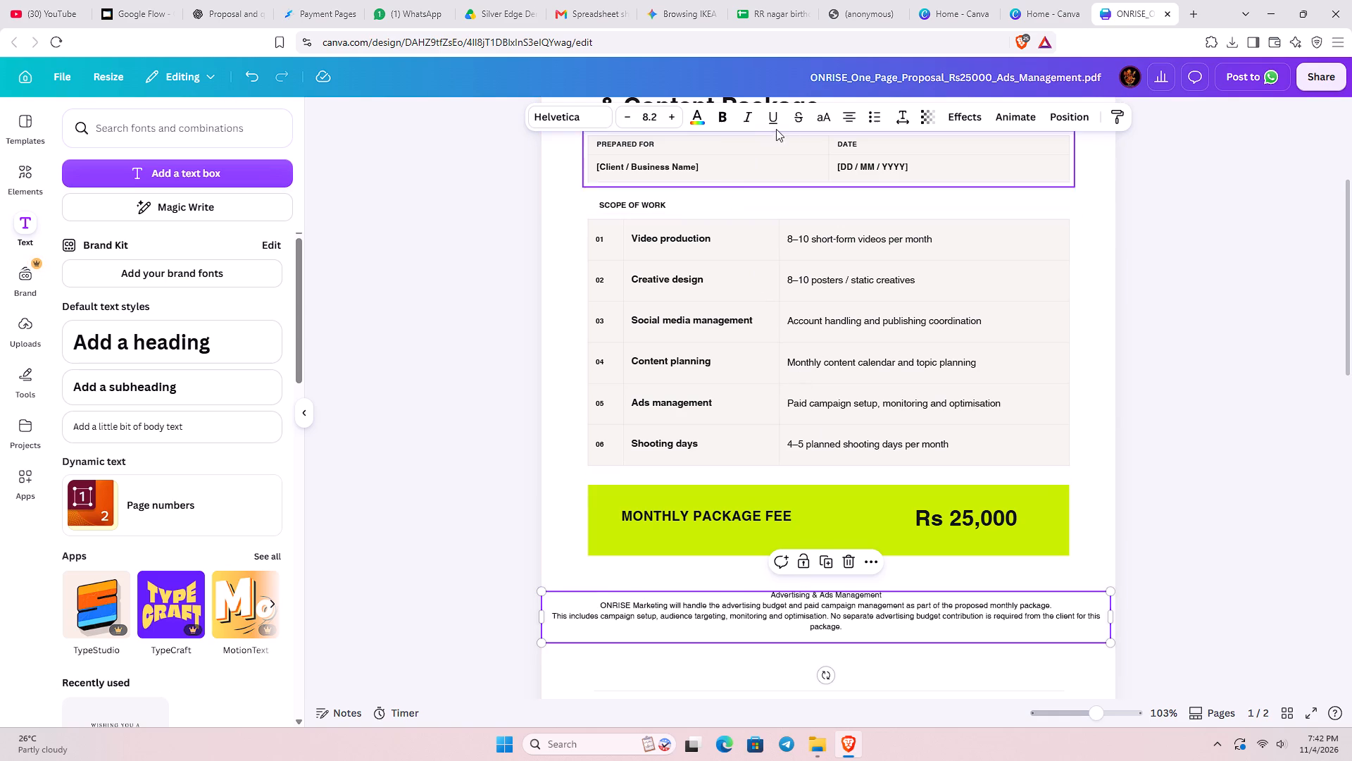
{"action": "left_click", "coordinate": [844, 109]}
{"action": "left_click", "coordinate": [845, 119]}
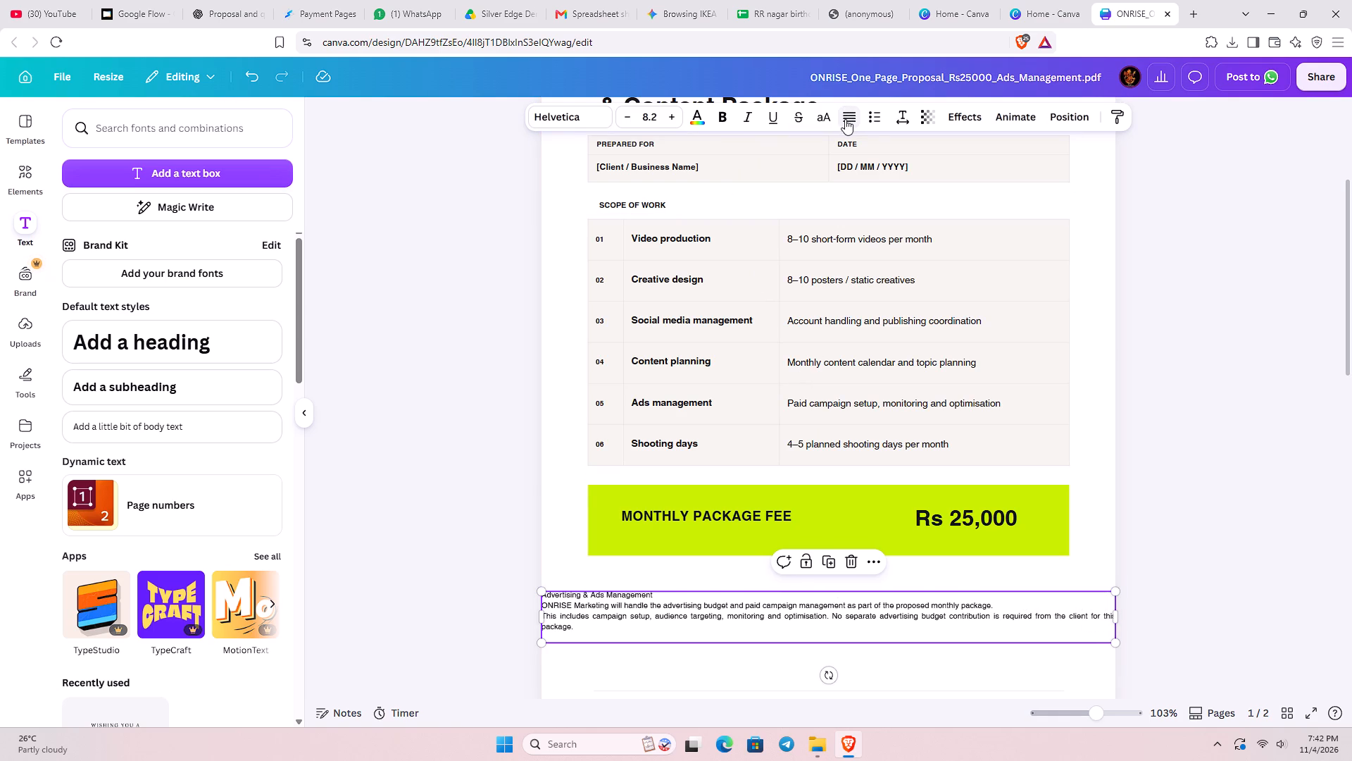
{"action": "left_click", "coordinate": [845, 119]}
{"action": "left_click", "coordinate": [845, 119]}
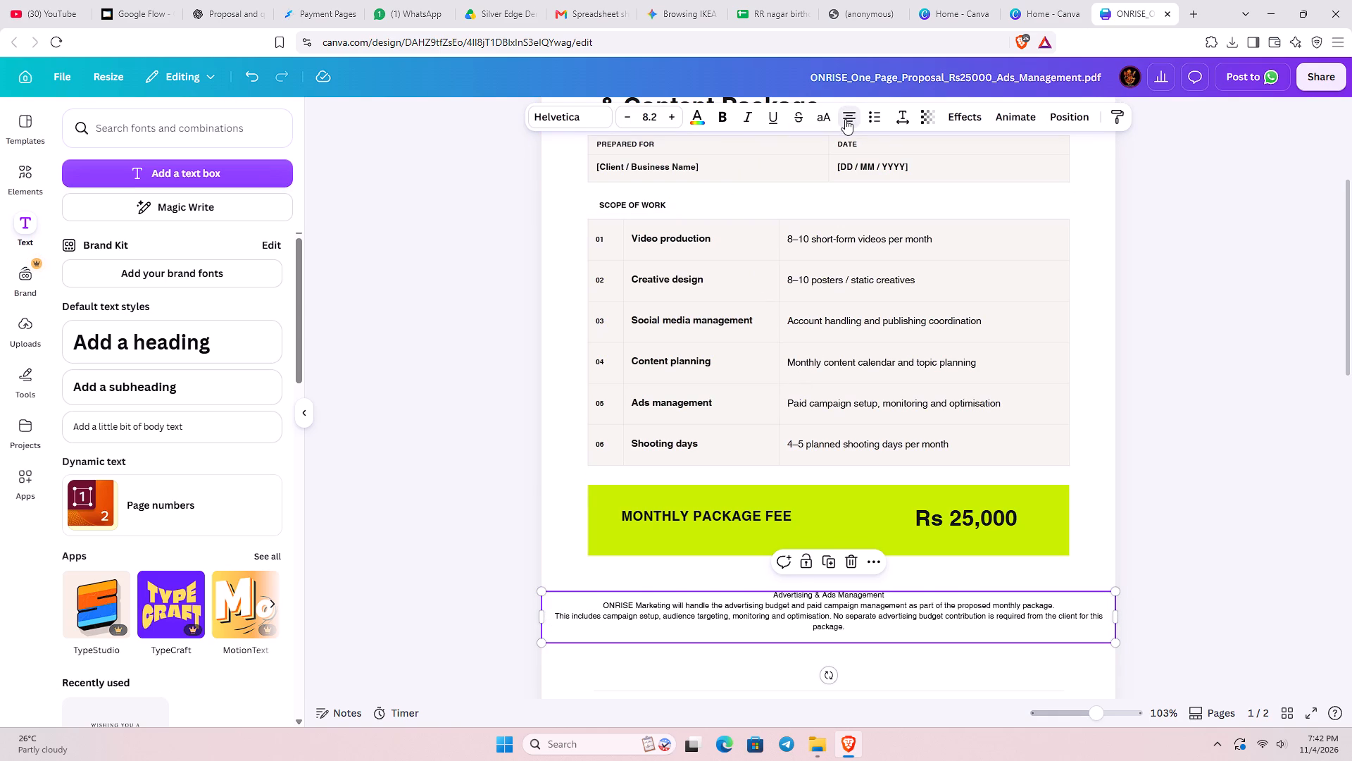
{"action": "left_click", "coordinate": [851, 120]}
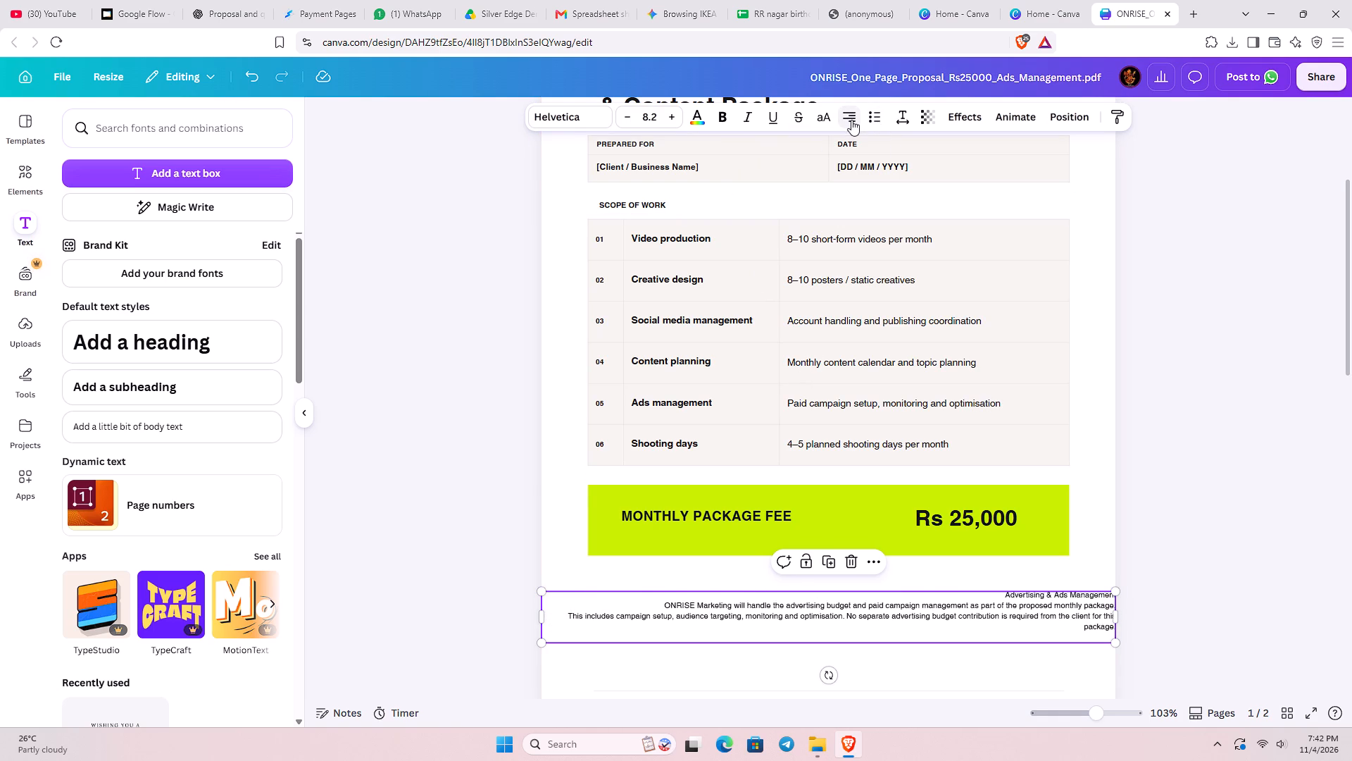
{"action": "left_click", "coordinate": [851, 120]}
Move the advertising text closer beneath the green fee band, roughly in line with the band's left edge.
{"action": "left_click_drag", "start_coordinate": [640, 612], "coordinate": [670, 612]}
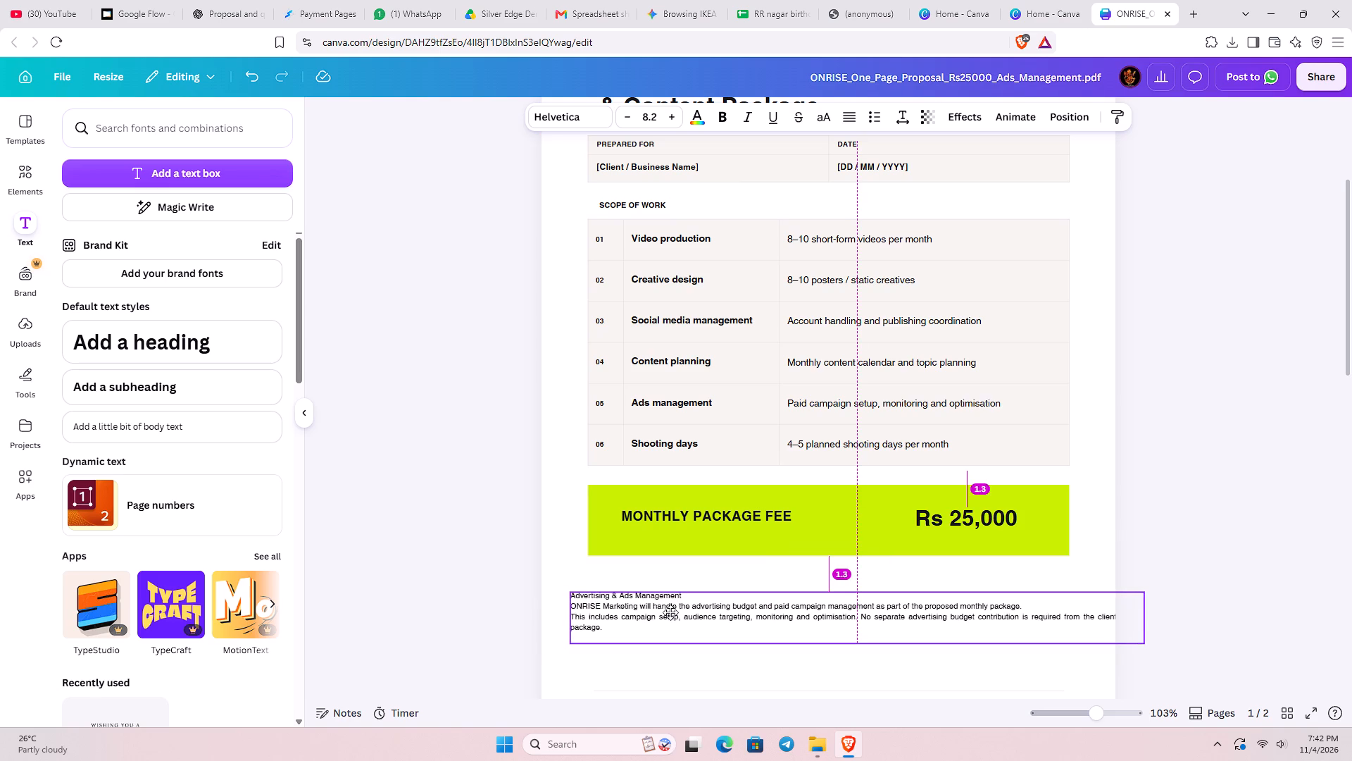
{"action": "left_click_drag", "start_coordinate": [670, 612], "coordinate": [682, 603]}
Insert a blank line between the "Advertising & Ads Management" heading and its first paragraph.
{"action": "double_click", "coordinate": [701, 588]}
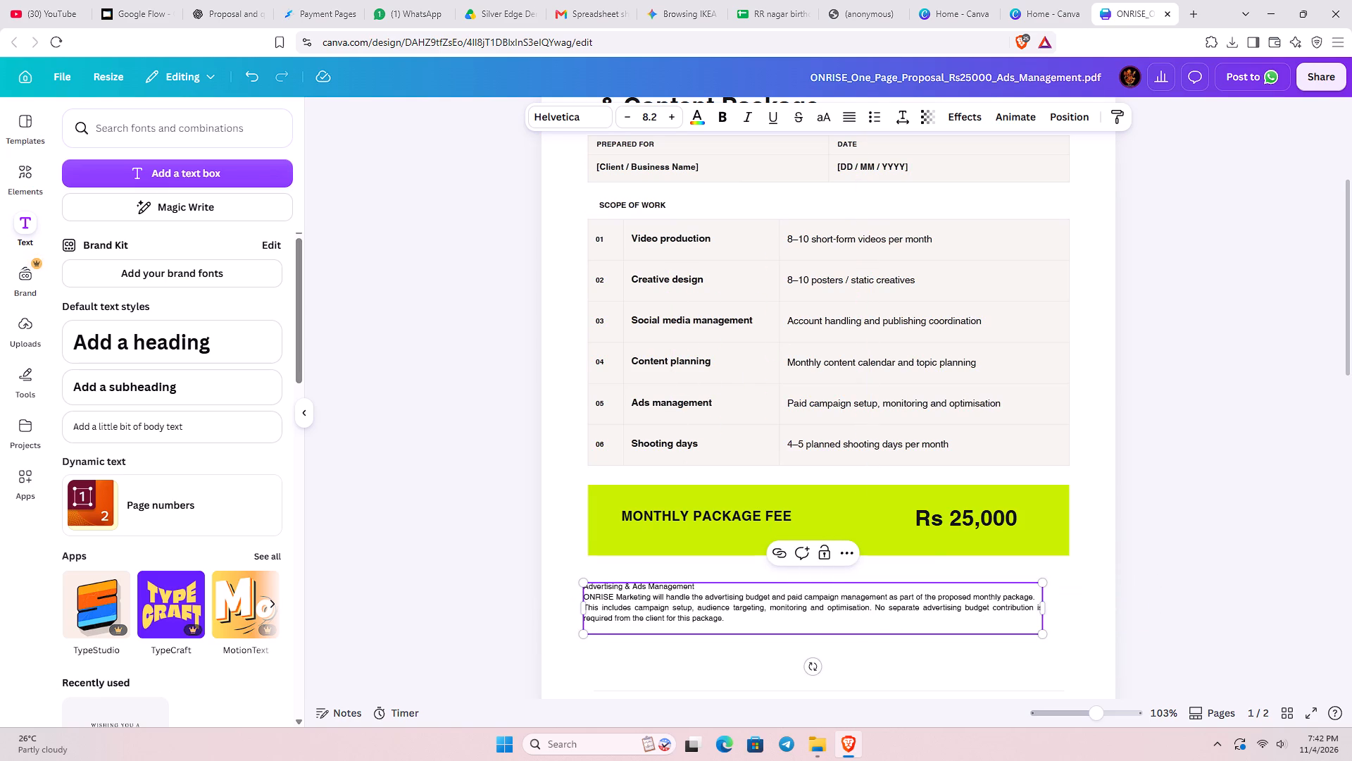
{"action": "left_click_drag", "start_coordinate": [697, 588], "coordinate": [586, 583]}
{"action": "left_click", "coordinate": [717, 589]}
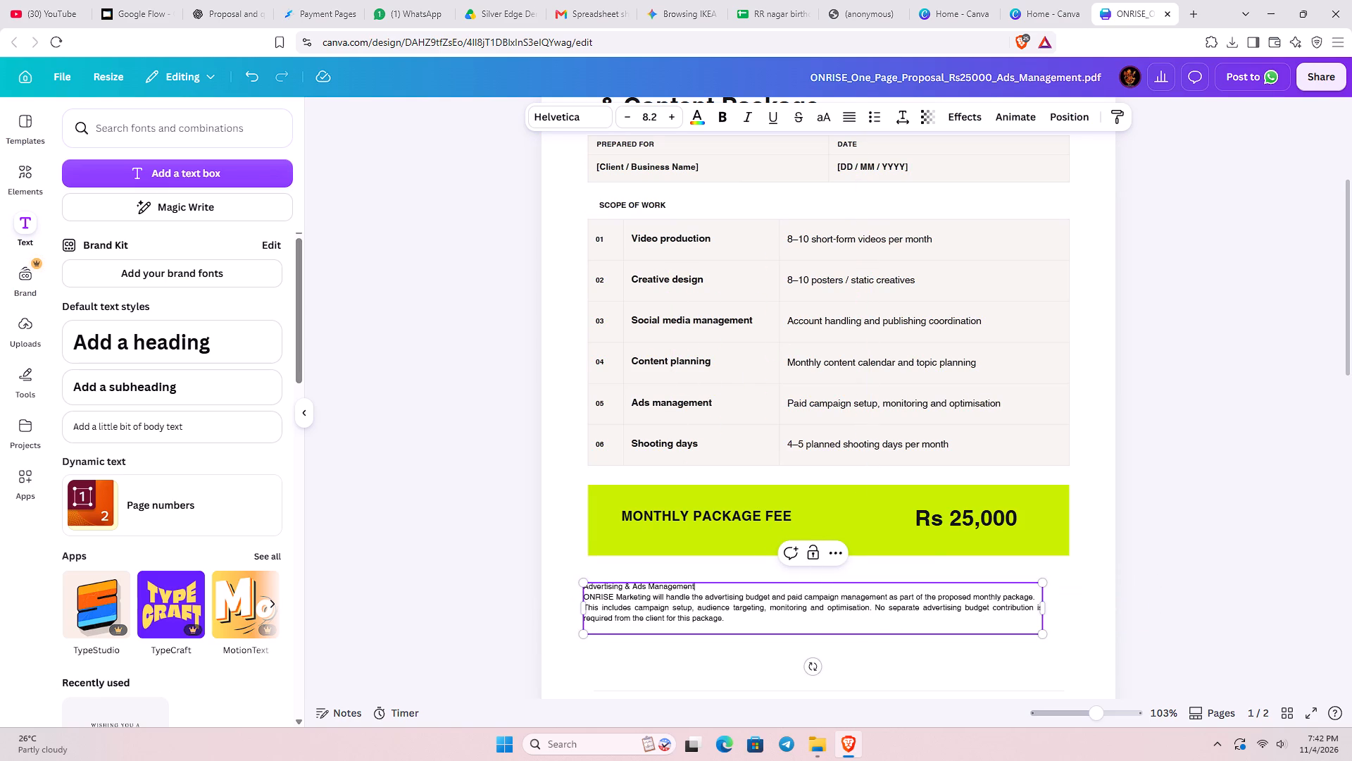
{"action": "key", "text": "Return"}
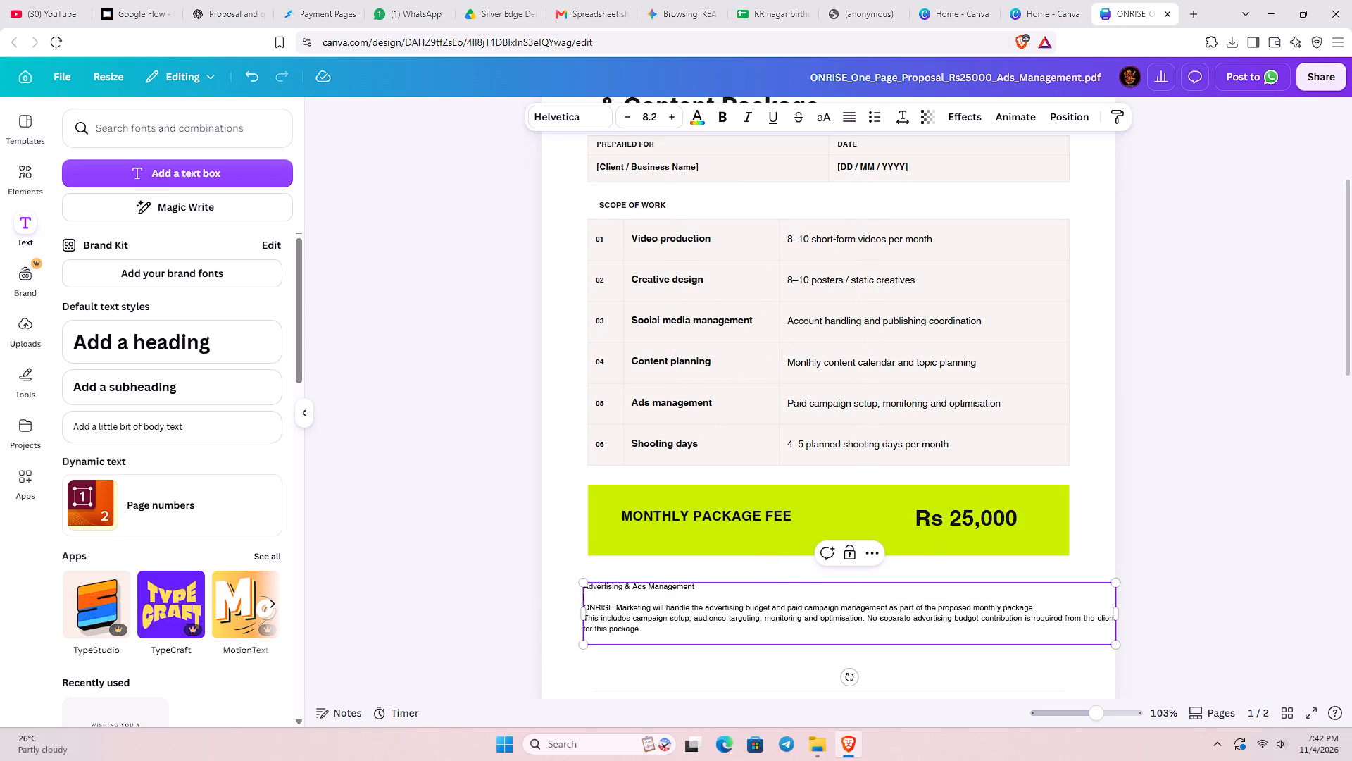
{"action": "left_click", "coordinate": [1208, 574]}
Break the advertising paragraphs onto new lines before "contribution is required" and before "monthly package".
{"action": "left_click", "coordinate": [1011, 612]}
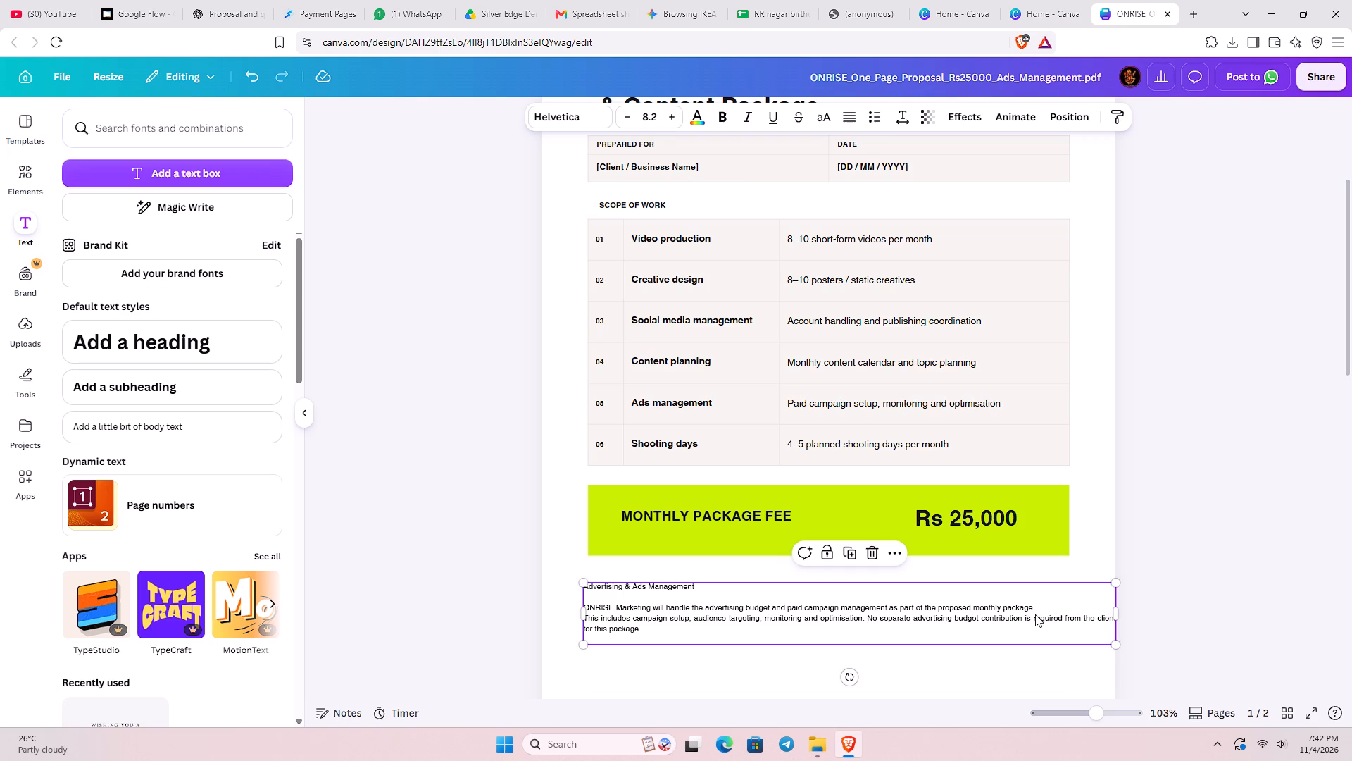
{"action": "double_click", "coordinate": [1034, 614]}
{"action": "left_click", "coordinate": [1013, 617]}
{"action": "left_click", "coordinate": [981, 617]}
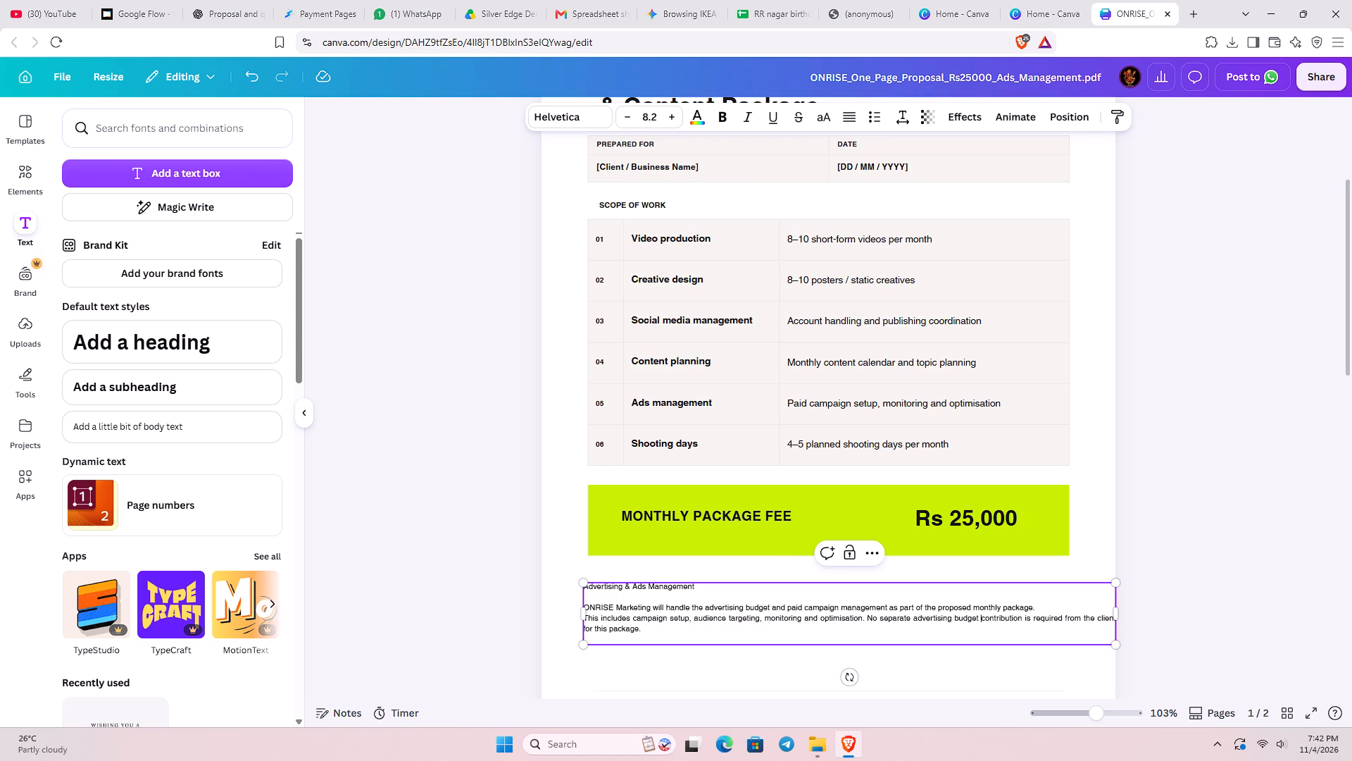
{"action": "key", "text": "Return"}
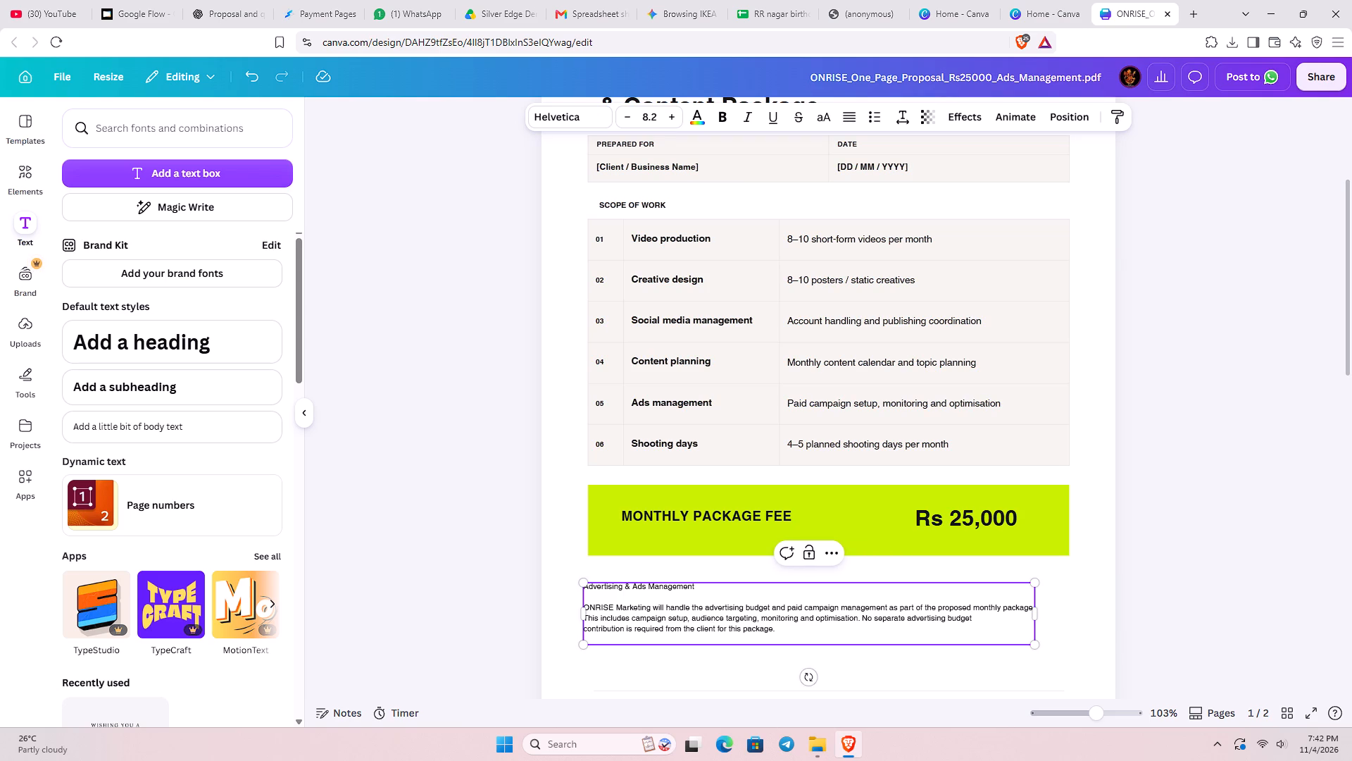
{"action": "left_click", "coordinate": [974, 604]}
{"action": "key", "text": "Return"}
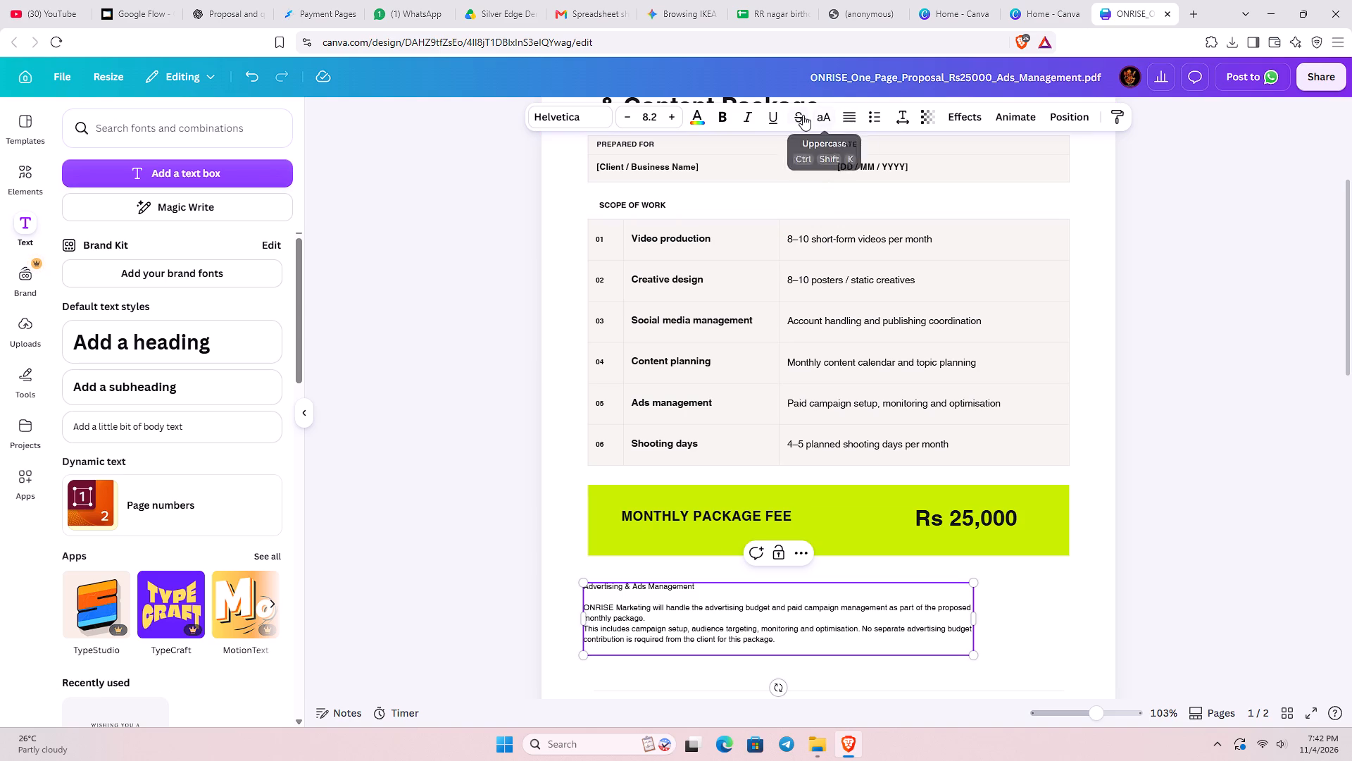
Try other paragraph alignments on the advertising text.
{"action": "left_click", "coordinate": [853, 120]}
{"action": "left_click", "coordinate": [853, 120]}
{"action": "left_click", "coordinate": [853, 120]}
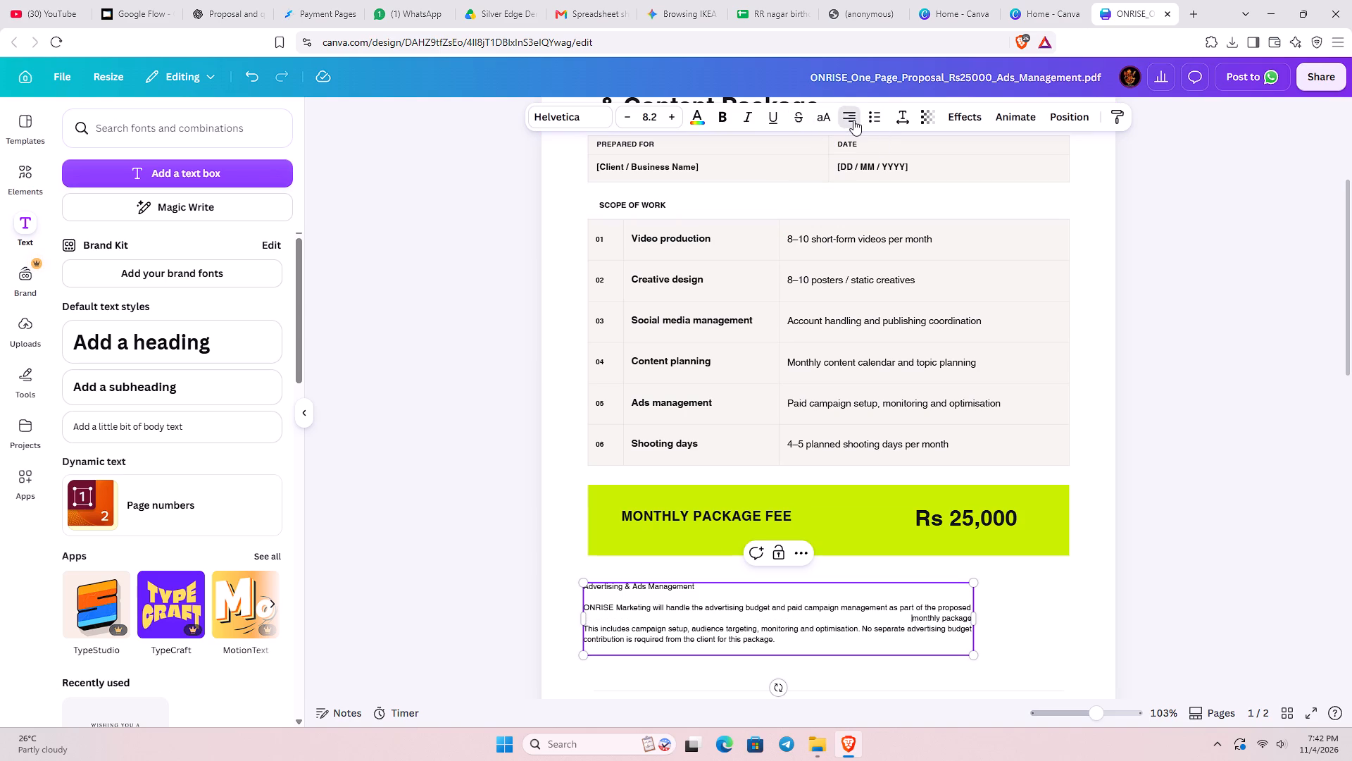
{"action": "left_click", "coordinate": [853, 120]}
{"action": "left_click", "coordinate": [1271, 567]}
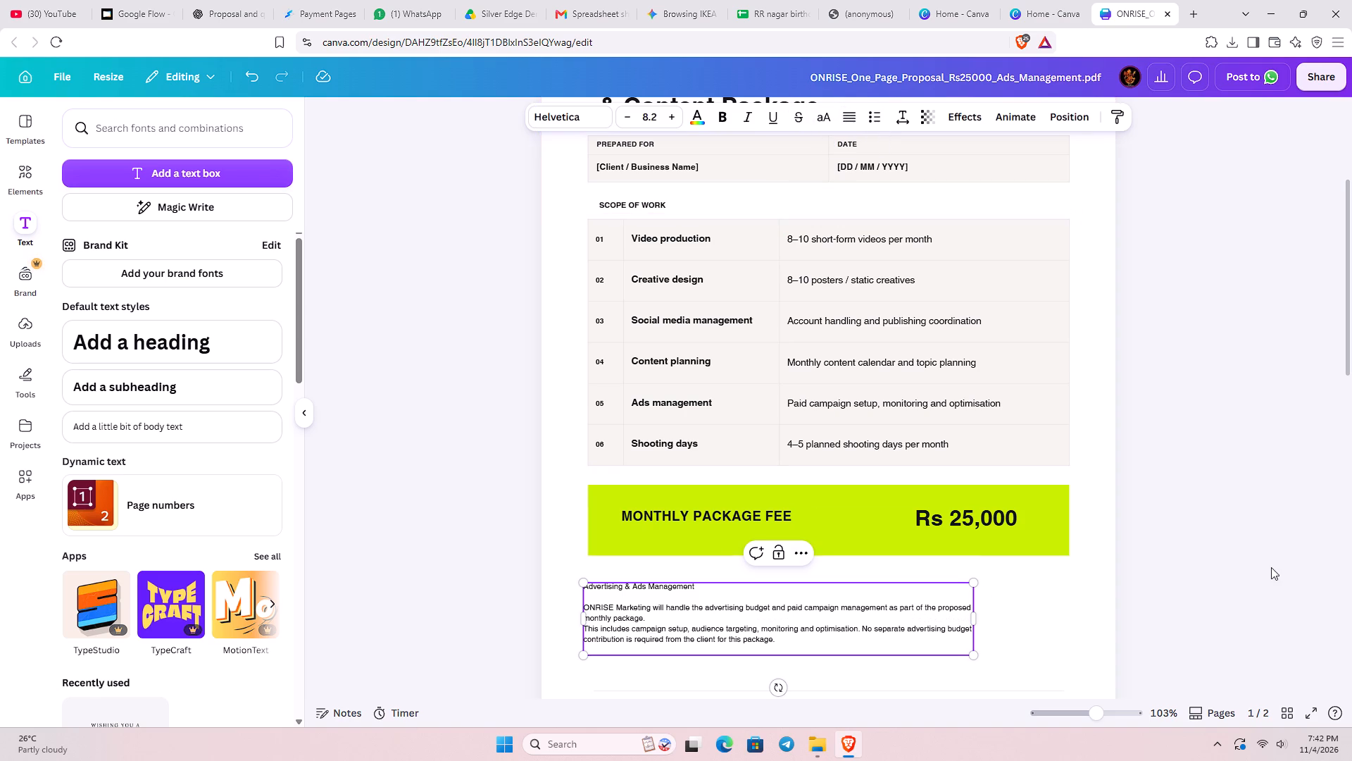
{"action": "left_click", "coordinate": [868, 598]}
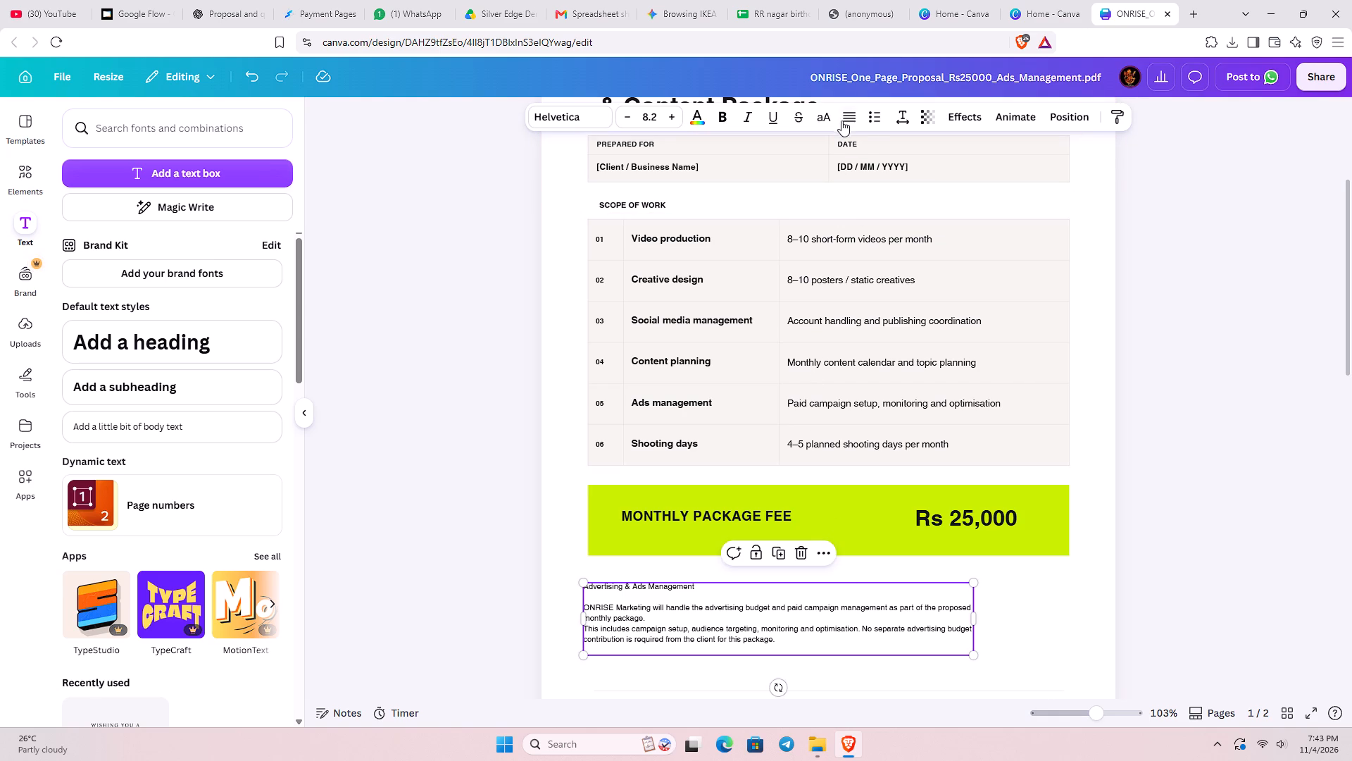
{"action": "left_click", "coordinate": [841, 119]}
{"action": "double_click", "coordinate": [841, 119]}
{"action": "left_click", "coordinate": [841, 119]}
Nudge the advertising text into line with the fee band and set its heading to font size 11.2.
{"action": "left_click_drag", "start_coordinate": [682, 622], "coordinate": [691, 617]}
{"action": "double_click", "coordinate": [707, 583]}
{"action": "left_click_drag", "start_coordinate": [707, 582], "coordinate": [665, 581]}
{"action": "double_click", "coordinate": [675, 121]}
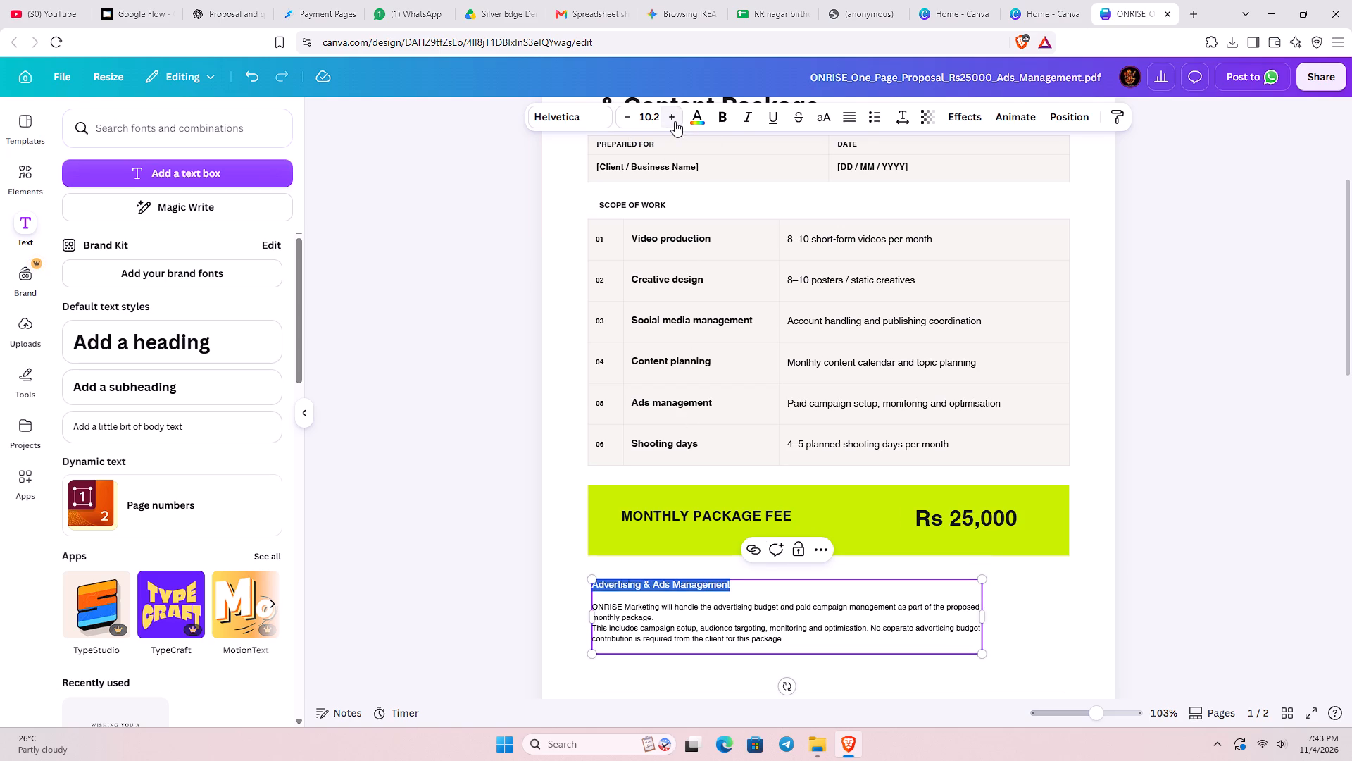
{"action": "left_click", "coordinate": [675, 121]}
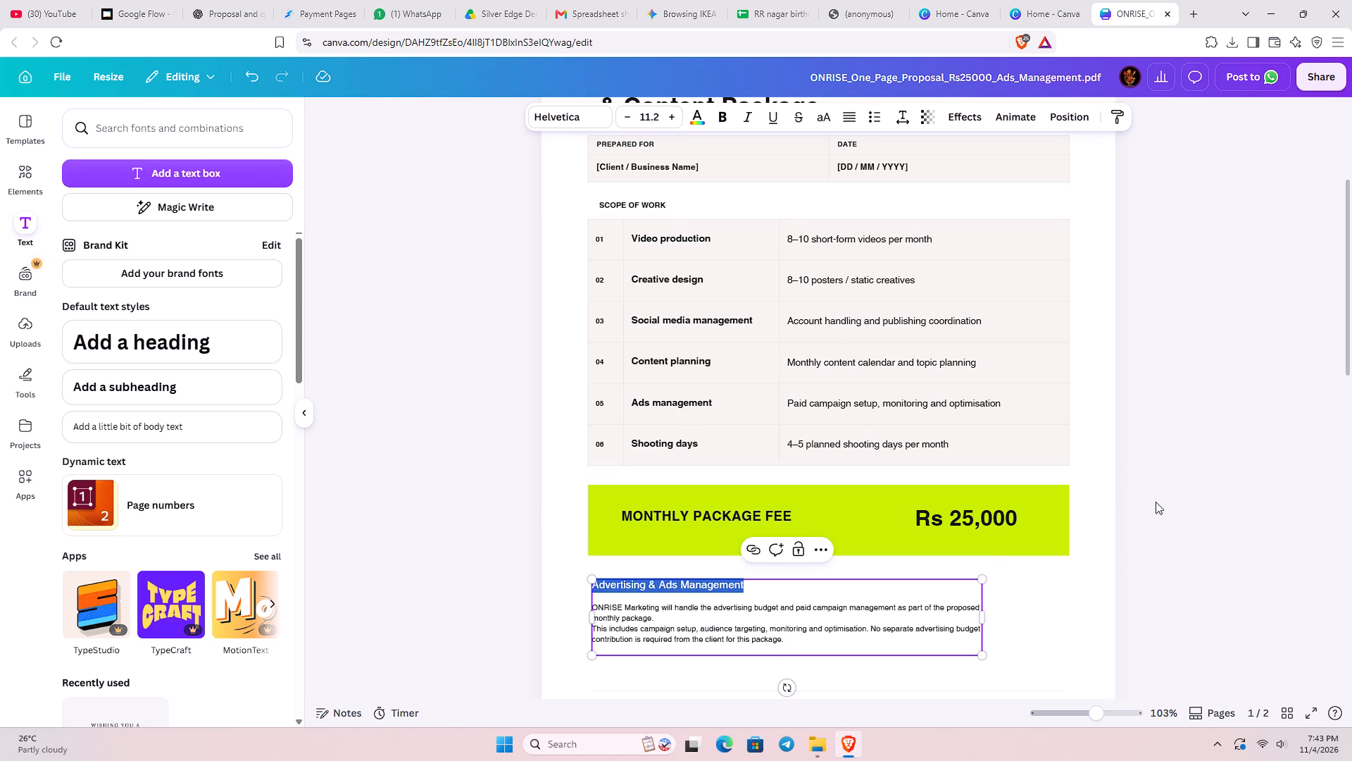
{"action": "left_click", "coordinate": [1186, 507]}
Widen the advertising text box to about the width of the green fee band.
{"action": "left_click", "coordinate": [907, 621]}
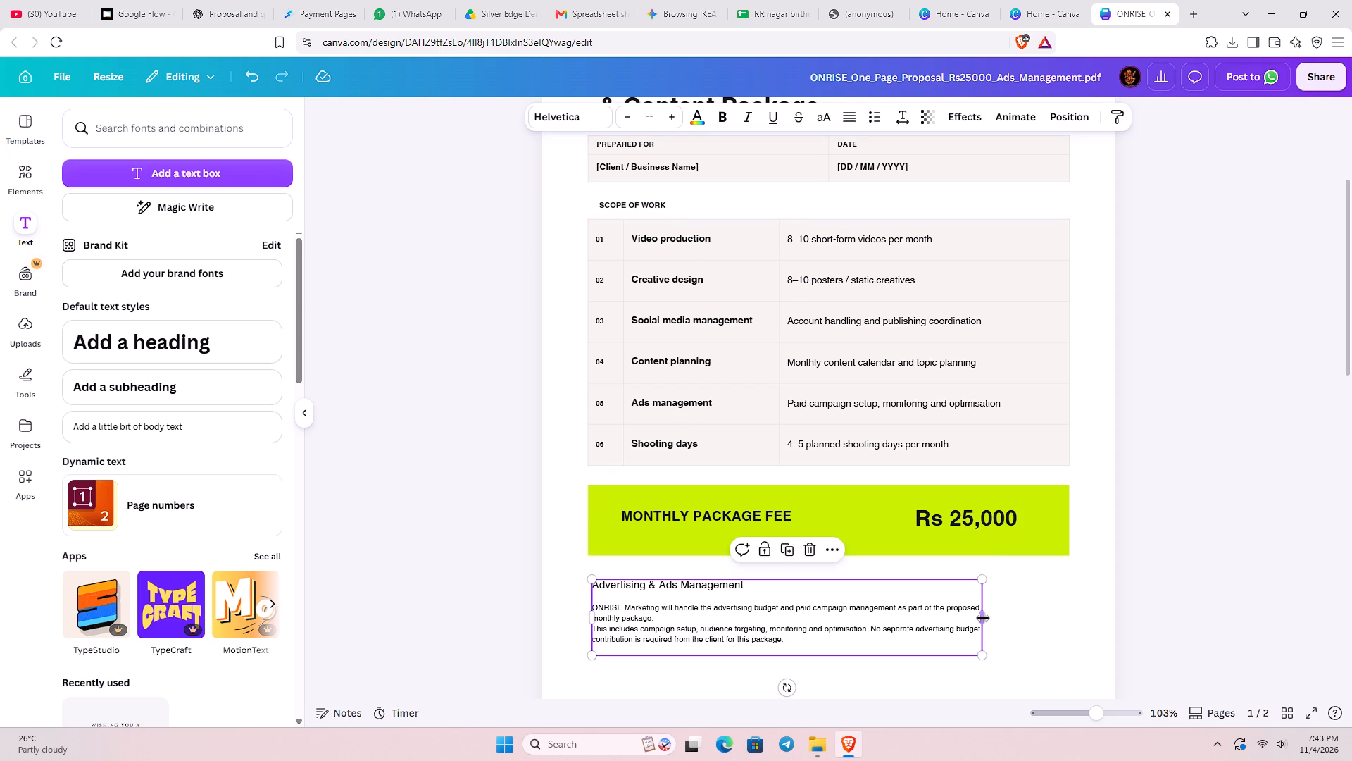
{"action": "left_click_drag", "start_coordinate": [984, 618], "coordinate": [1068, 615]}
{"action": "left_click", "coordinate": [943, 623]}
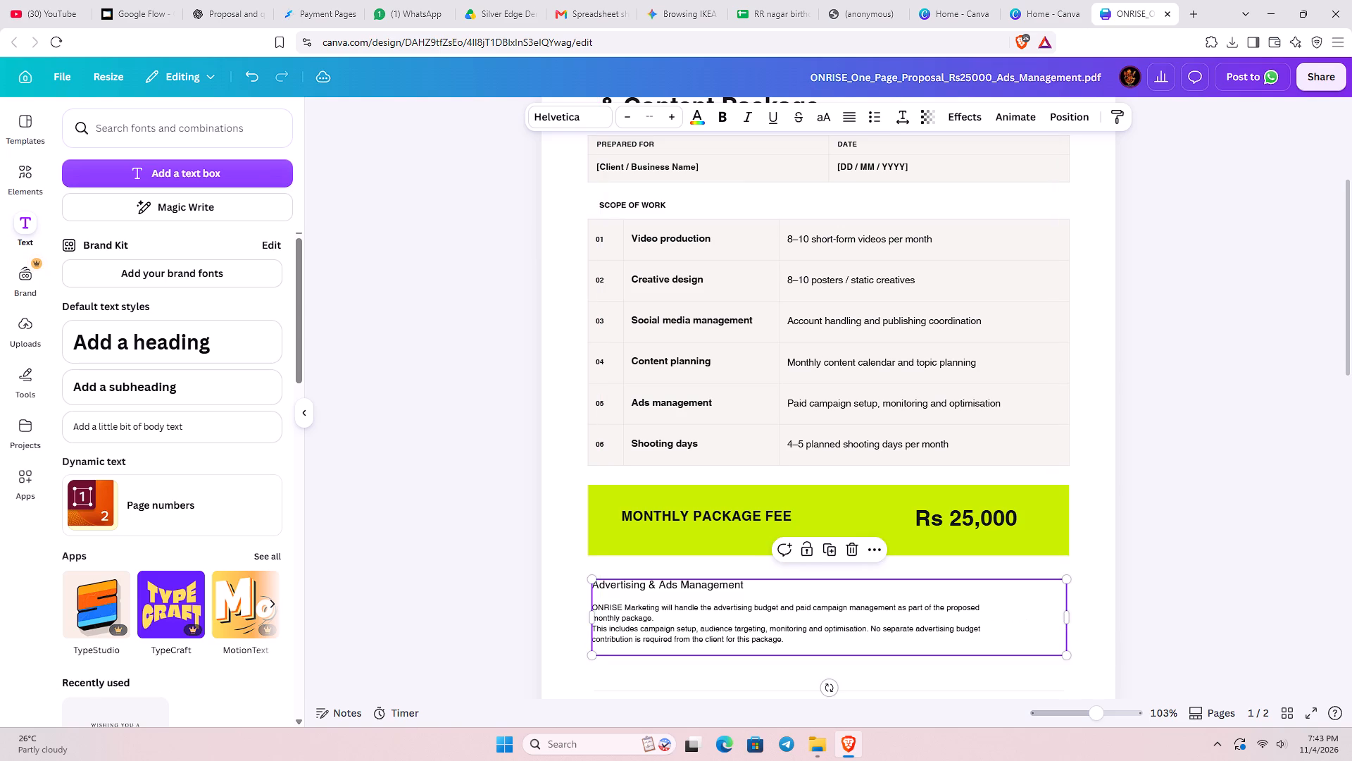
{"action": "left_click", "coordinate": [1186, 577]}
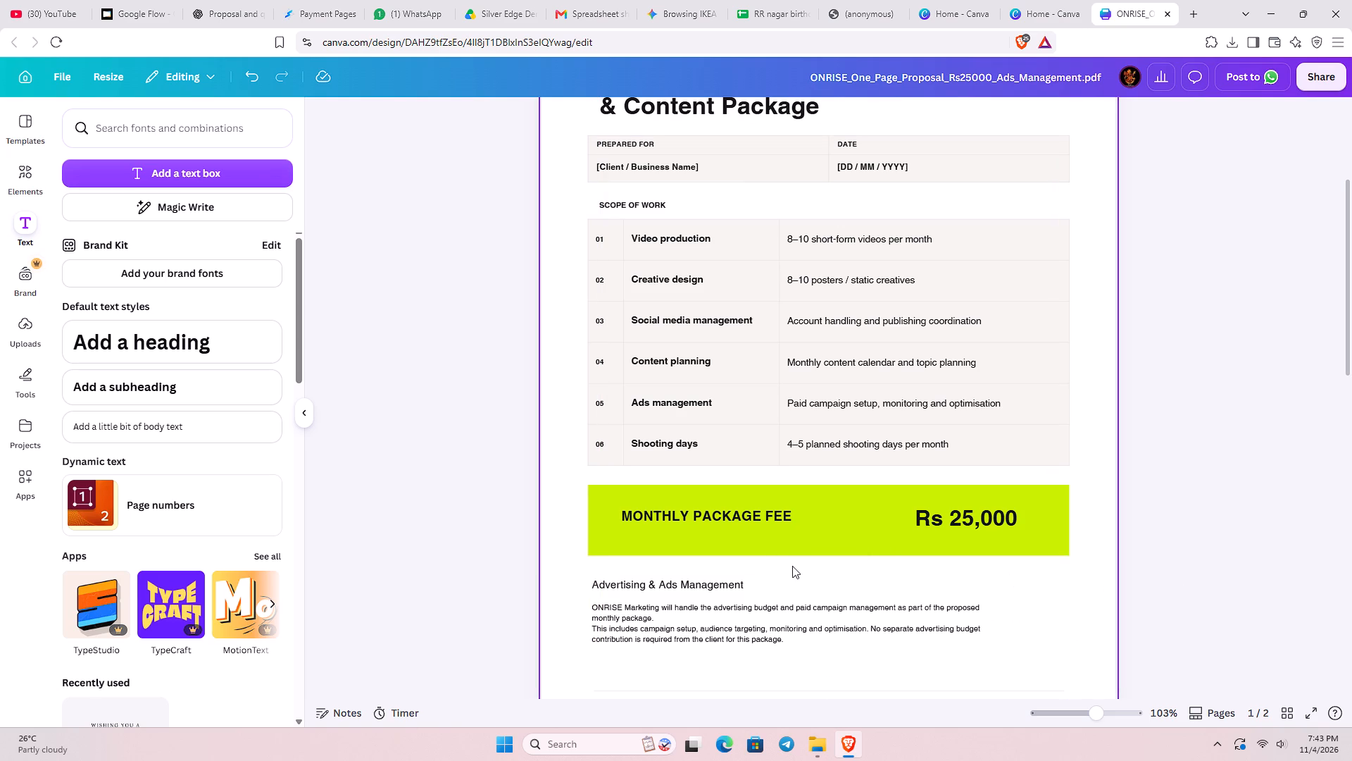
Scale the advertising text up slightly and align its left edge with the proposal title.
{"action": "left_click", "coordinate": [806, 628]}
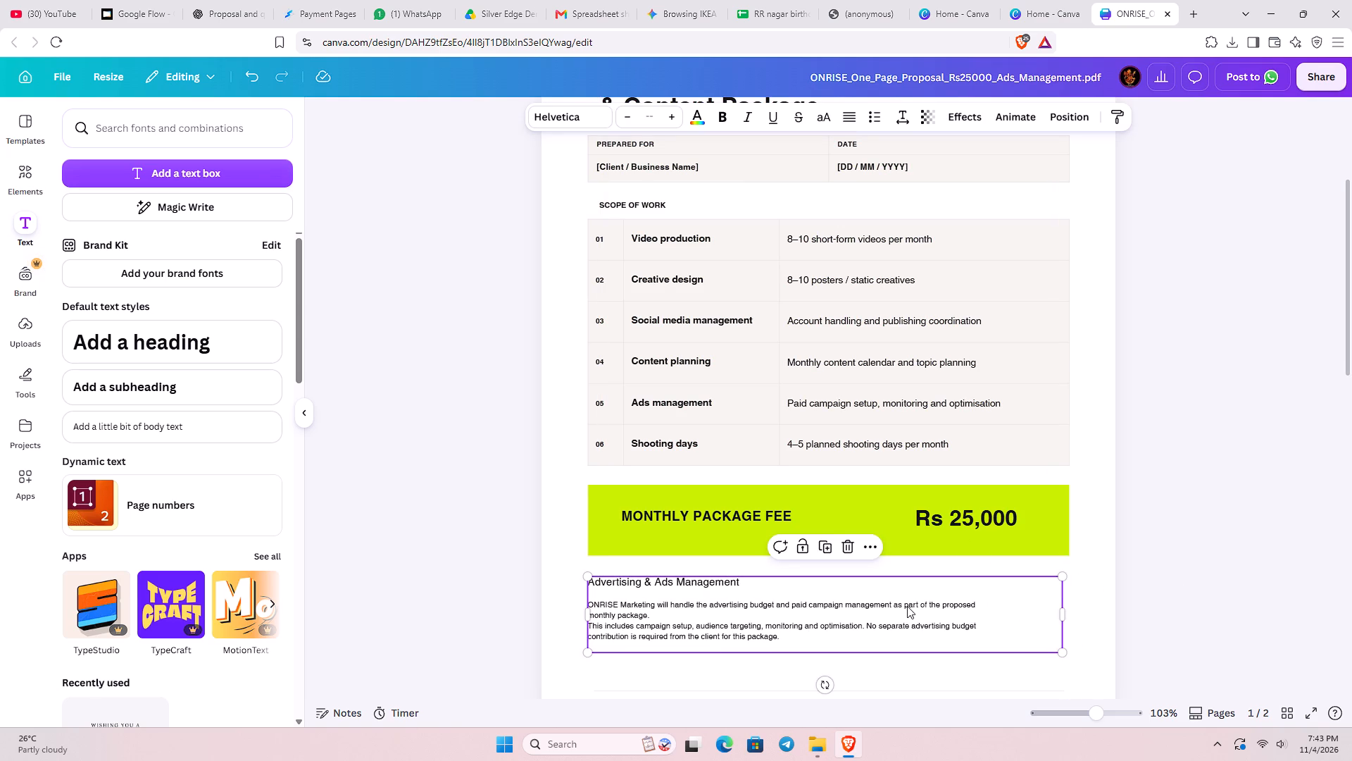
{"action": "left_click", "coordinate": [713, 617]}
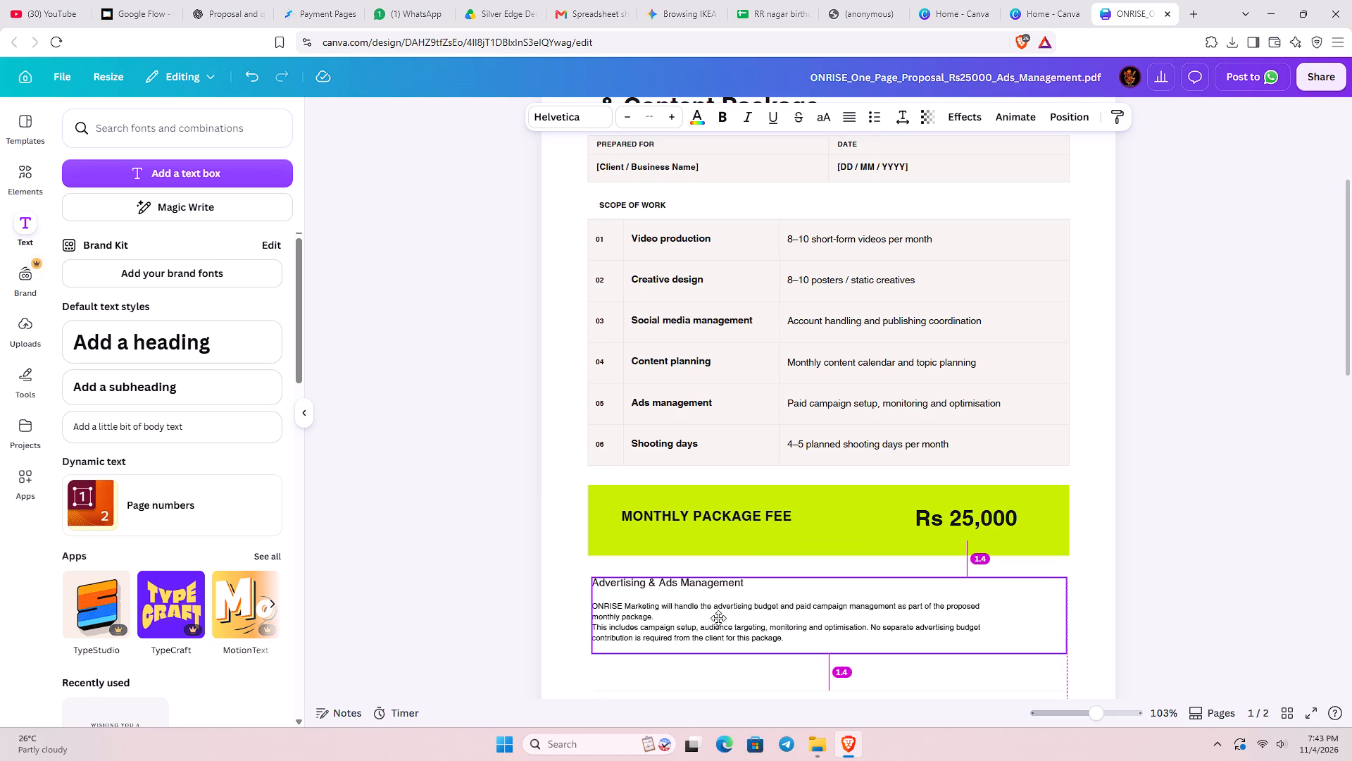
{"action": "left_click_drag", "start_coordinate": [589, 576], "coordinate": [572, 574]}
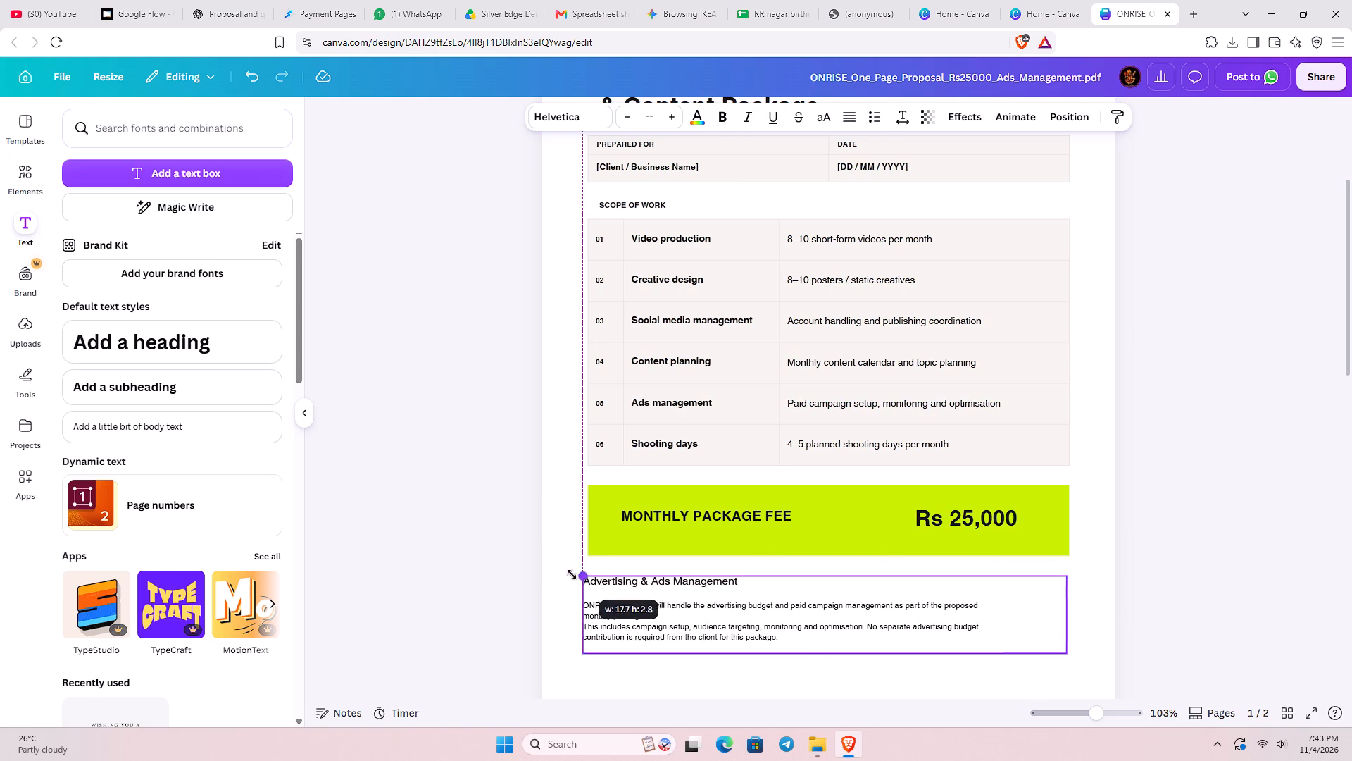
{"action": "left_click_drag", "start_coordinate": [572, 574], "coordinate": [561, 574]}
{"action": "left_click_drag", "start_coordinate": [666, 617], "coordinate": [703, 617]}
{"action": "left_click", "coordinate": [1113, 579]}
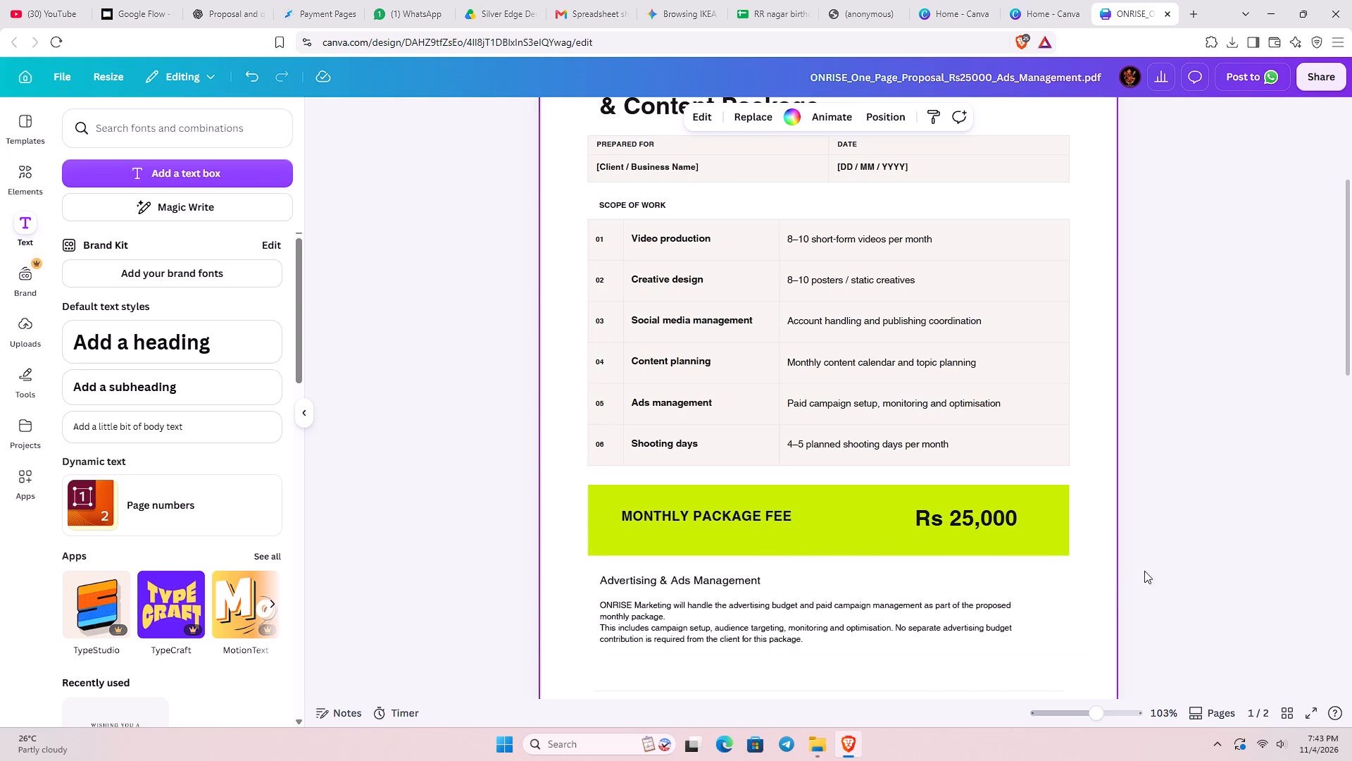
Clear the [Client / Business Name] placeholder under Prepared For at the top of page 1.
{"action": "scroll", "coordinate": [1198, 447], "scroll_direction": "down", "scroll_amount": 2}
{"action": "scroll", "coordinate": [1203, 457], "scroll_direction": "up", "scroll_amount": 2}
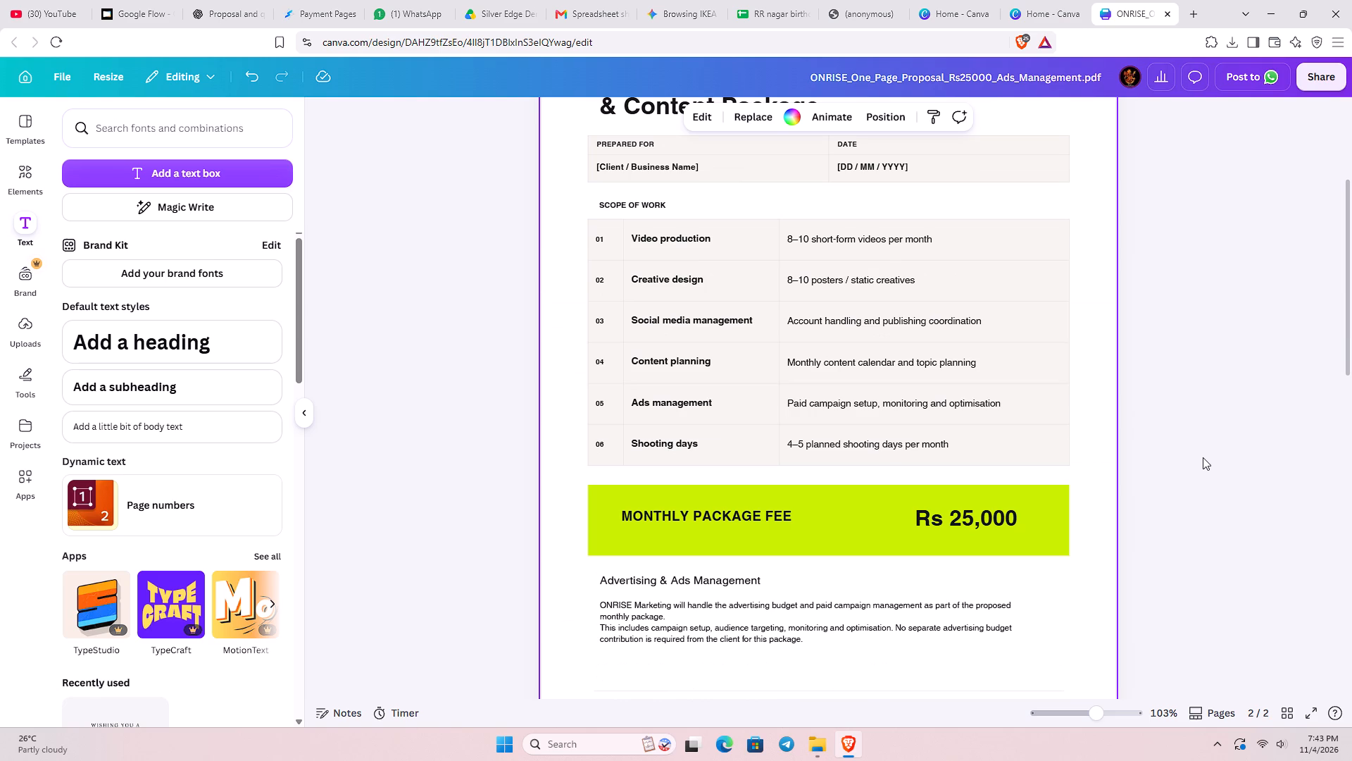
{"action": "left_click", "coordinate": [1203, 457]}
{"action": "scroll", "coordinate": [1167, 473], "scroll_direction": "up", "scroll_amount": 2}
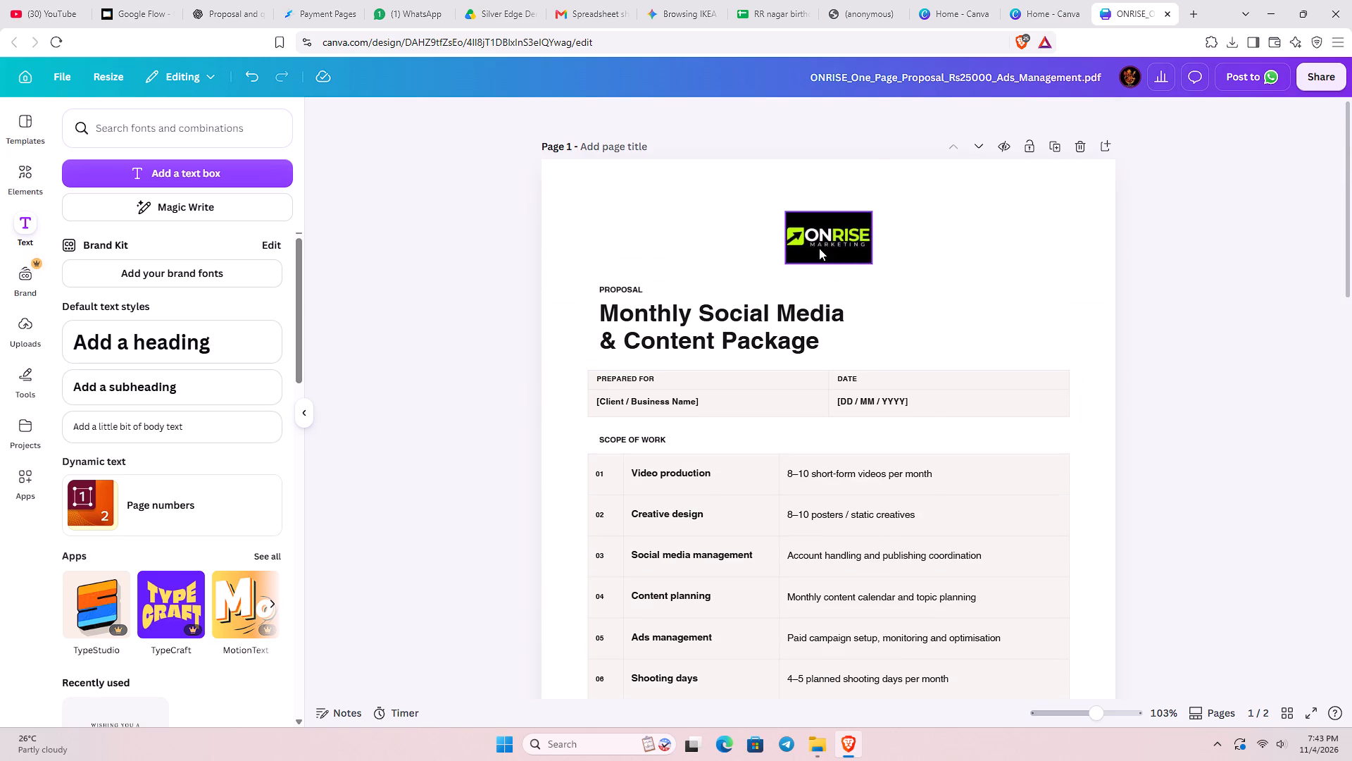
{"action": "left_click", "coordinate": [819, 248]}
{"action": "left_click", "coordinate": [891, 247]}
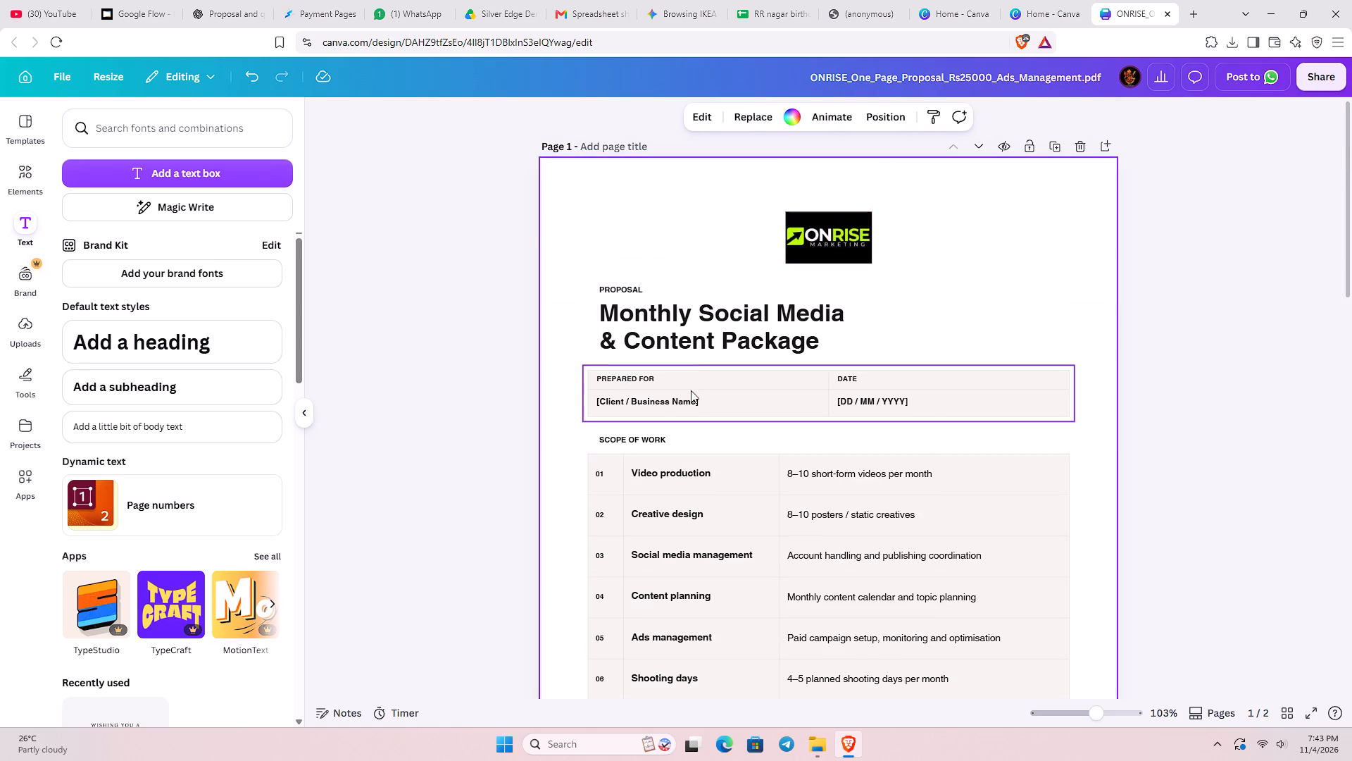
{"action": "left_click", "coordinate": [691, 391]}
{"action": "double_click", "coordinate": [692, 398]}
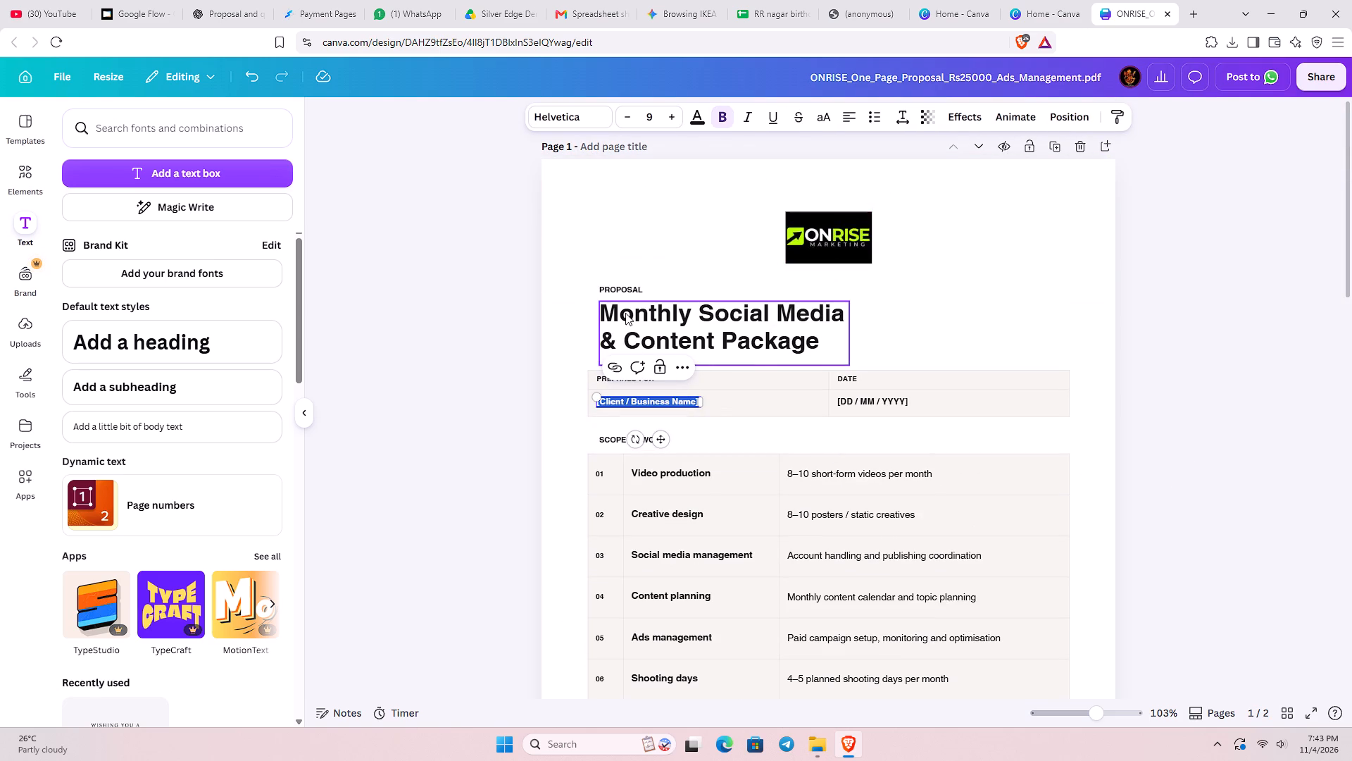
{"action": "key", "text": "BackSpace"}
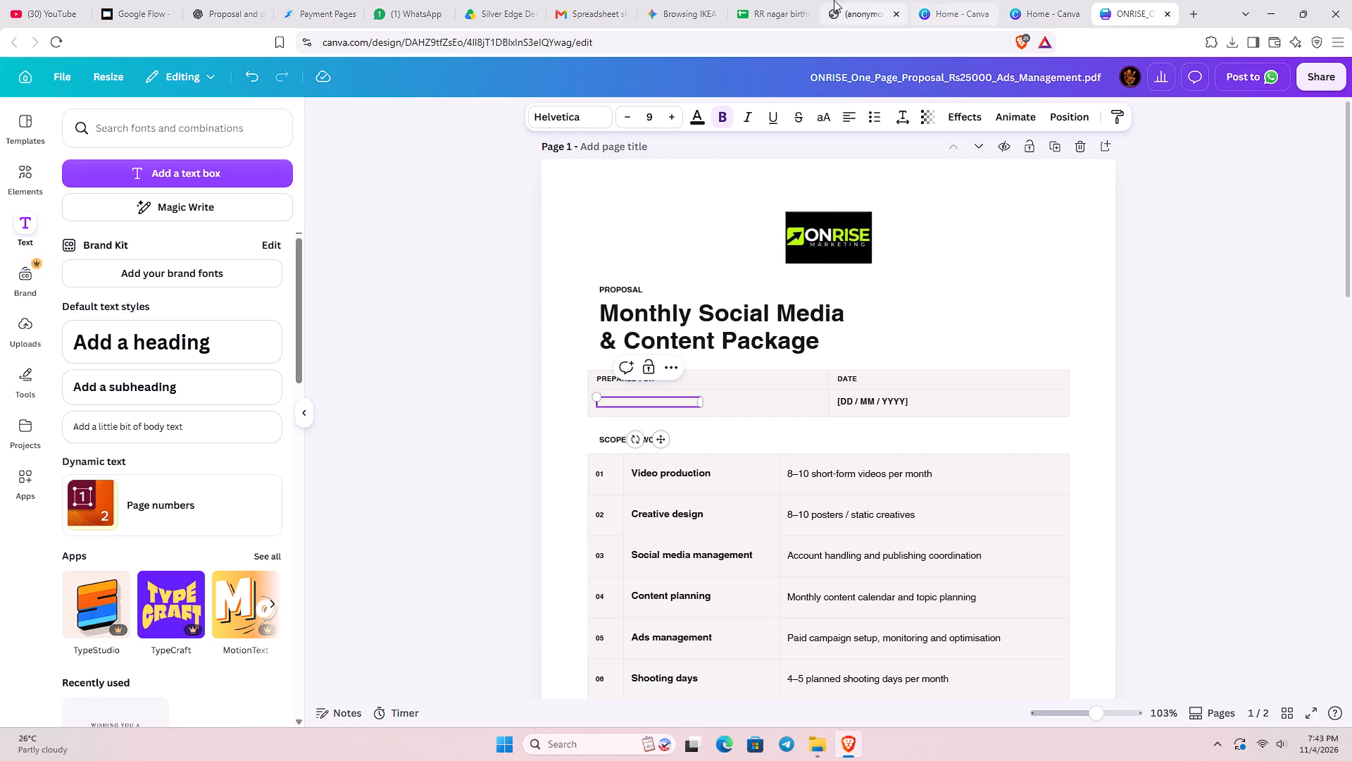
{"action": "left_click", "coordinate": [759, 0]}
{"action": "scroll", "coordinate": [808, 373], "scroll_direction": "down", "scroll_amount": 2}
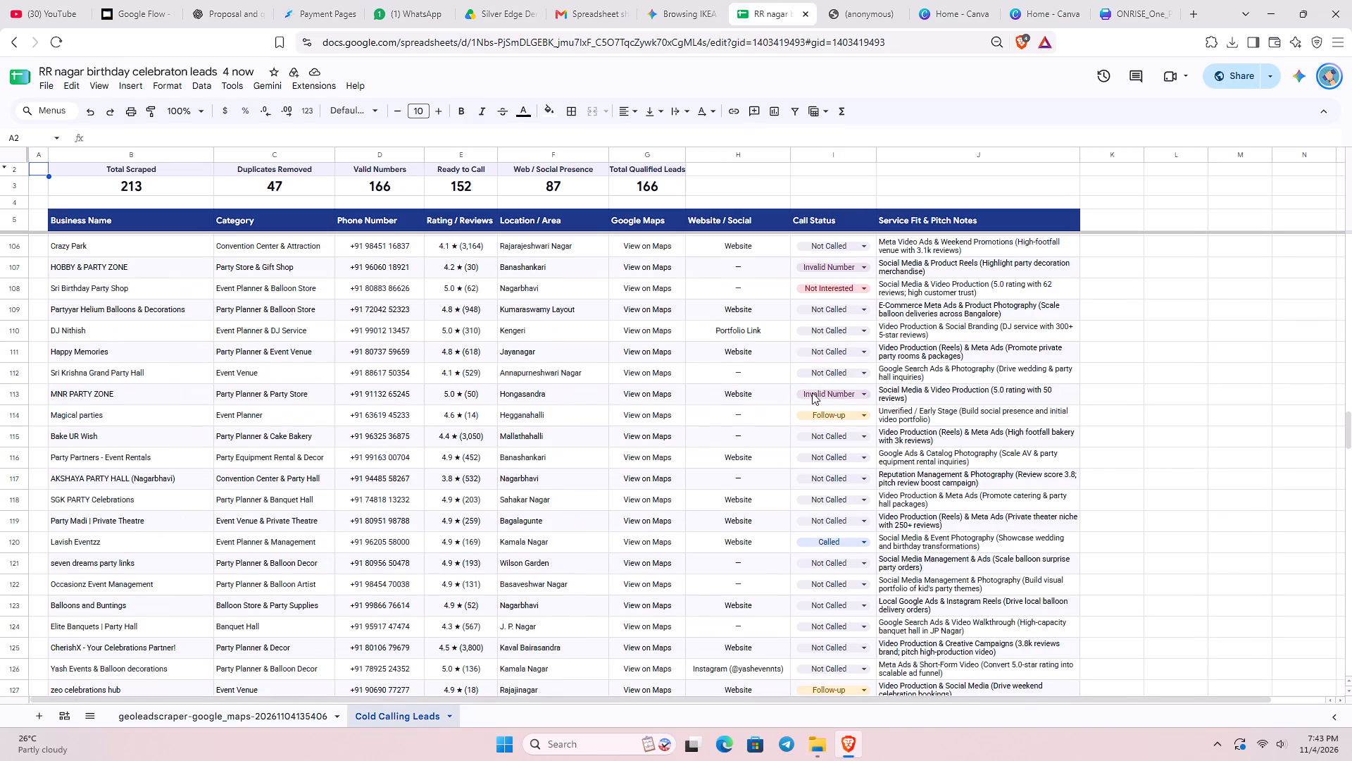
{"action": "scroll", "coordinate": [821, 536], "scroll_direction": "up", "scroll_amount": 1}
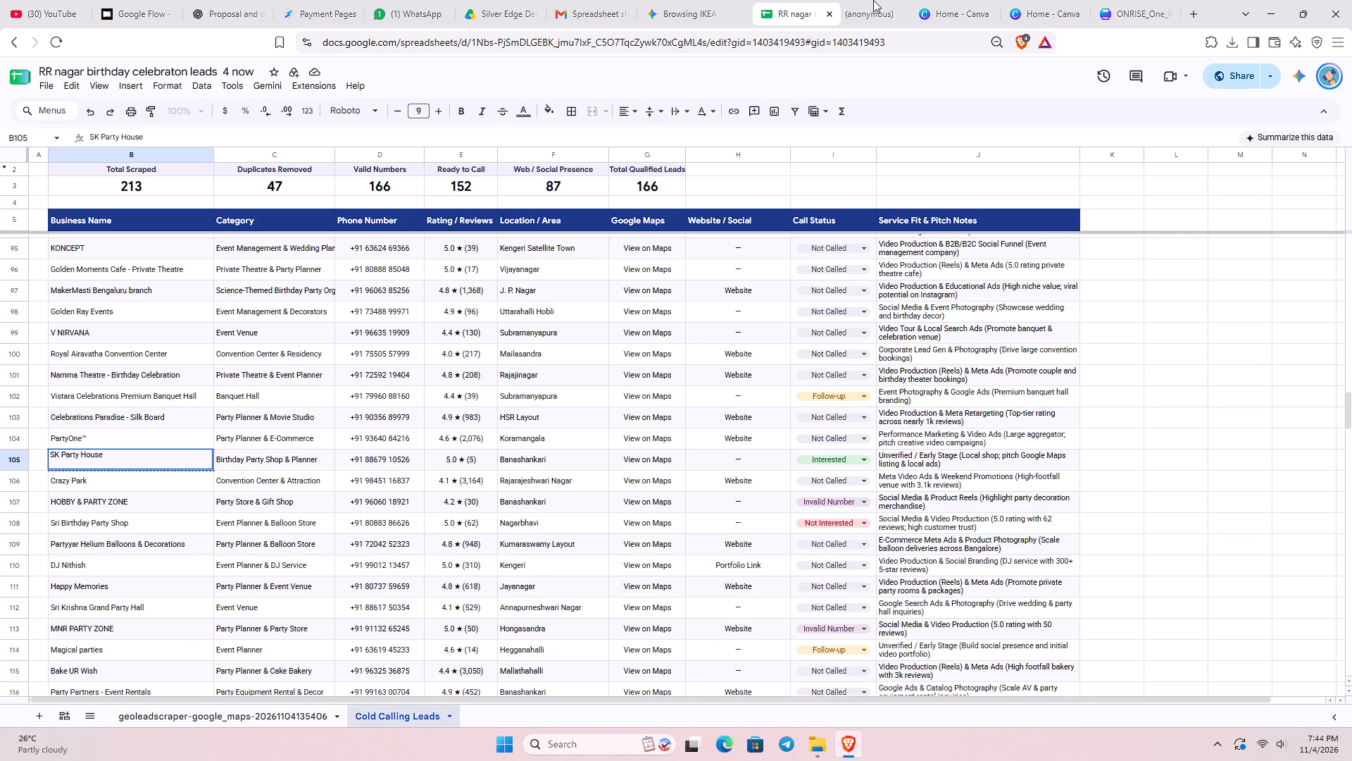
{"action": "left_click_drag", "start_coordinate": [873, 0], "coordinate": [1058, 0]}
{"action": "left_click", "coordinate": [1042, 5]}
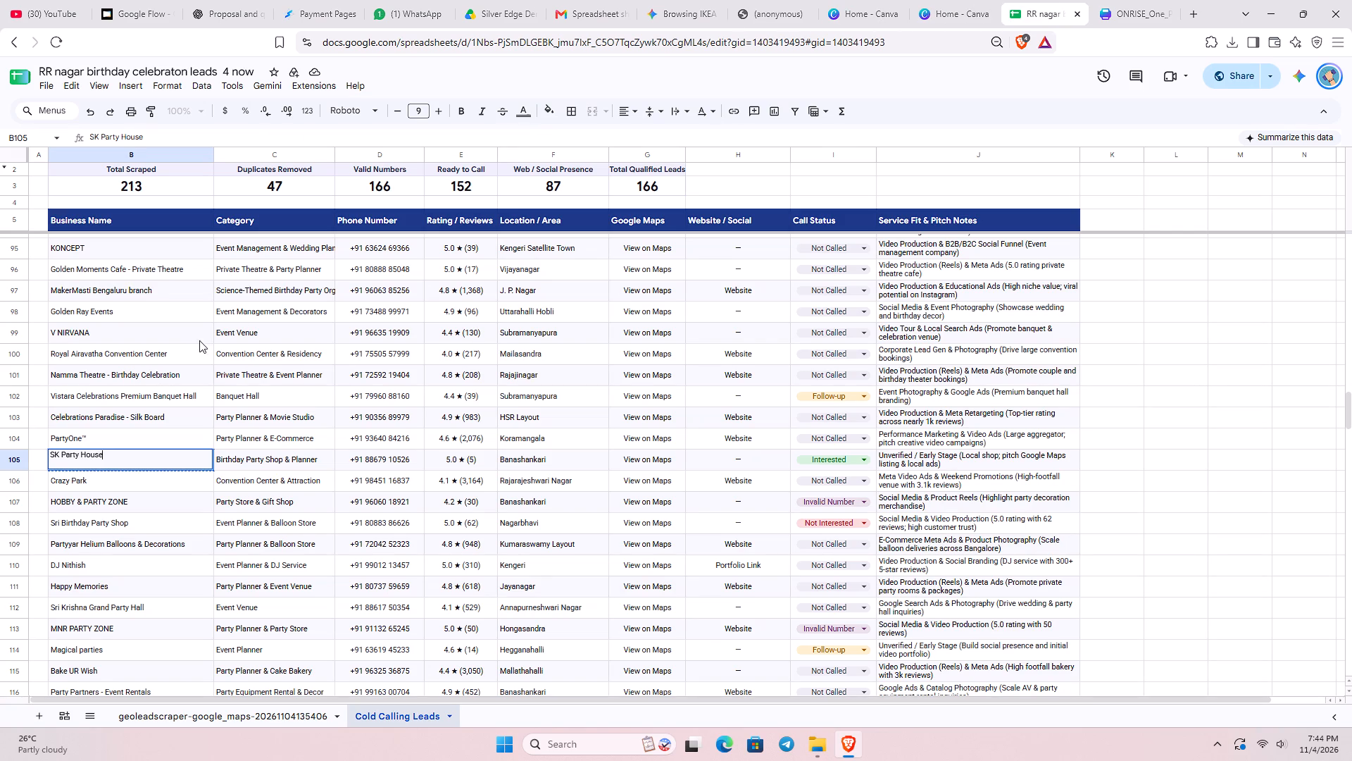
{"action": "key", "text": "ctrl+a"}
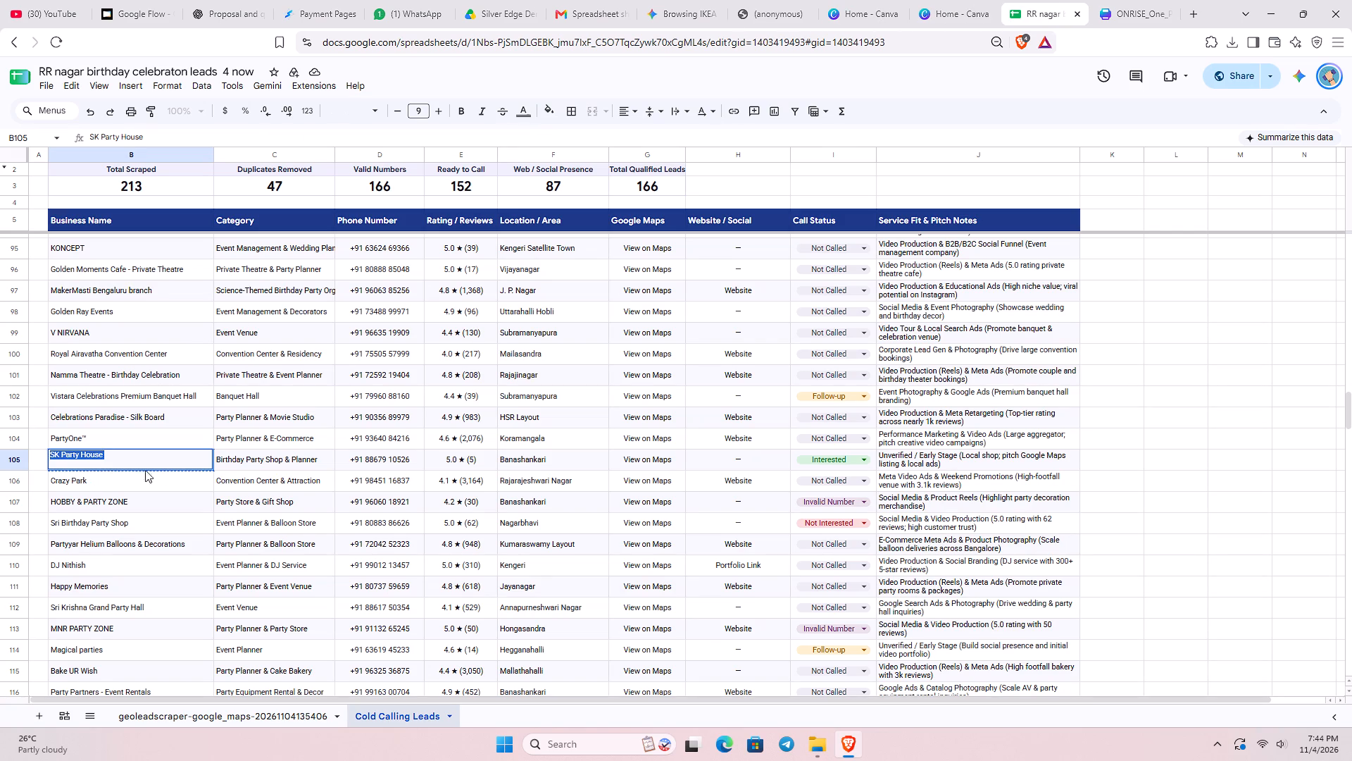
{"action": "key", "text": "ctrl+c"}
{"action": "left_click", "coordinate": [1154, 0]}
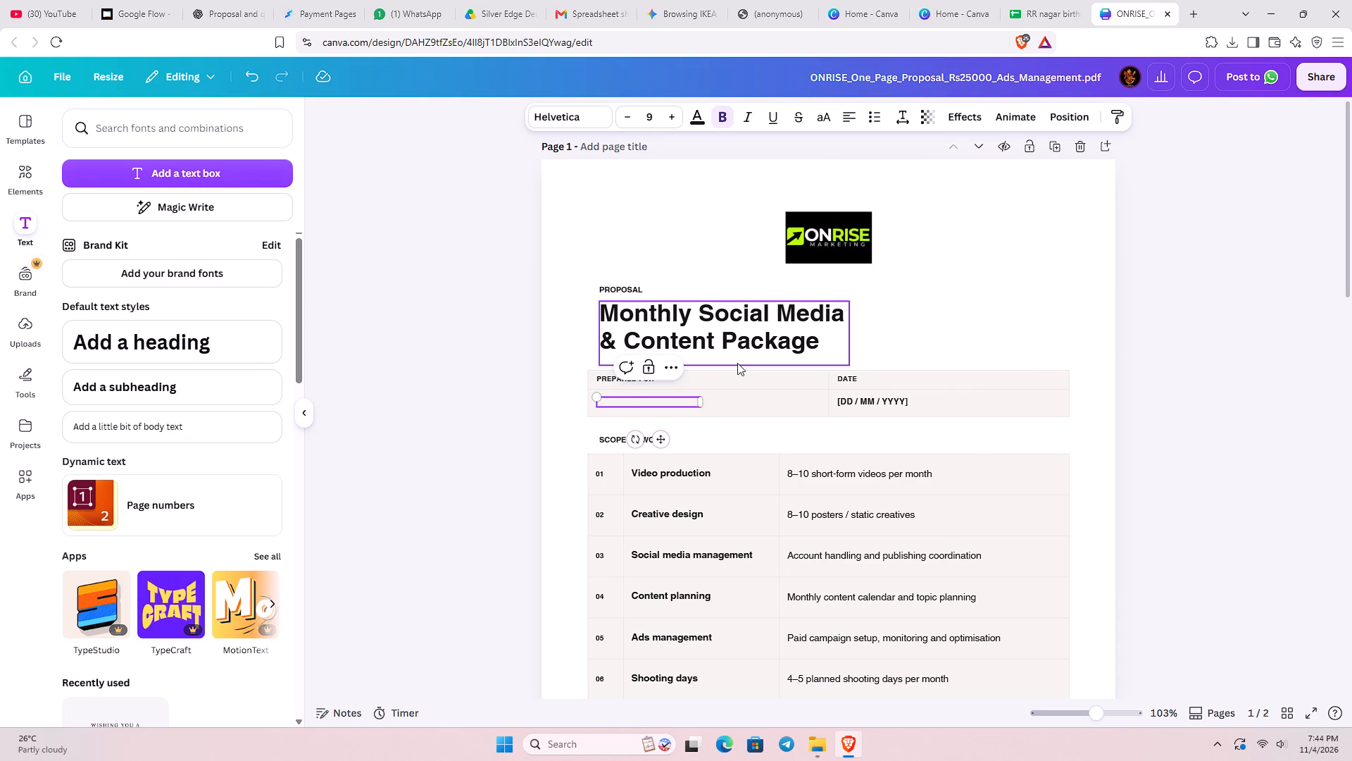
{"action": "key", "text": "ctrl+v"}
Replace the day, month and year placeholders in the Date field so it reads [04 / 11 / 2026].
{"action": "left_click", "coordinate": [879, 401]}
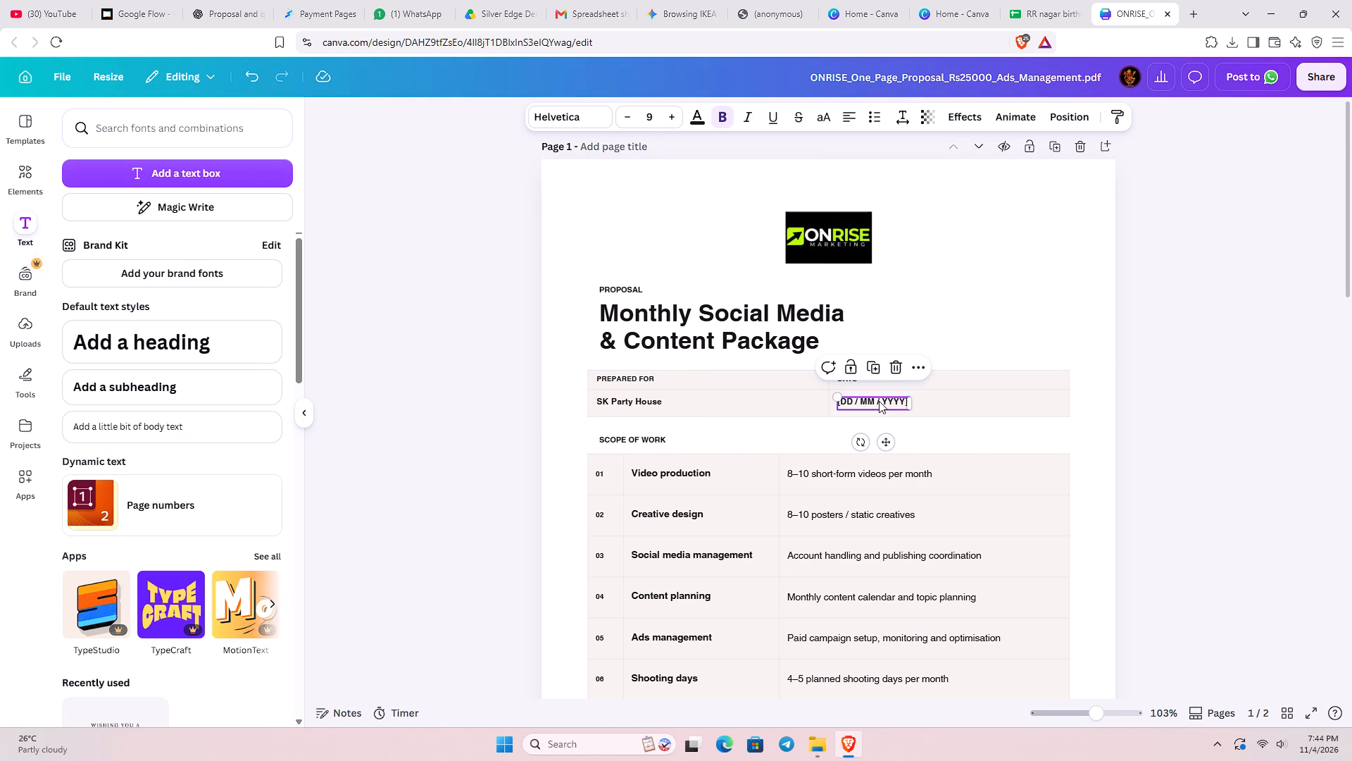
{"action": "left_click", "coordinate": [879, 401]}
{"action": "left_click", "coordinate": [842, 402]}
{"action": "left_click", "coordinate": [851, 402]}
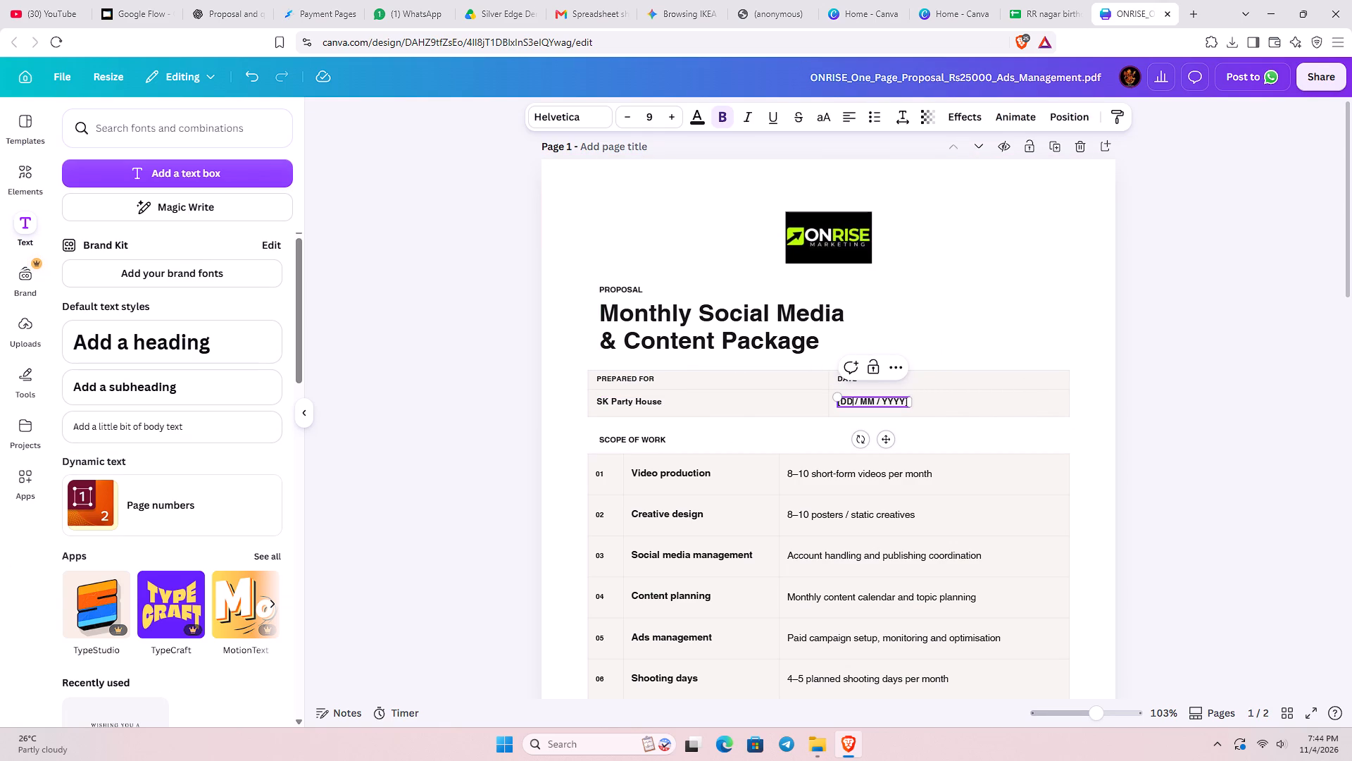
{"action": "left_click", "coordinate": [851, 402]}
{"action": "key", "text": "BackSpace"}
{"action": "key", "text": "BackSpace"}
{"action": "key", "text": "0"}
{"action": "key", "text": "4"}
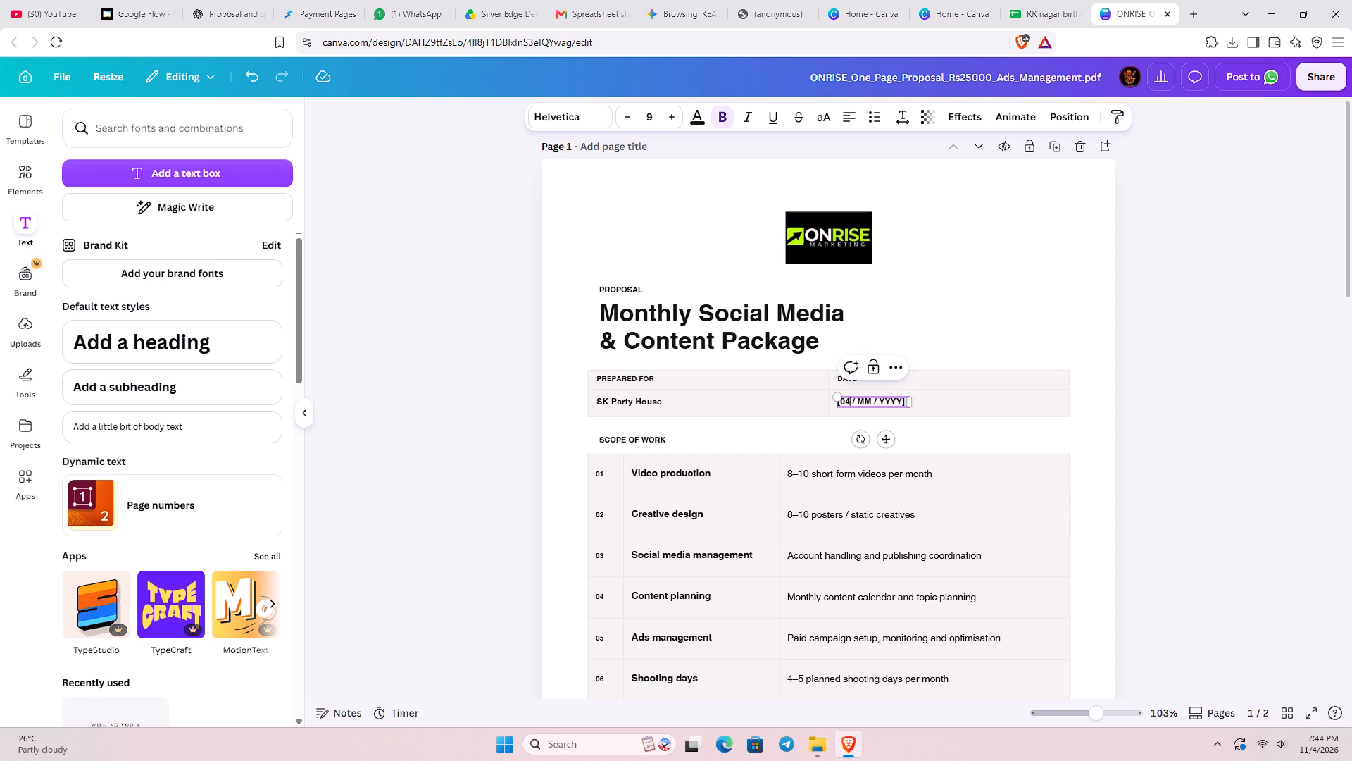
{"action": "left_click", "coordinate": [868, 398]}
{"action": "key", "text": "BackSpace"}
{"action": "key", "text": "BackSpace"}
{"action": "type", "text": "11"}
{"action": "left_click", "coordinate": [889, 400]}
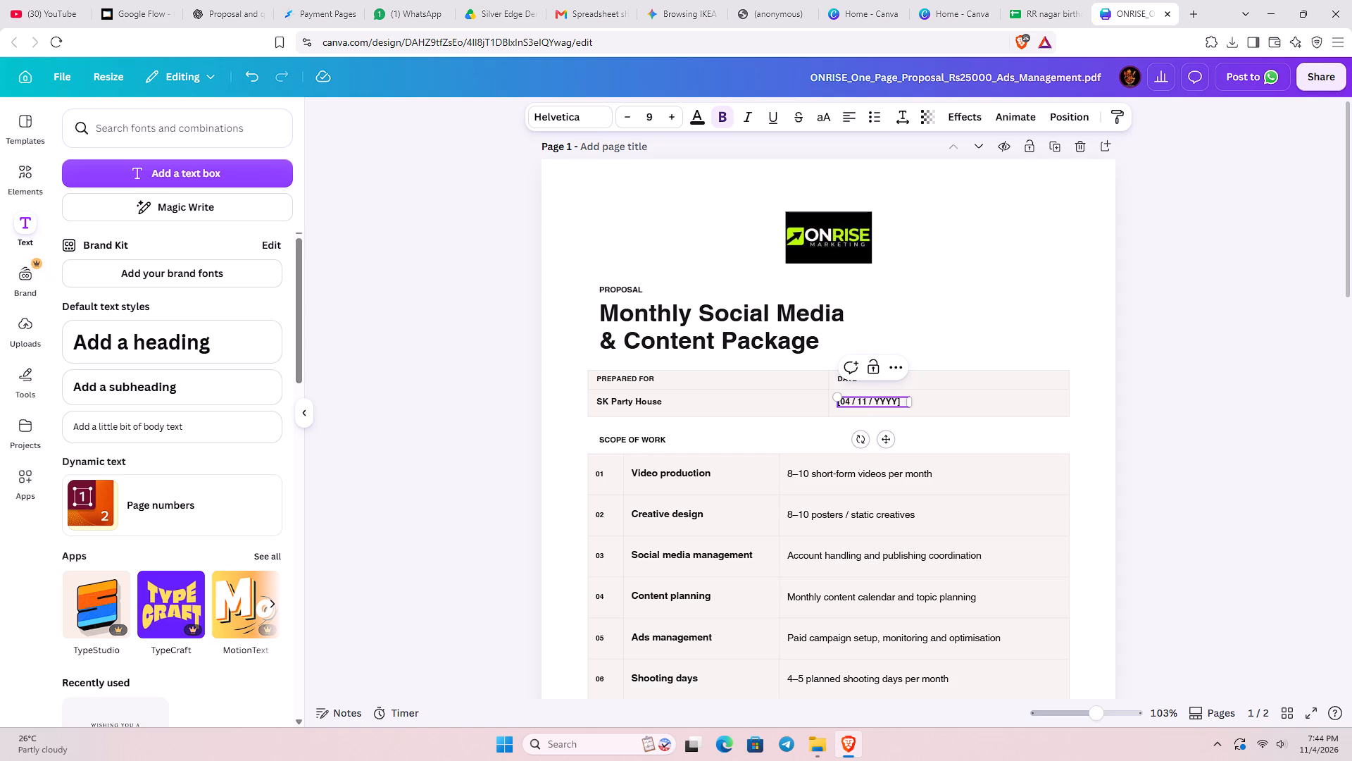
{"action": "left_click", "coordinate": [894, 402]}
{"action": "key", "text": "BackSpace"}
{"action": "key", "text": "BackSpace"}
{"action": "key", "text": "BackSpace"}
{"action": "key", "text": "Right"}
{"action": "key", "text": "BackSpace"}
{"action": "type", "text": "22"}
{"action": "key", "text": "BackSpace"}
{"action": "type", "text": "026"}
{"action": "left_click", "coordinate": [1199, 373]}
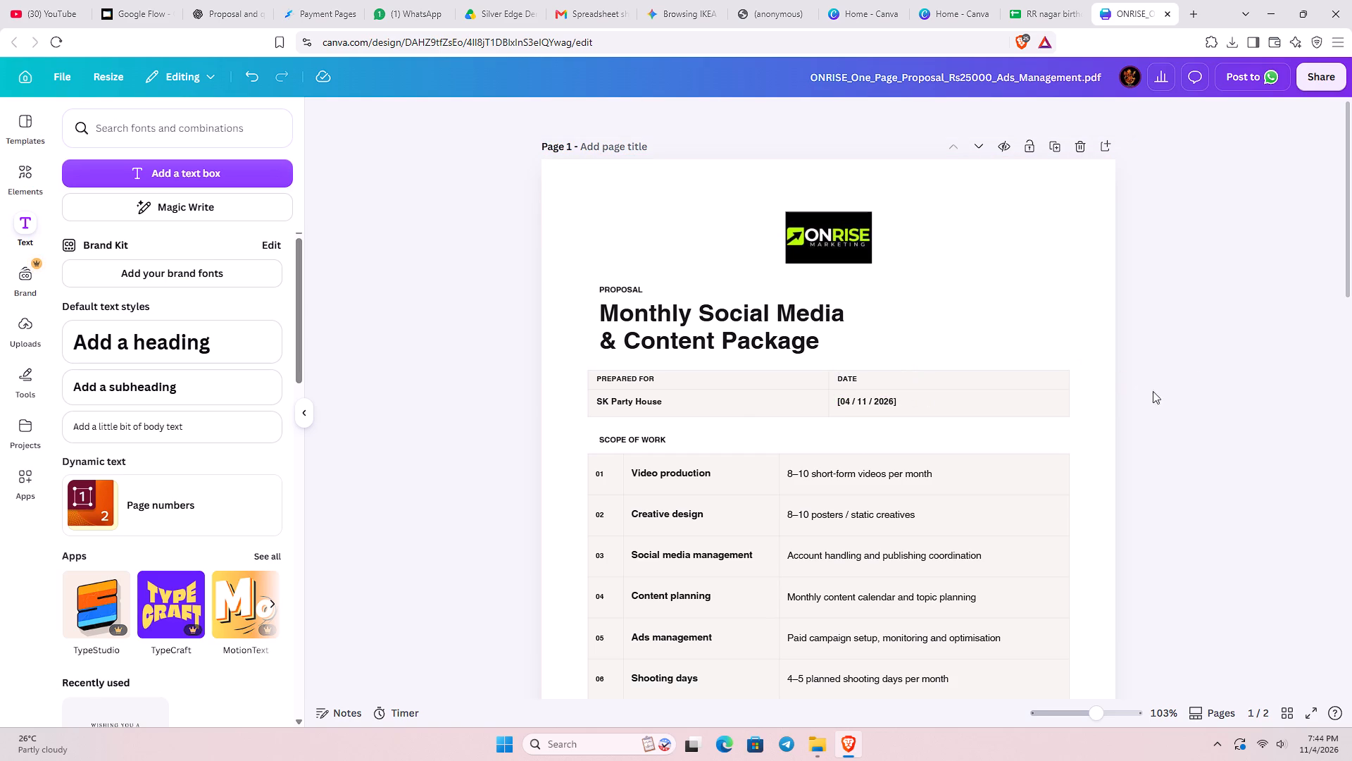
Remove the square brackets around the date in the Date field.
{"action": "left_click", "coordinate": [901, 405]}
{"action": "left_click", "coordinate": [904, 405]}
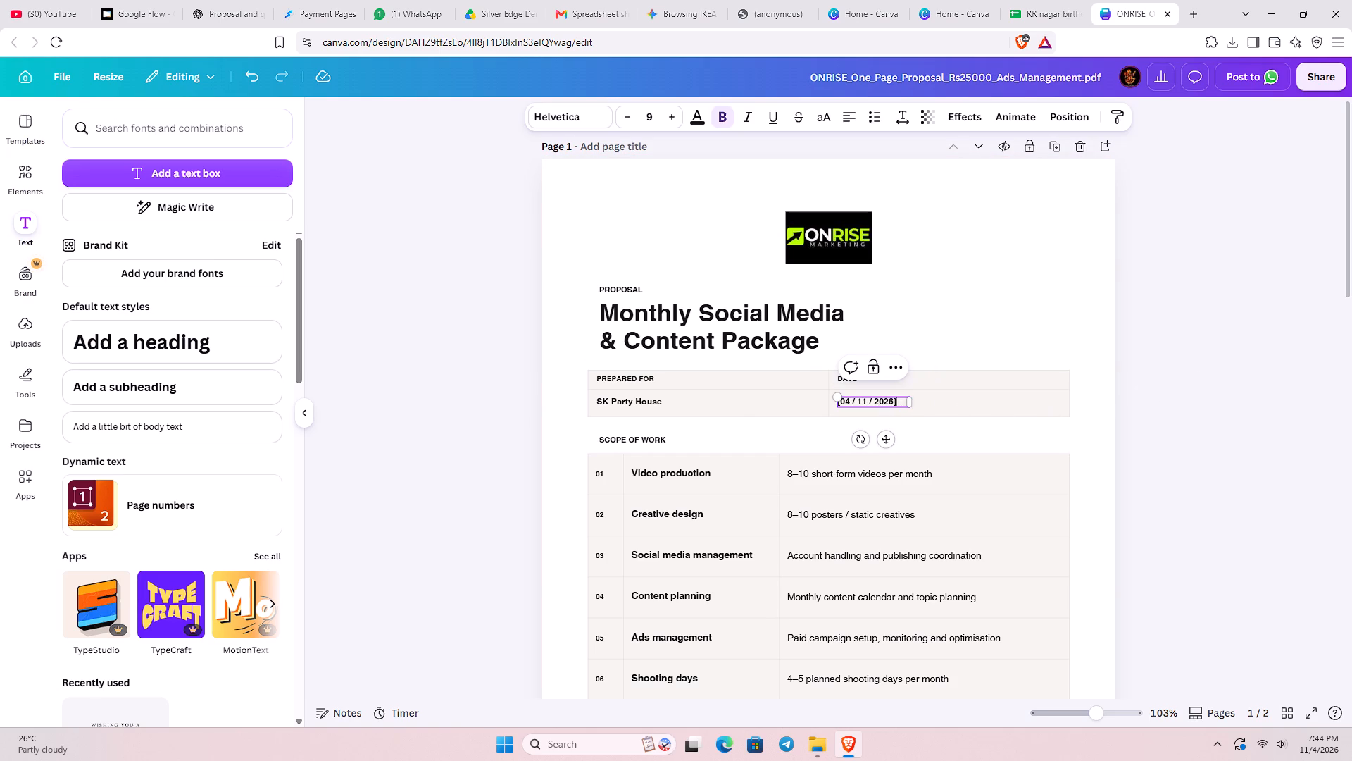
{"action": "key", "text": "BackSpace"}
{"action": "left_click", "coordinate": [841, 404]}
{"action": "key", "text": "BackSpace"}
{"action": "left_click", "coordinate": [1176, 384]}
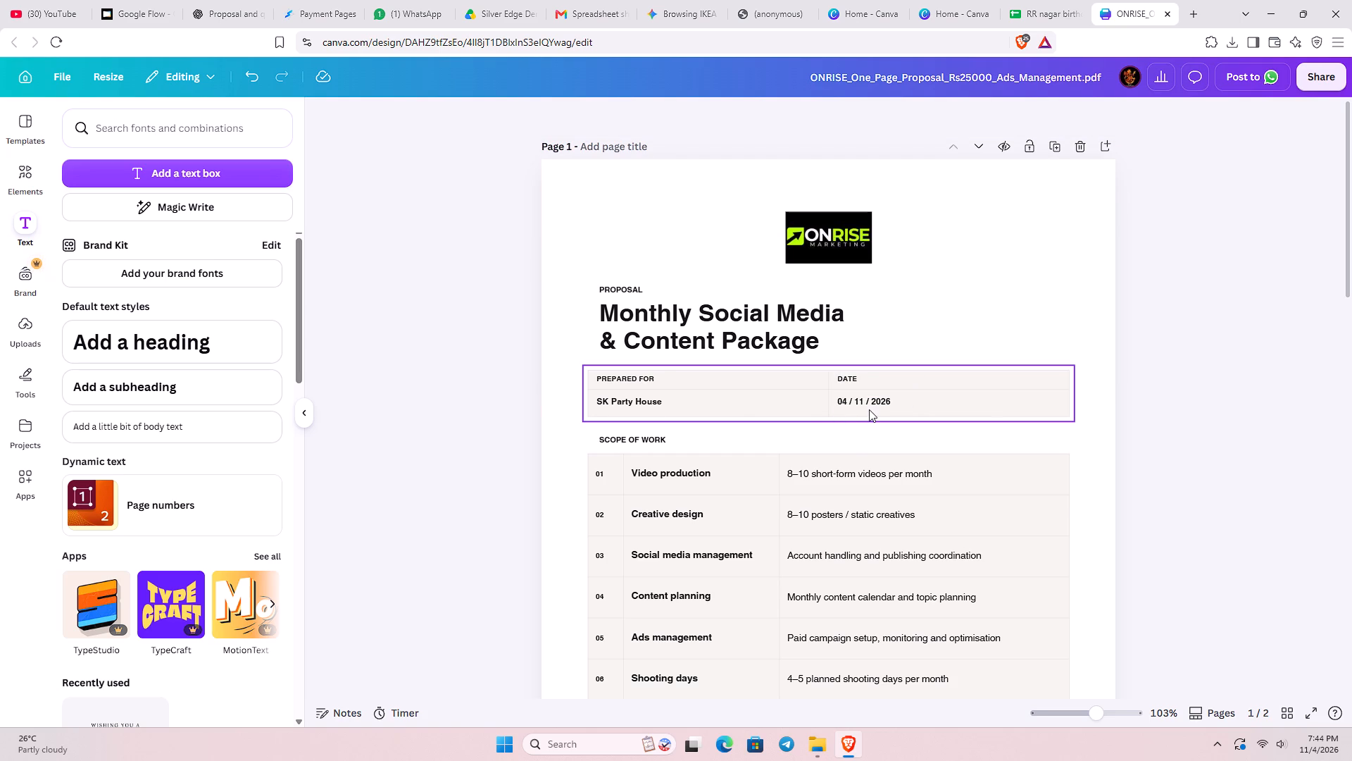
Shift the date text slightly to the right within its cell.
{"action": "left_click", "coordinate": [870, 402]}
{"action": "left_click_drag", "start_coordinate": [875, 400], "coordinate": [882, 400]}
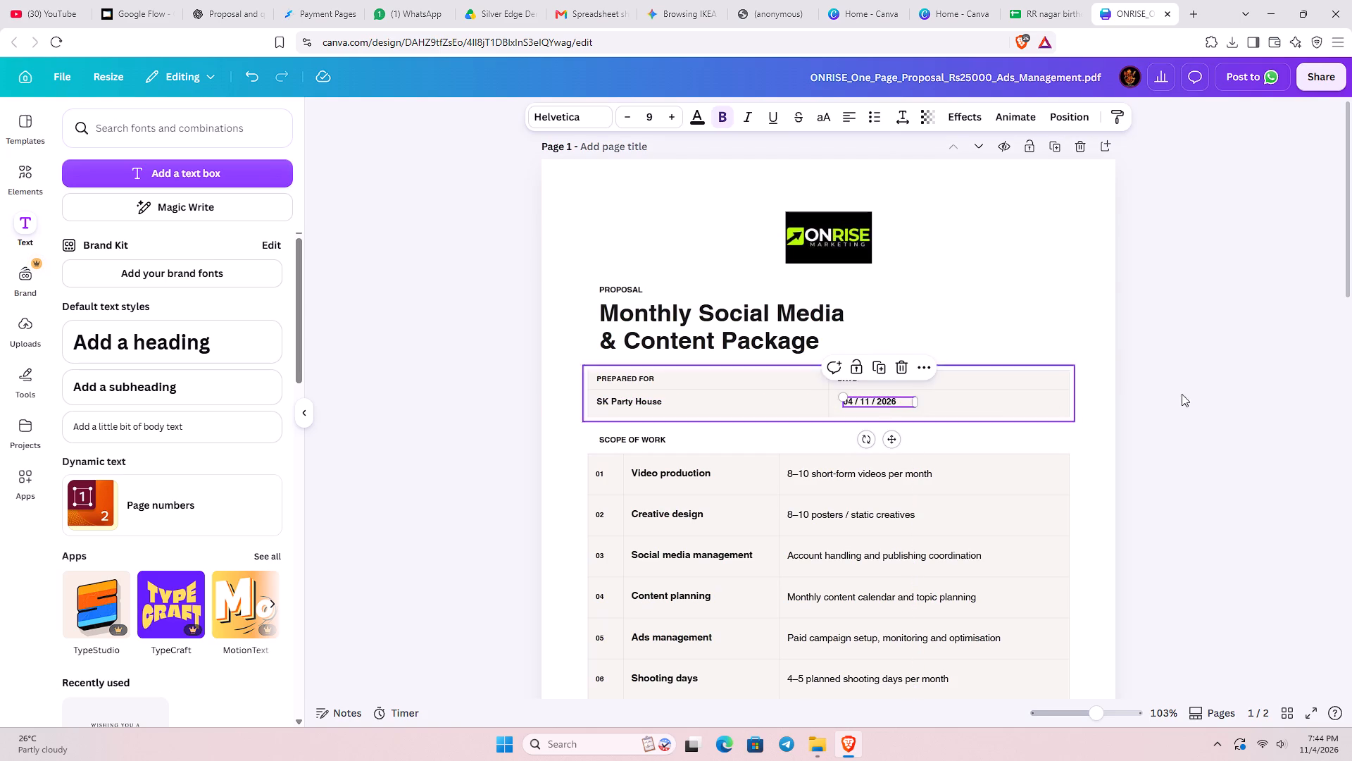
{"action": "left_click", "coordinate": [1229, 391]}
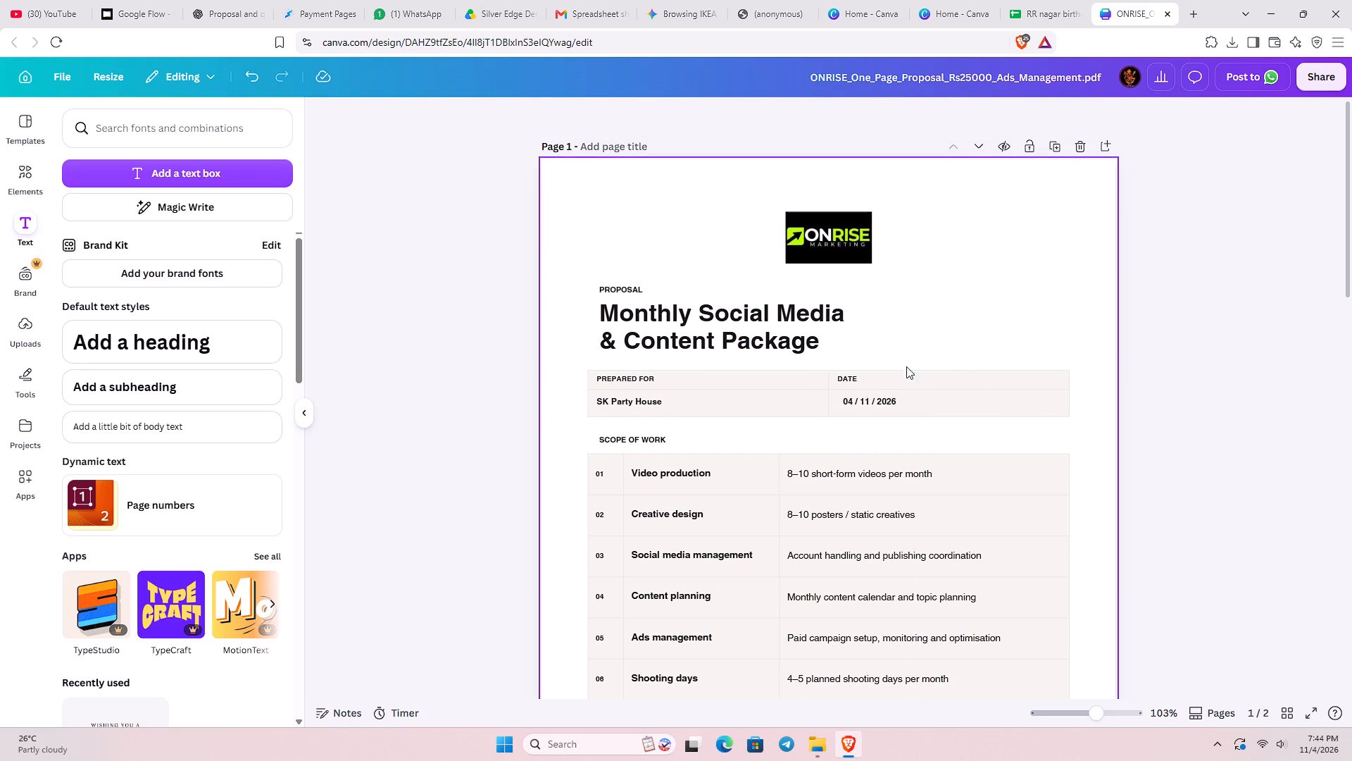
Download only page 1 of the proposal as a PDF with the Digital preset.
{"action": "scroll", "coordinate": [800, 332], "scroll_direction": "down", "scroll_amount": 1}
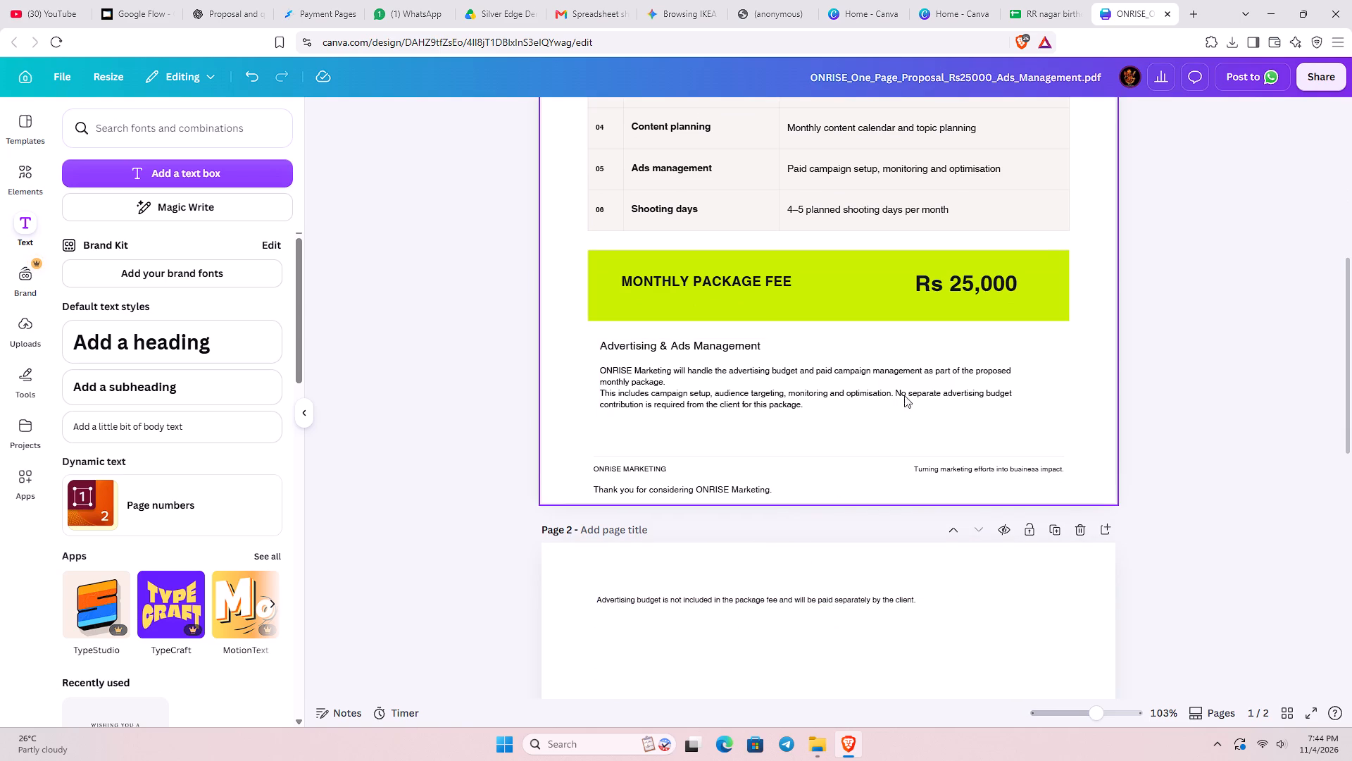
{"action": "left_click", "coordinate": [1307, 77]}
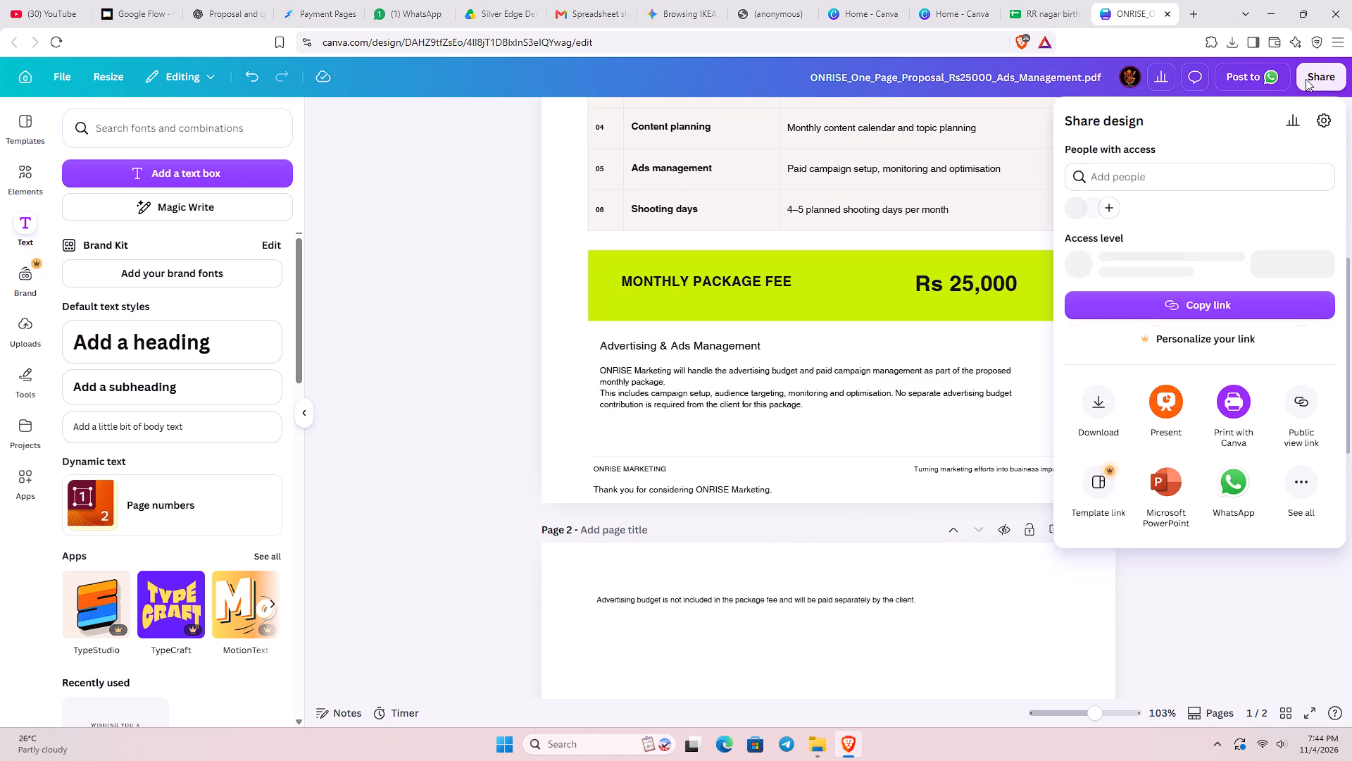
{"action": "left_click", "coordinate": [1083, 411]}
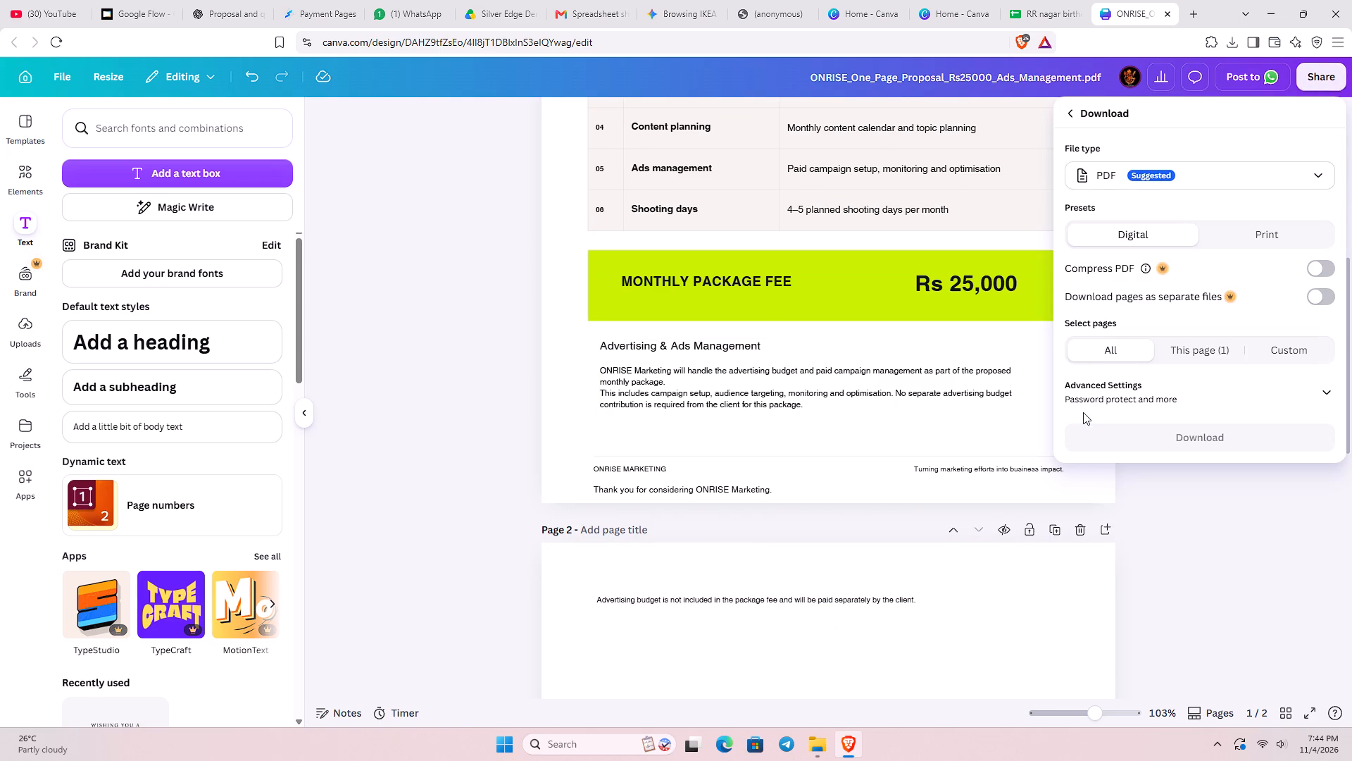
{"action": "left_click", "coordinate": [1148, 183]}
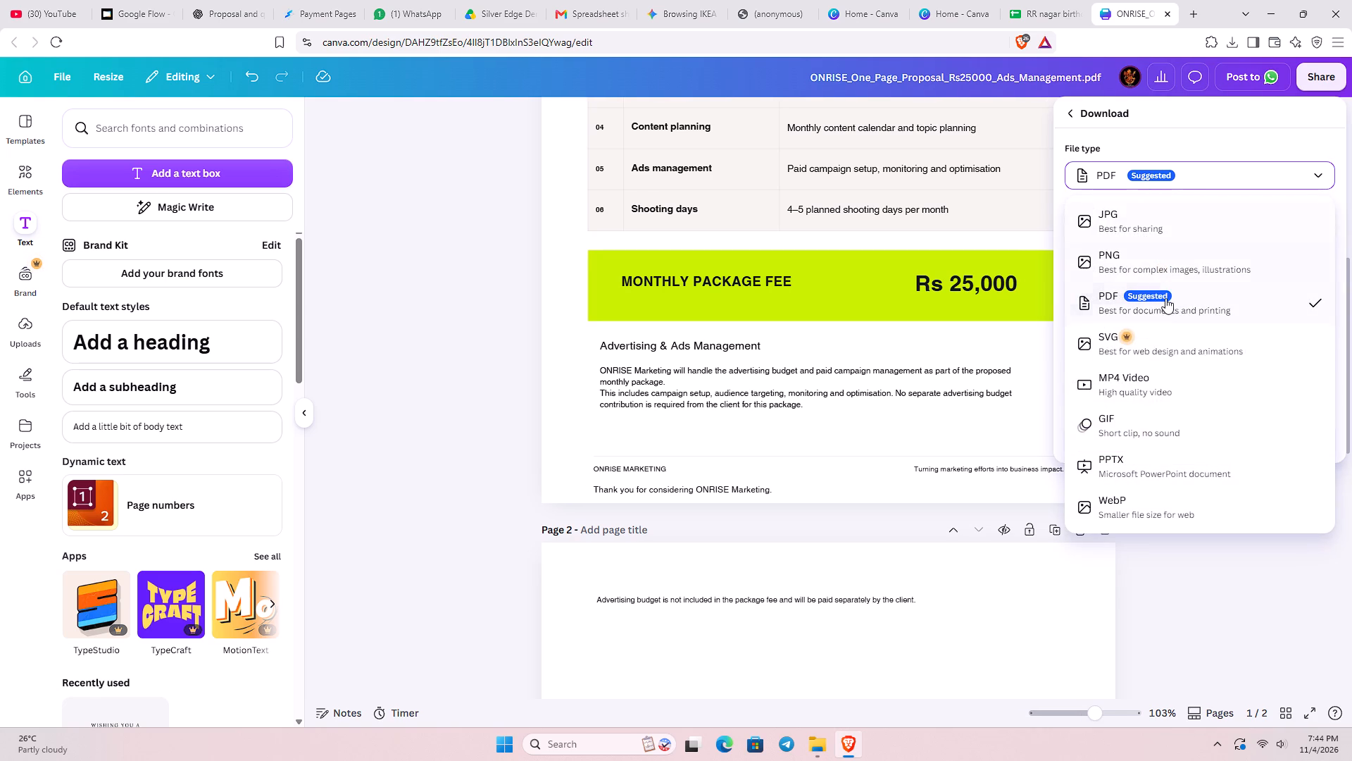
{"action": "left_click", "coordinate": [1184, 181]}
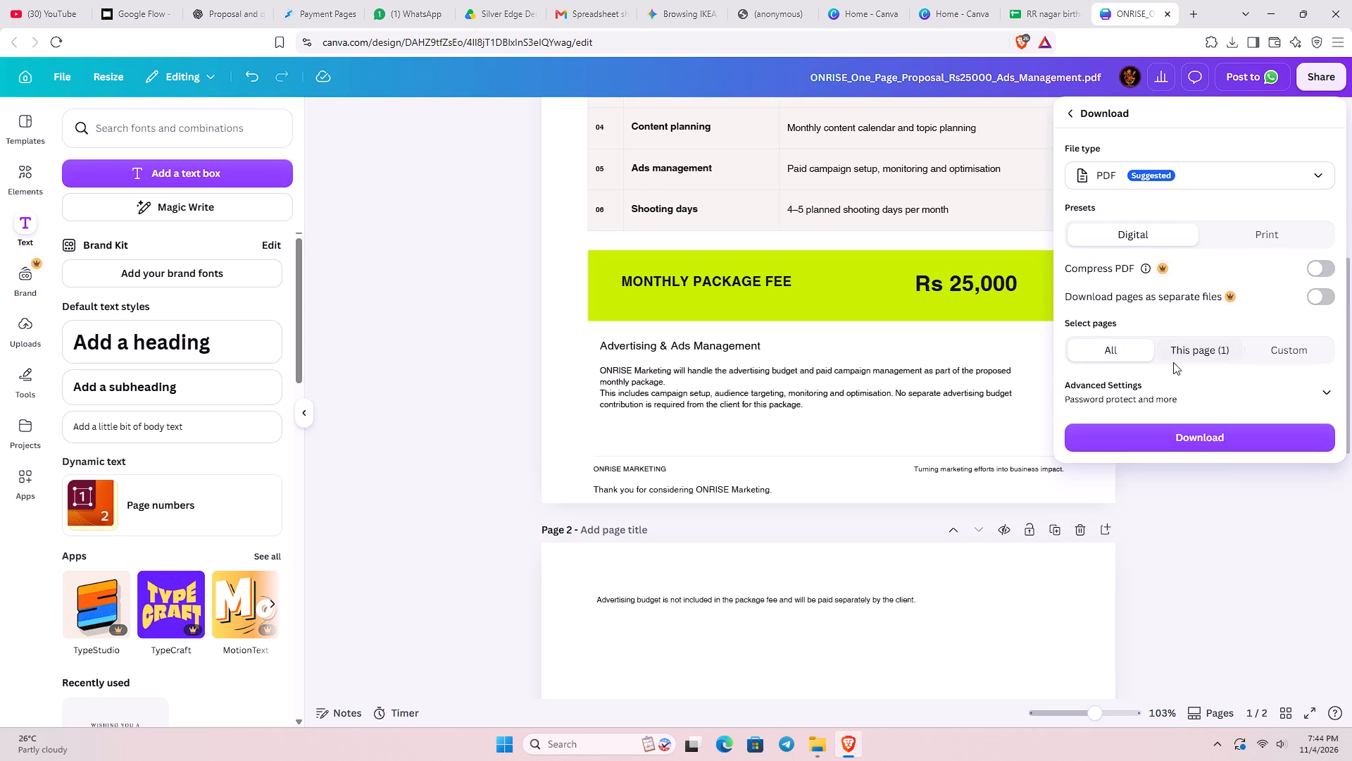
{"action": "left_click", "coordinate": [1201, 361]}
{"action": "left_click", "coordinate": [1191, 409]}
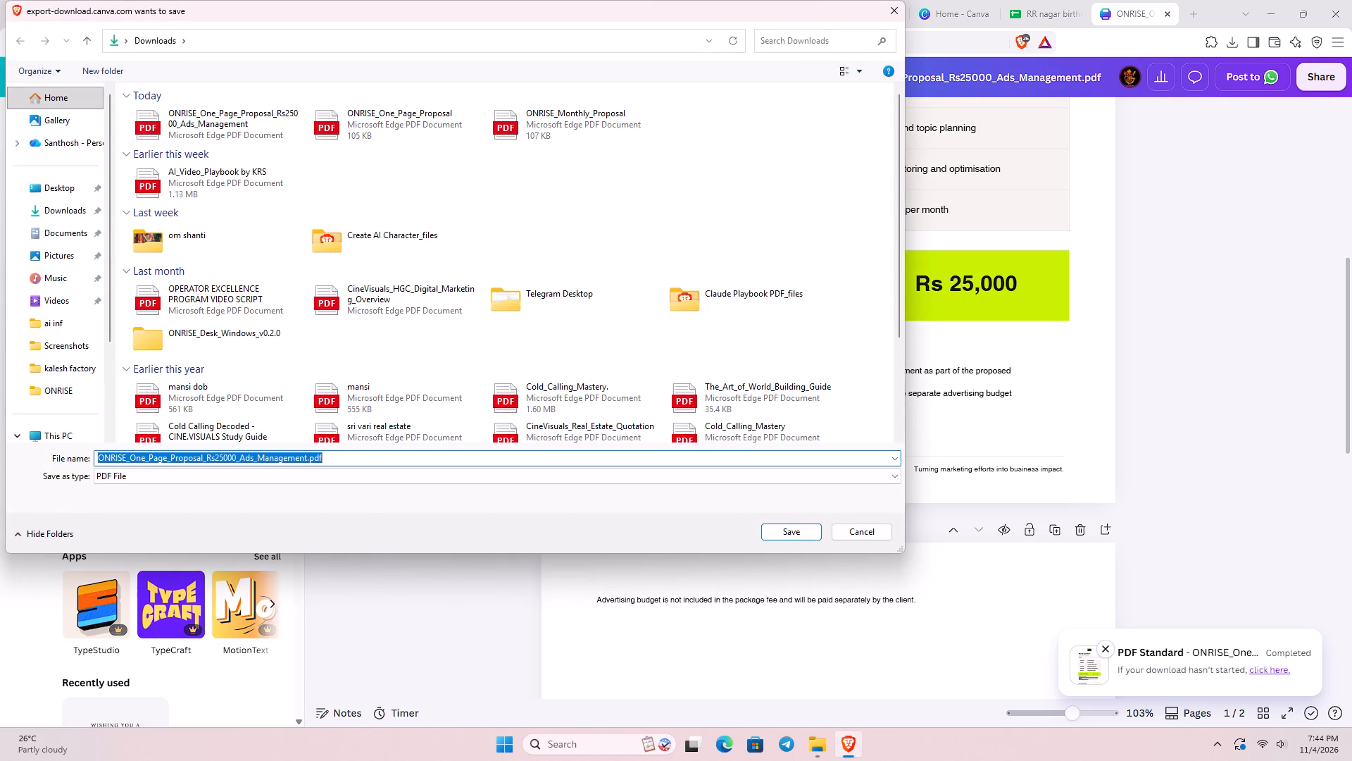
Save the exported PDF in the Downloads folder under the file name sk party.
{"action": "type", "text": "oo"}
{"action": "key", "text": "BackSpace"}
{"action": "key", "text": "BackSpace"}
{"action": "key", "text": "BackSpace"}
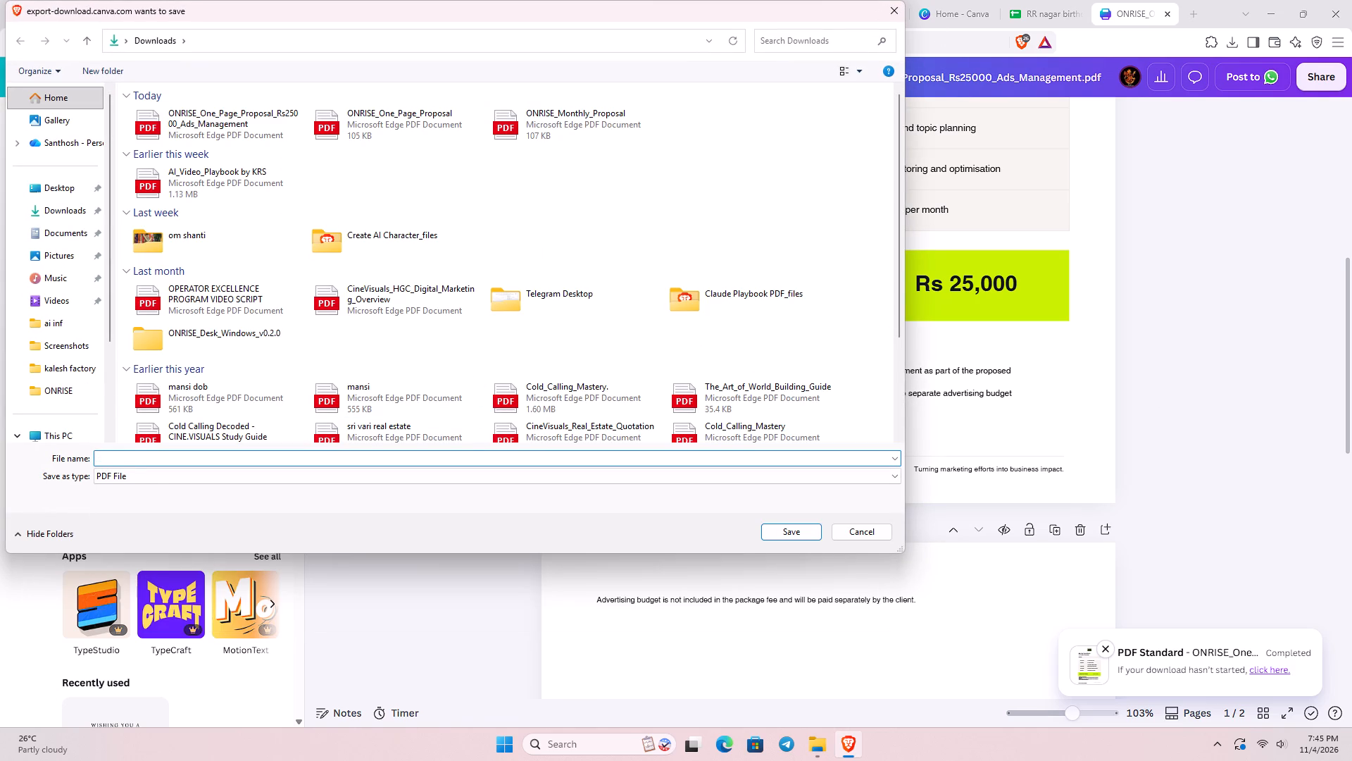
{"action": "type", "text": "sk"}
{"action": "key", "text": "space"}
{"action": "type", "text": "f"}
{"action": "key", "text": "BackSpace"}
{"action": "left_click_drag", "start_coordinate": [452, 35], "coordinate": [482, 94]}
{"action": "left_click_drag", "start_coordinate": [463, 497], "coordinate": [494, 586]}
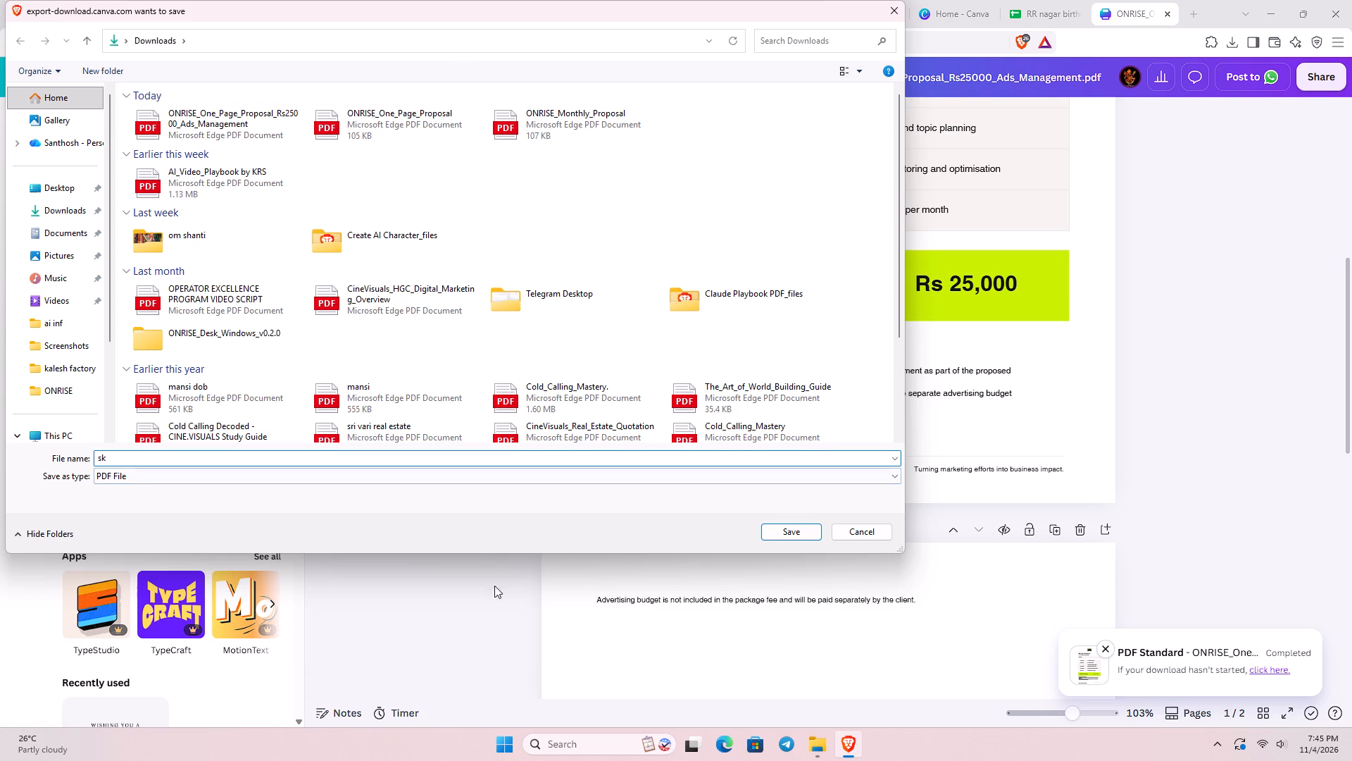
{"action": "left_click_drag", "start_coordinate": [494, 586], "coordinate": [530, 579]}
{"action": "scroll", "coordinate": [1008, 308], "scroll_direction": "up", "scroll_amount": 3}
{"action": "scroll", "coordinate": [1008, 308], "scroll_direction": "down", "scroll_amount": 5}
{"action": "scroll", "coordinate": [1012, 386], "scroll_direction": "up", "scroll_amount": 4}
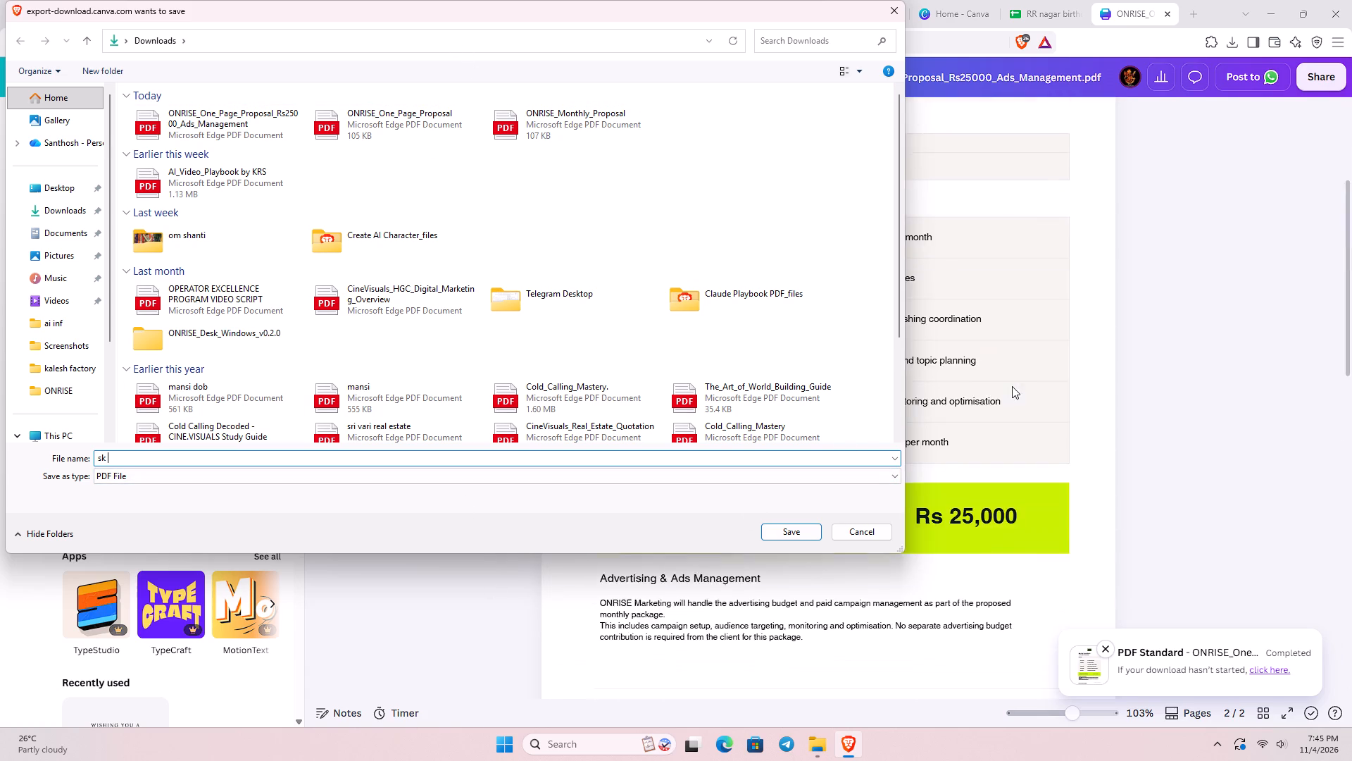
{"action": "scroll", "coordinate": [1004, 393], "scroll_direction": "up", "scroll_amount": 7}
{"action": "left_click_drag", "start_coordinate": [1017, 273], "coordinate": [1094, 278]}
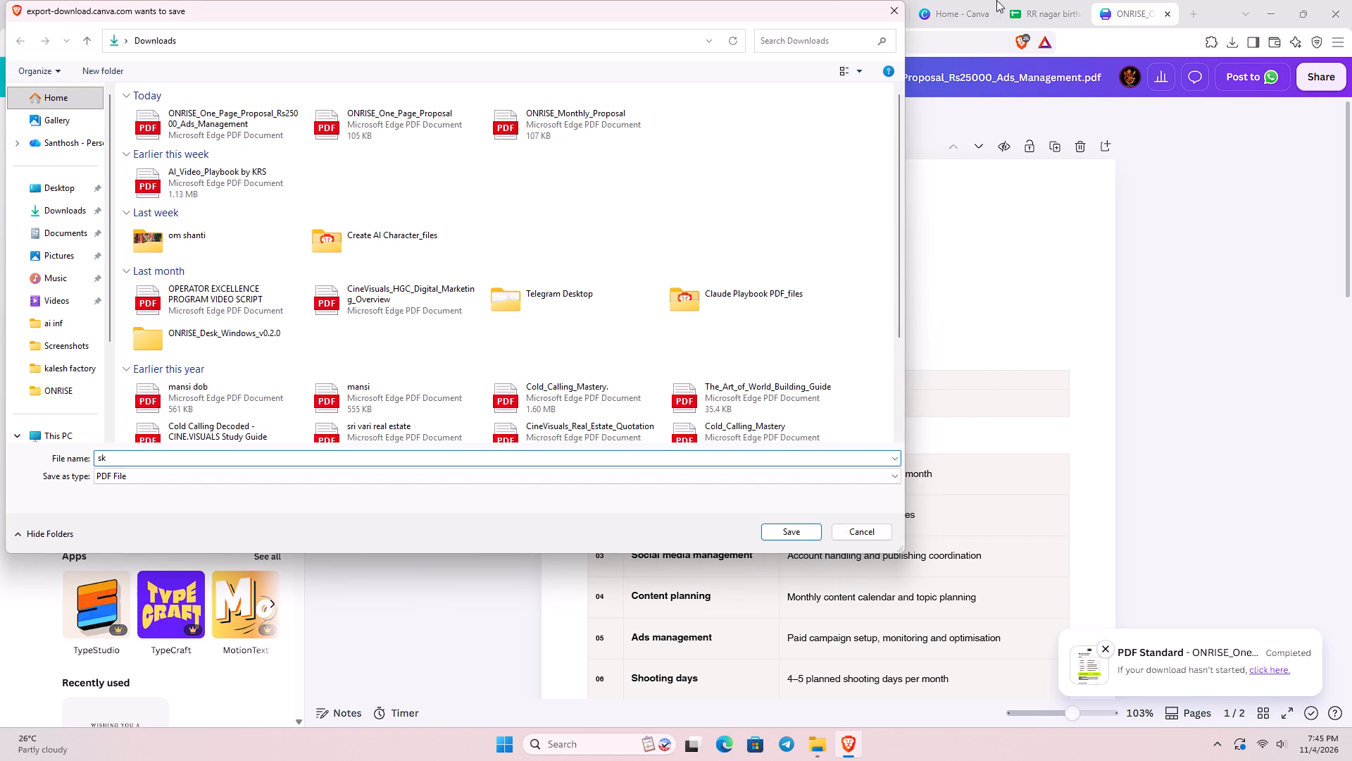
{"action": "left_click", "coordinate": [981, 0]}
{"action": "key", "text": "BackSpace"}
{"action": "key", "text": "space"}
{"action": "type", "text": "party"}
{"action": "key", "text": "Return"}
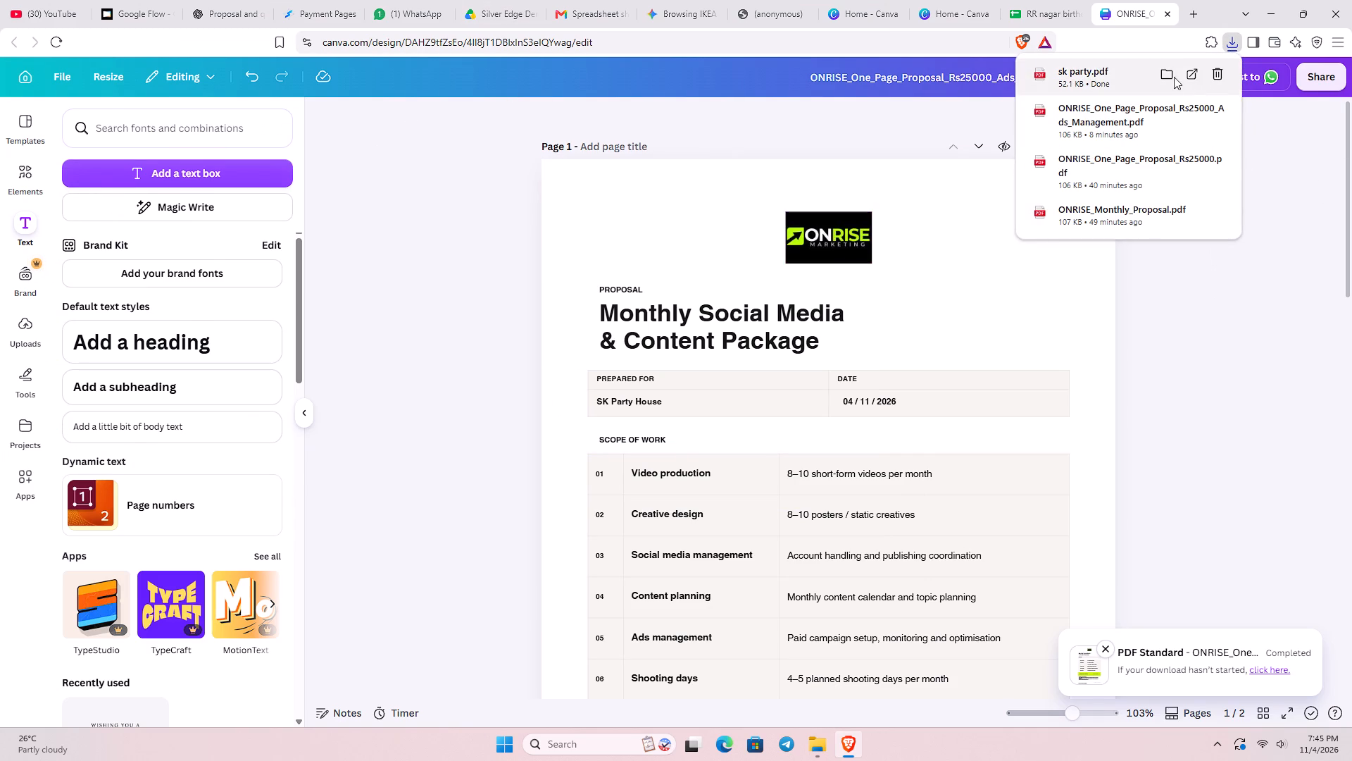
Show the exported sk party PDF in the Downloads folder and rename it as sk party houseXonrise proposal.
{"action": "left_click", "coordinate": [1166, 76]}
{"action": "right_click", "coordinate": [152, 237]}
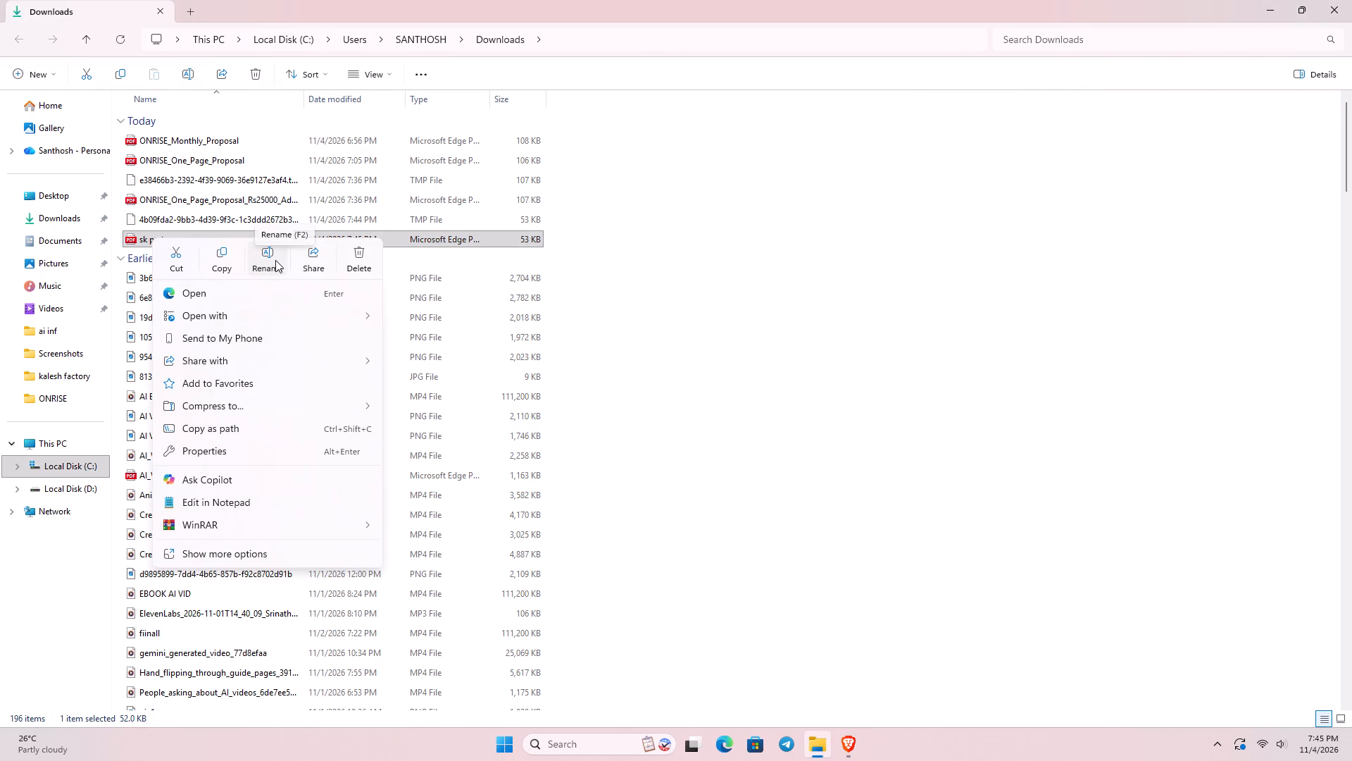
{"action": "left_click", "coordinate": [275, 260]}
{"action": "left_click", "coordinate": [177, 240]}
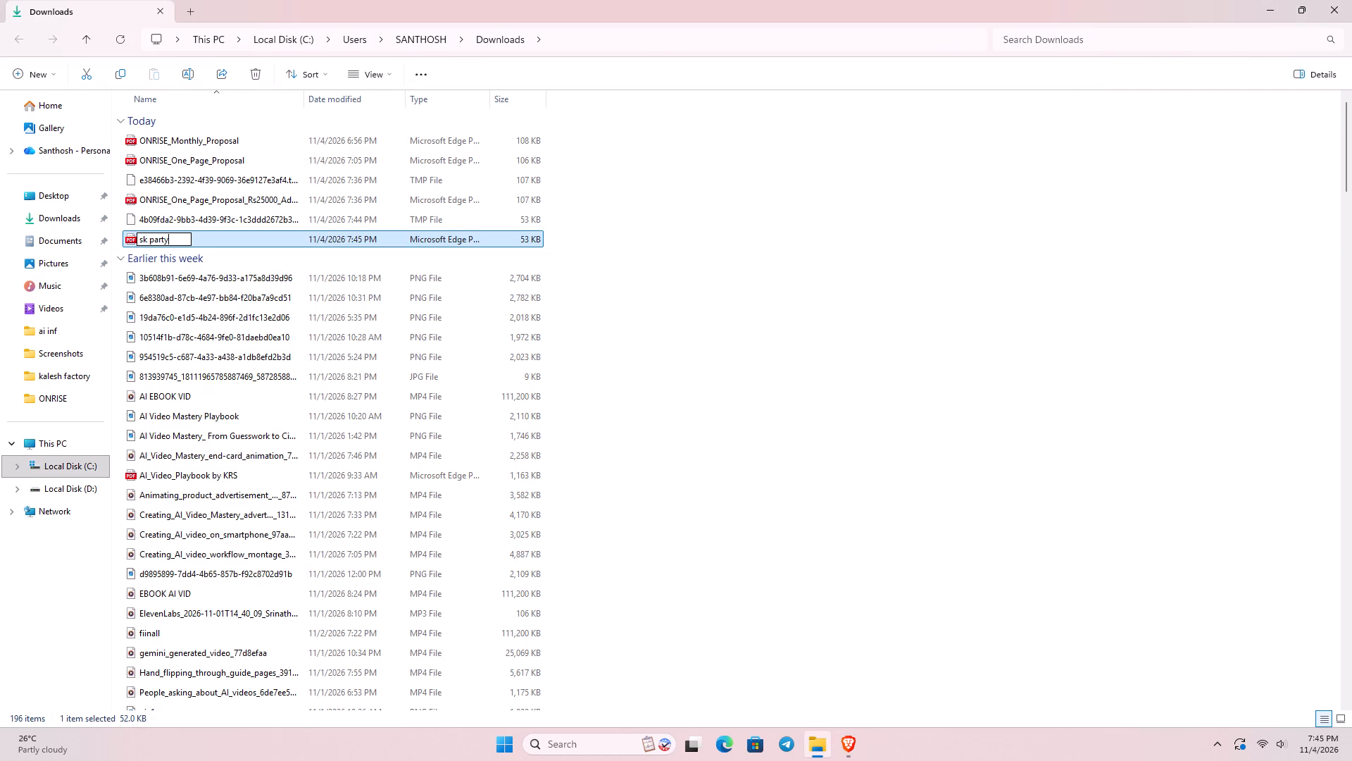
{"action": "key", "text": "space"}
{"action": "type", "text": "house pro"}
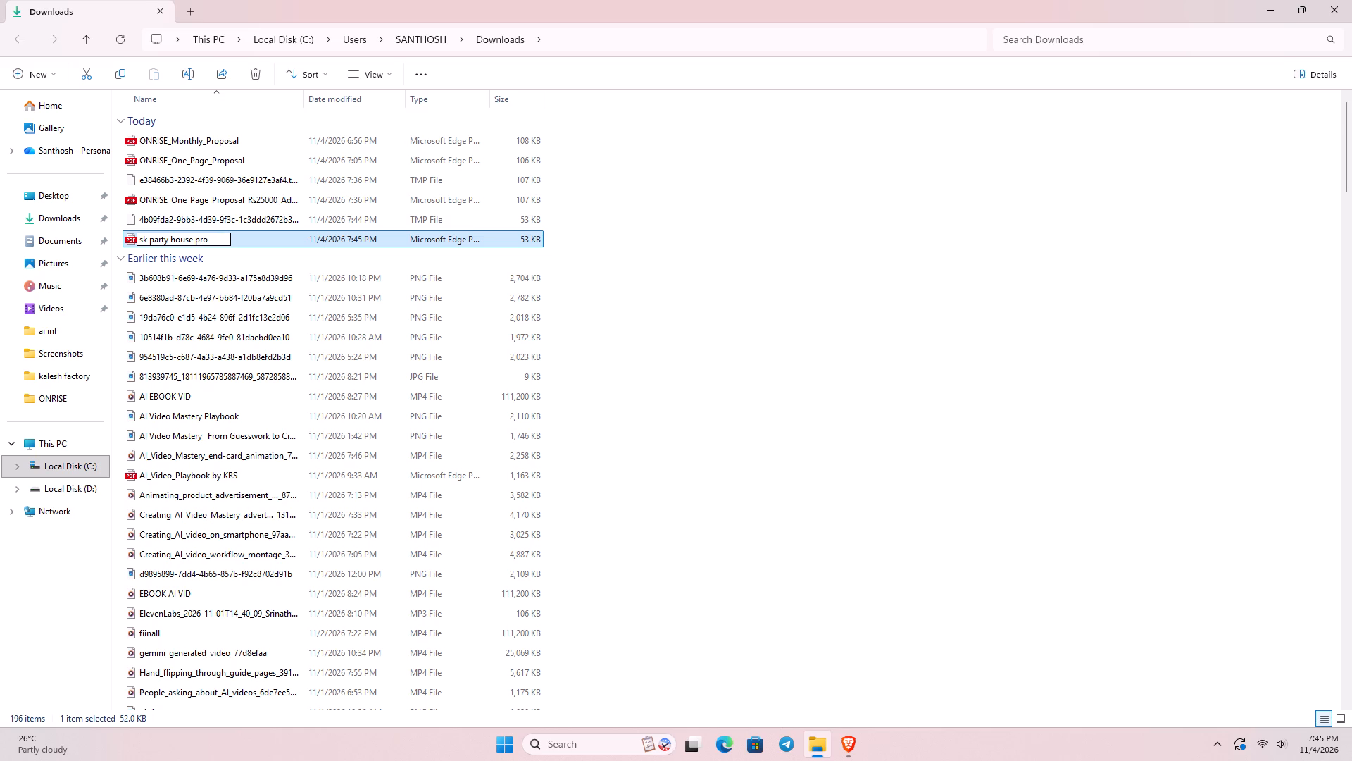
{"action": "key", "text": "BackSpace"}
{"action": "key", "text": "BackSpace"}
{"action": "key", "text": "BackSpace"}
{"action": "key", "text": "BackSpace"}
{"action": "key", "text": "shift+x"}
{"action": "type", "text": "om"}
{"action": "key", "text": "BackSpace"}
{"action": "type", "text": "nrise pro"}
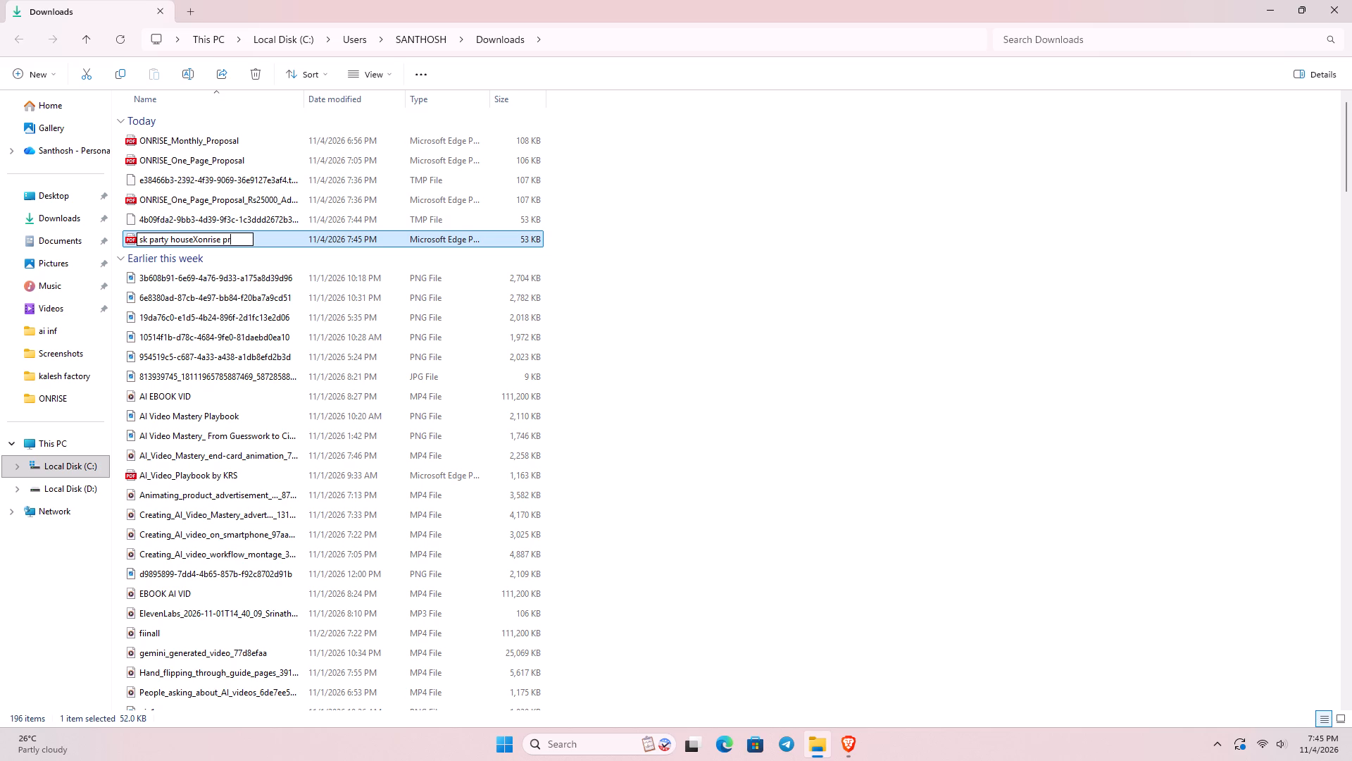
{"action": "key", "text": "p"}
{"action": "type", "text": "osal"}
{"action": "key", "text": "space"}
{"action": "left_click", "coordinate": [651, 247]}
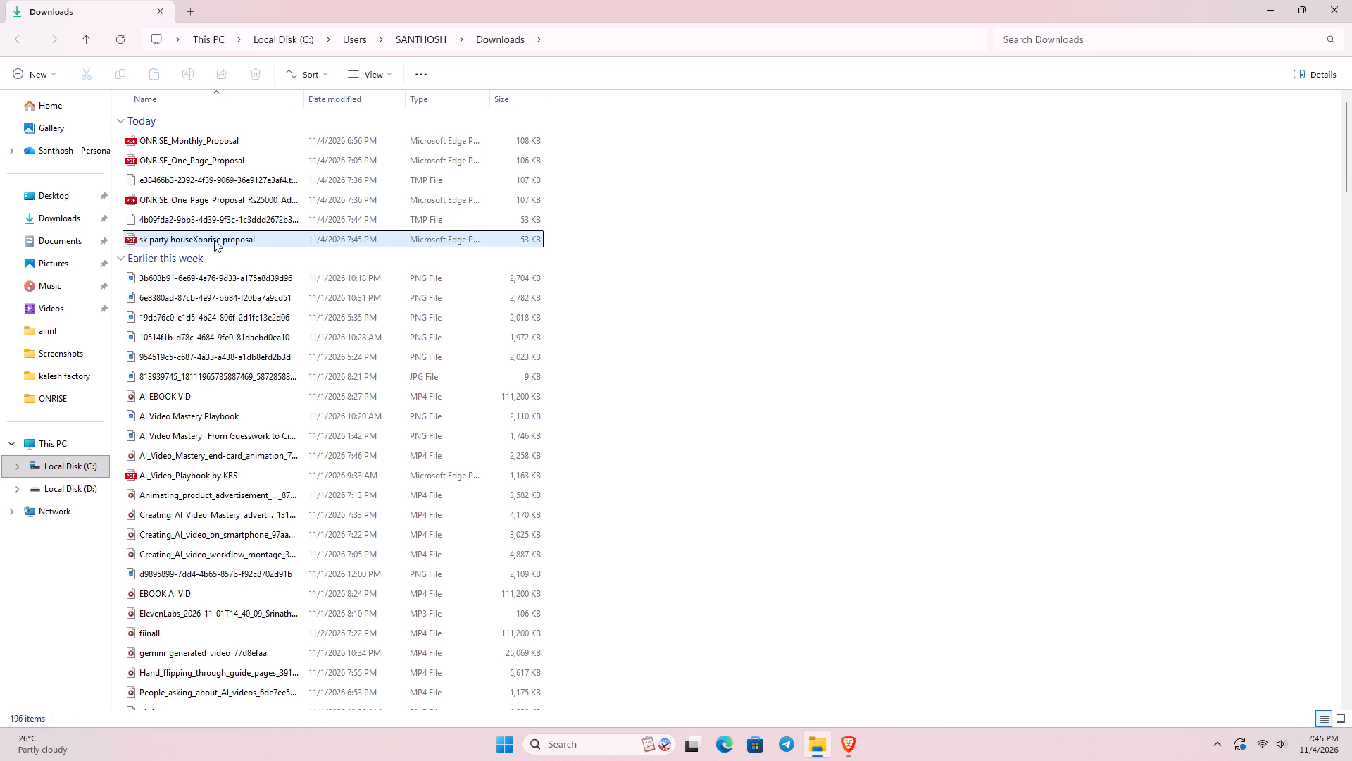
Select the renamed proposal PDF in the Downloads folder and switch back to the Brave browser.
{"action": "left_click", "coordinate": [235, 238]}
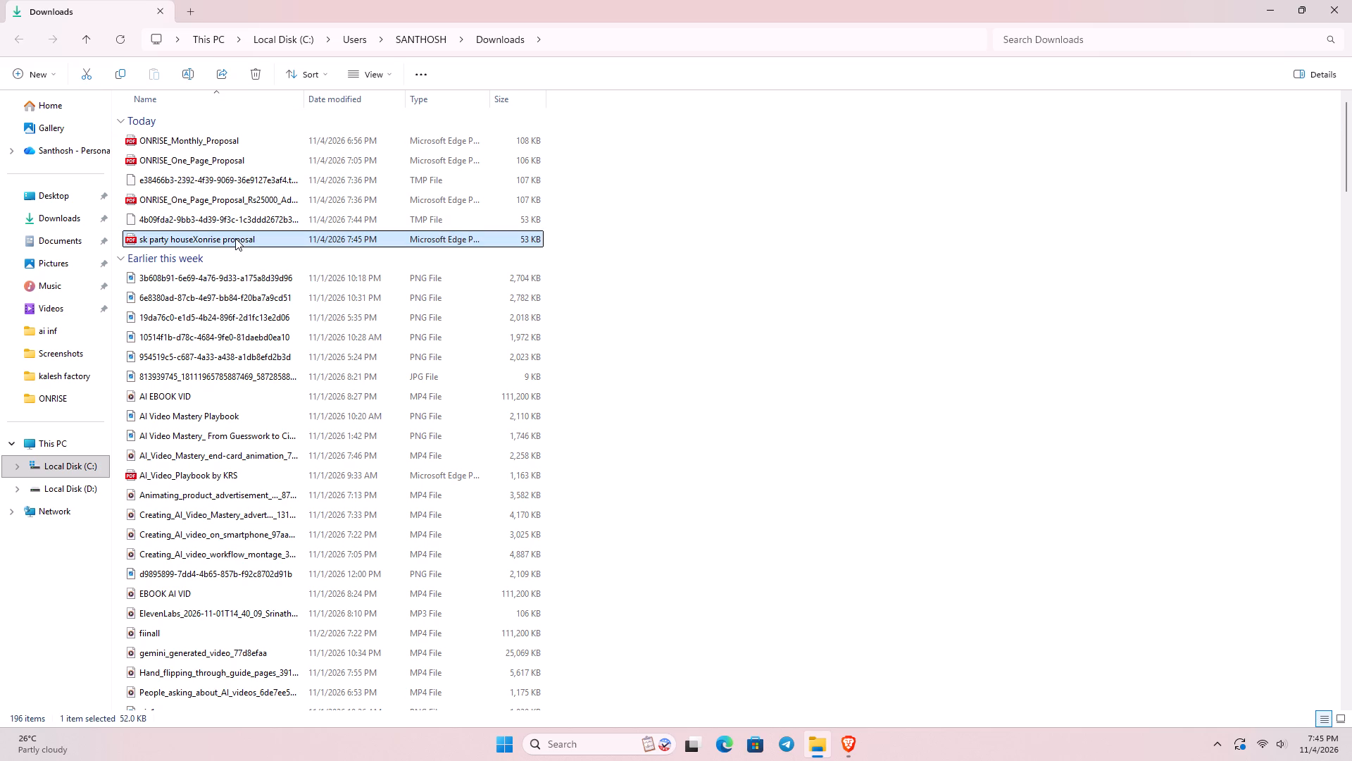
{"action": "left_click", "coordinate": [235, 238]}
{"action": "key", "text": "alt+Tab"}
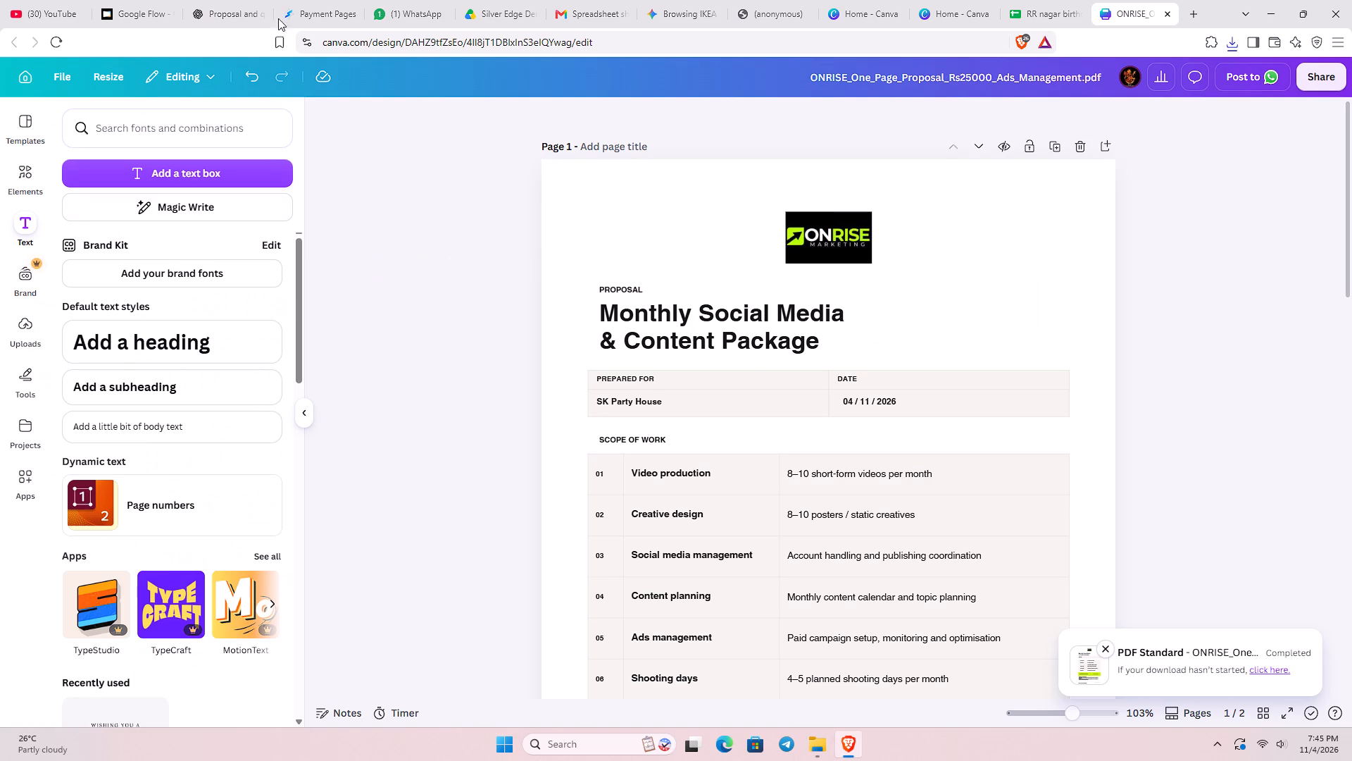
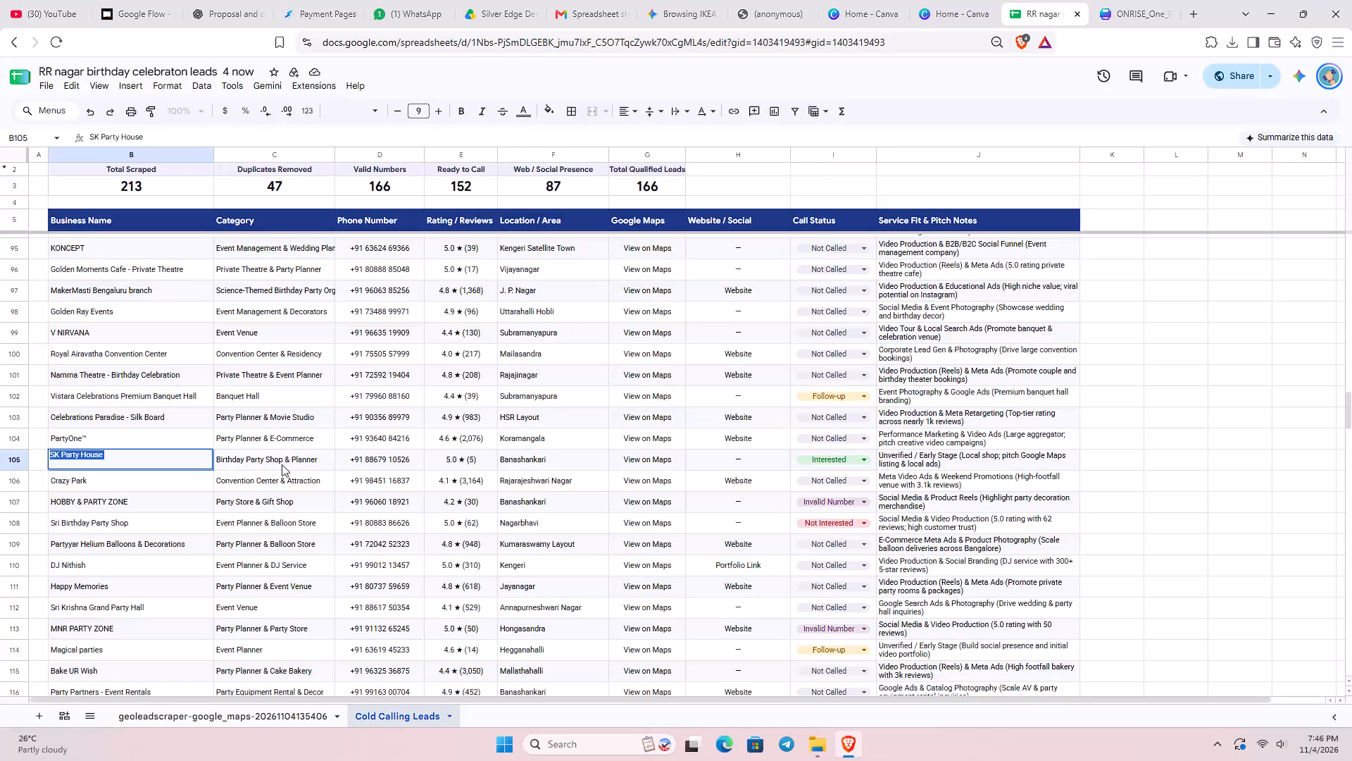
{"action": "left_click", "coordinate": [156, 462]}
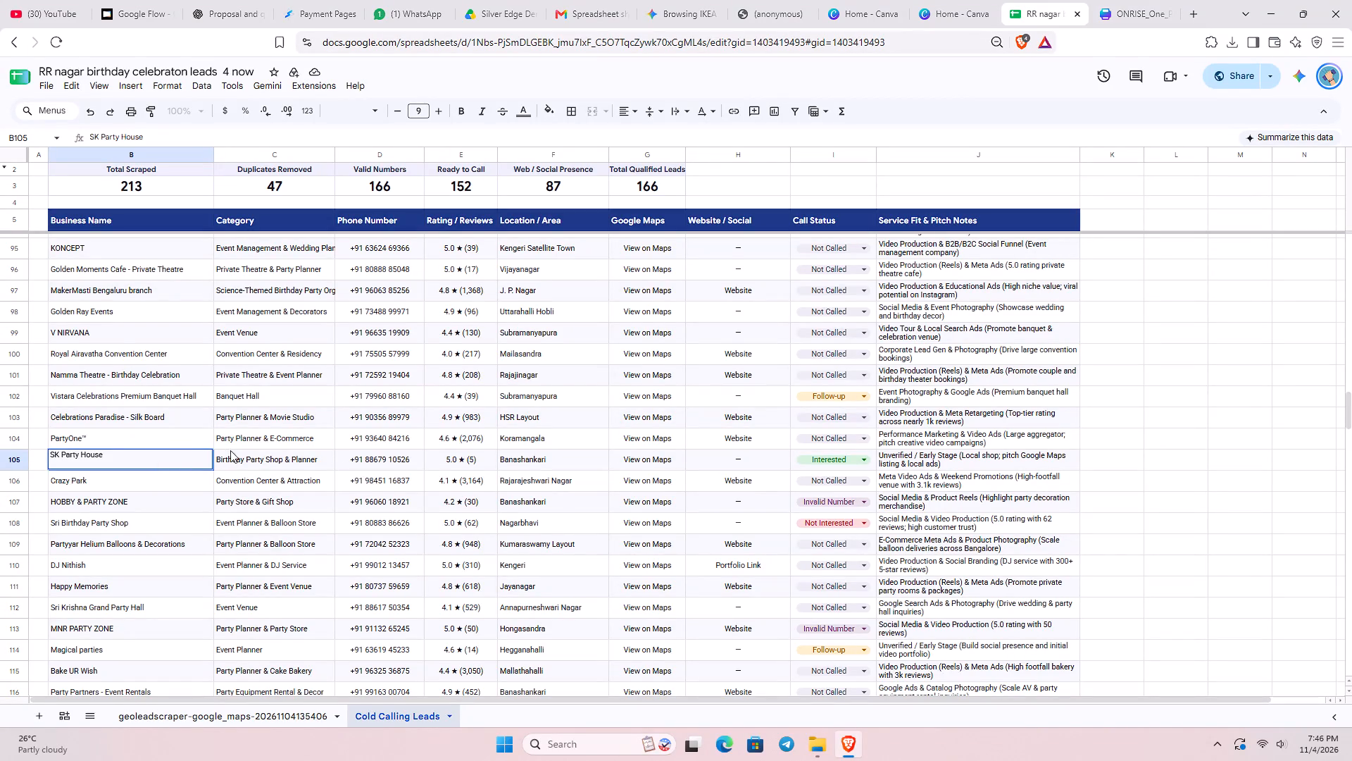
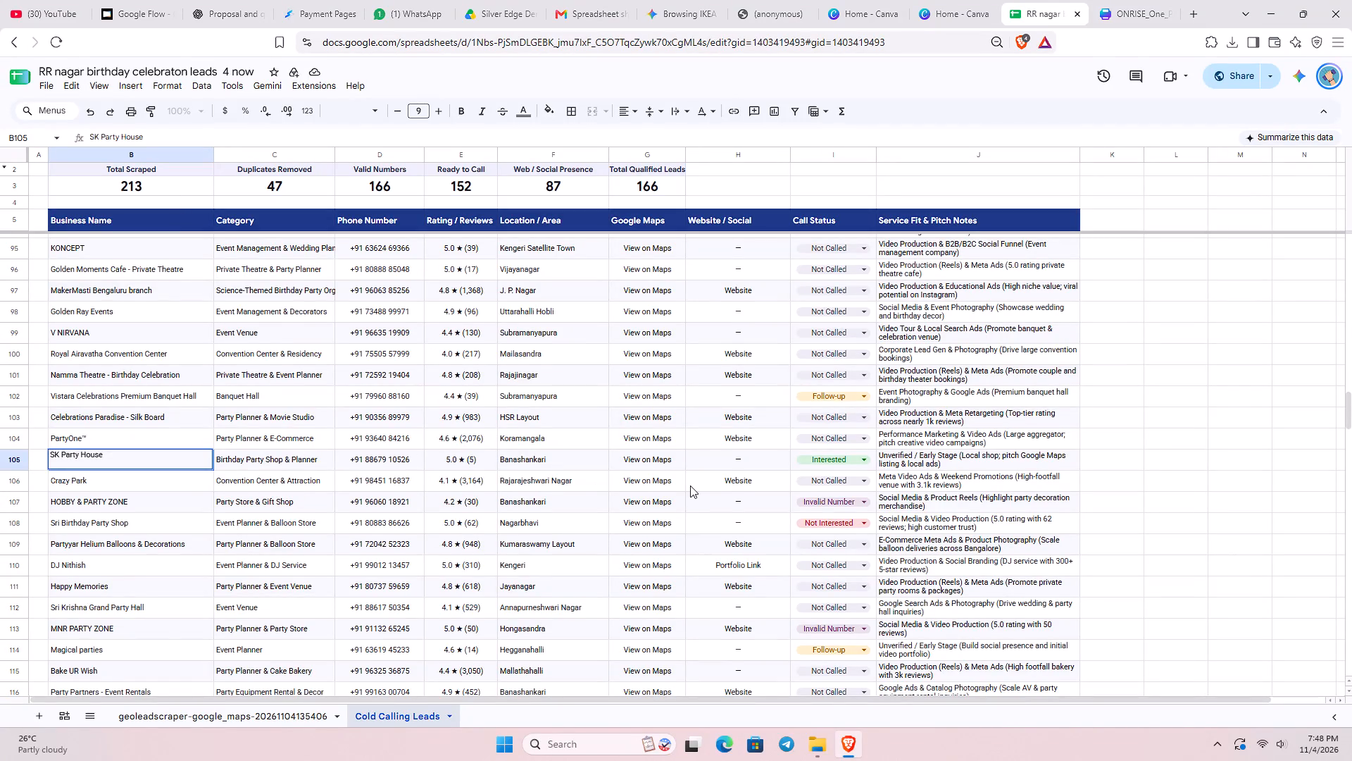
Copy the business name "Dream Decor Bengaluru - Event Management" from row 128 of the cold calling leads sheet.
{"action": "scroll", "coordinate": [690, 485], "scroll_direction": "down", "scroll_amount": 2}
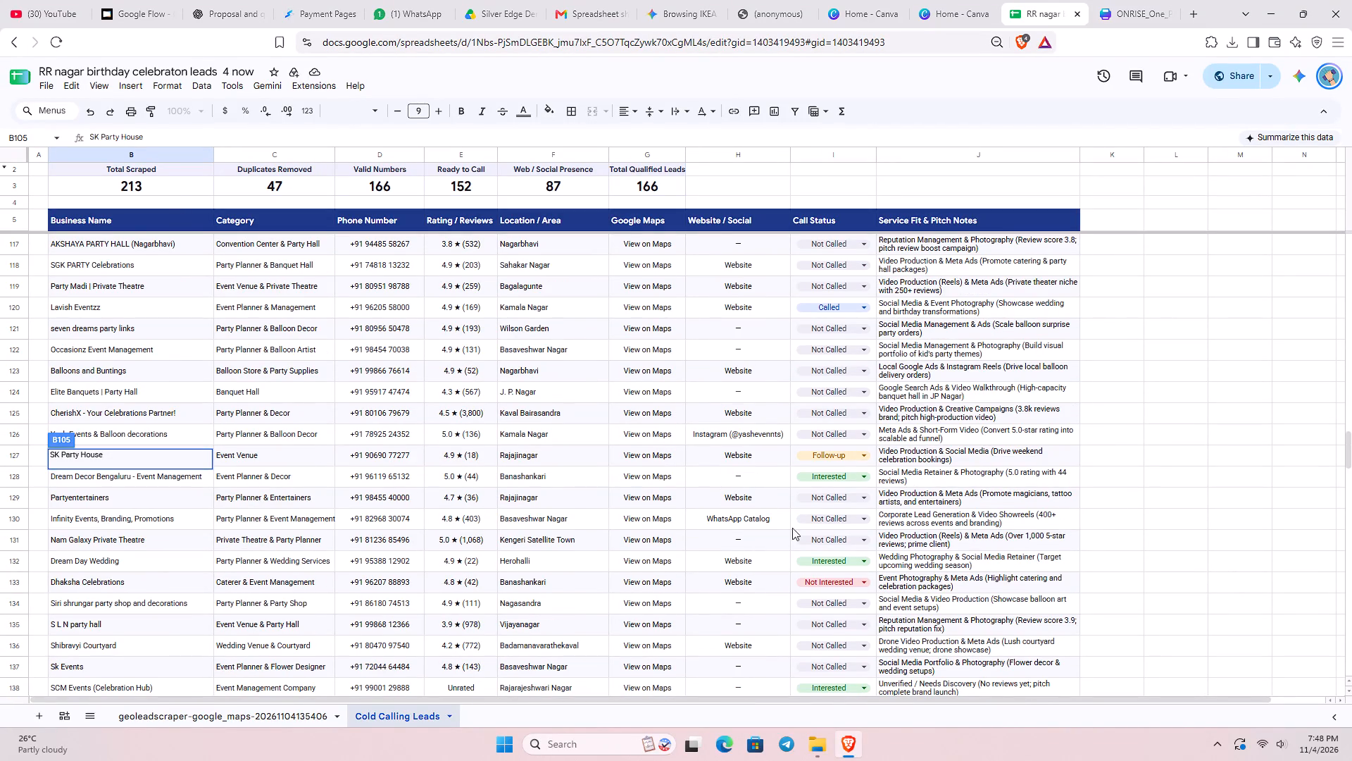
{"action": "left_click", "coordinate": [145, 476]}
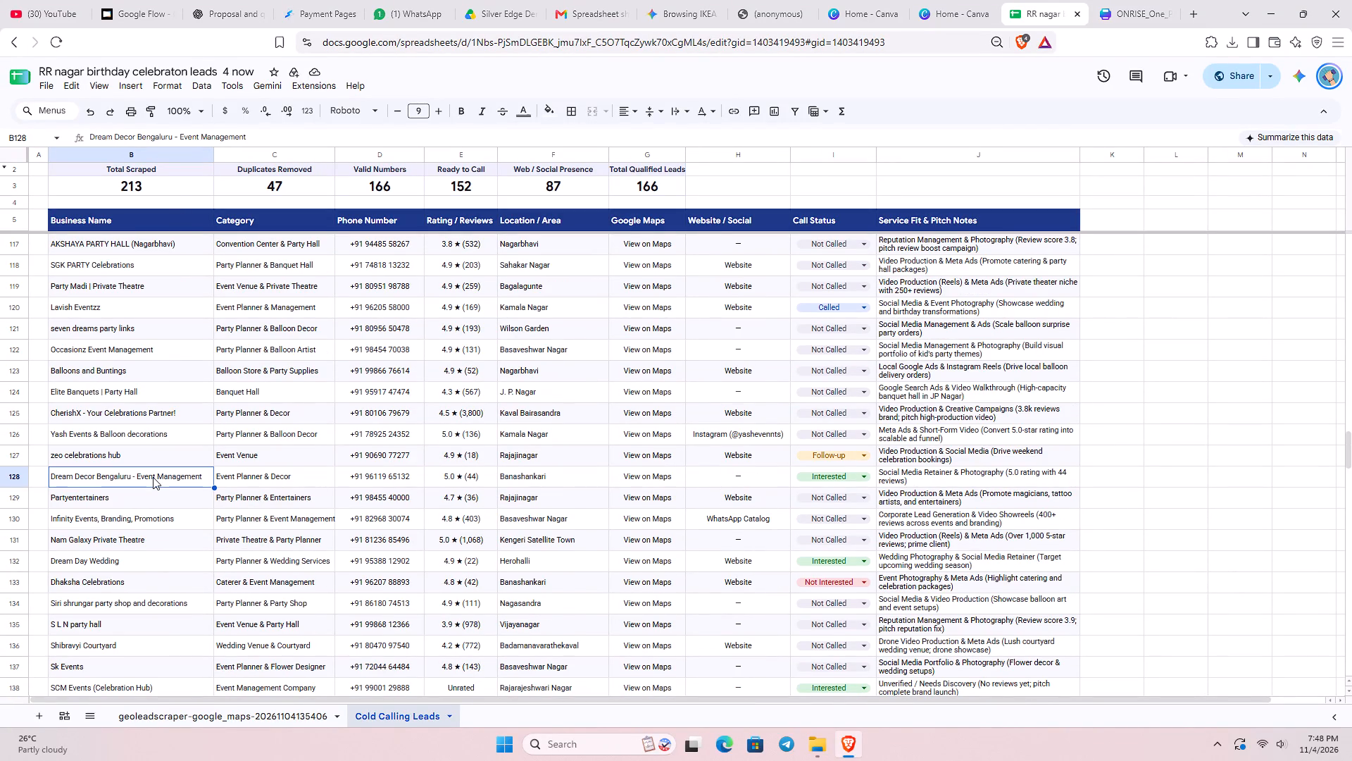
{"action": "left_click", "coordinate": [153, 477]}
{"action": "double_click", "coordinate": [153, 477]}
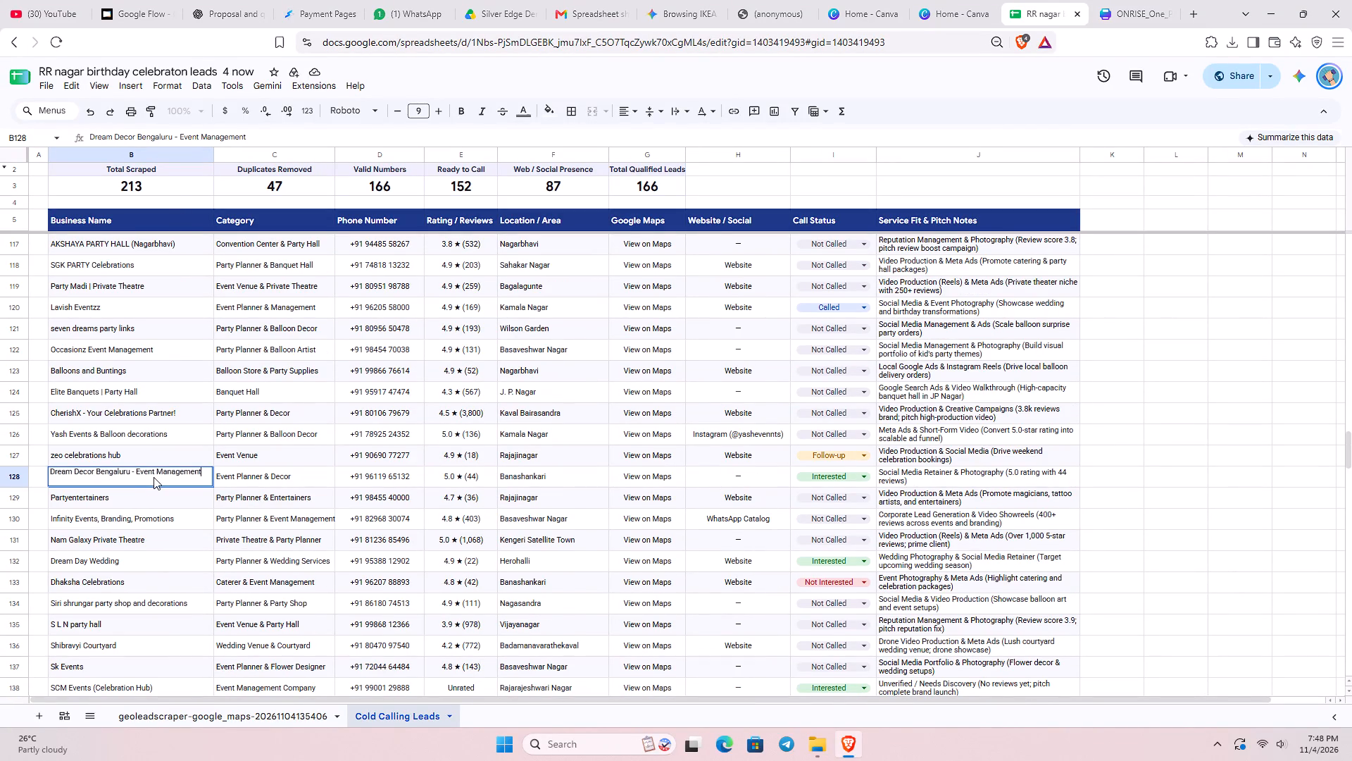
{"action": "key", "text": "ctrl+a"}
{"action": "key", "text": "ctrl+c"}
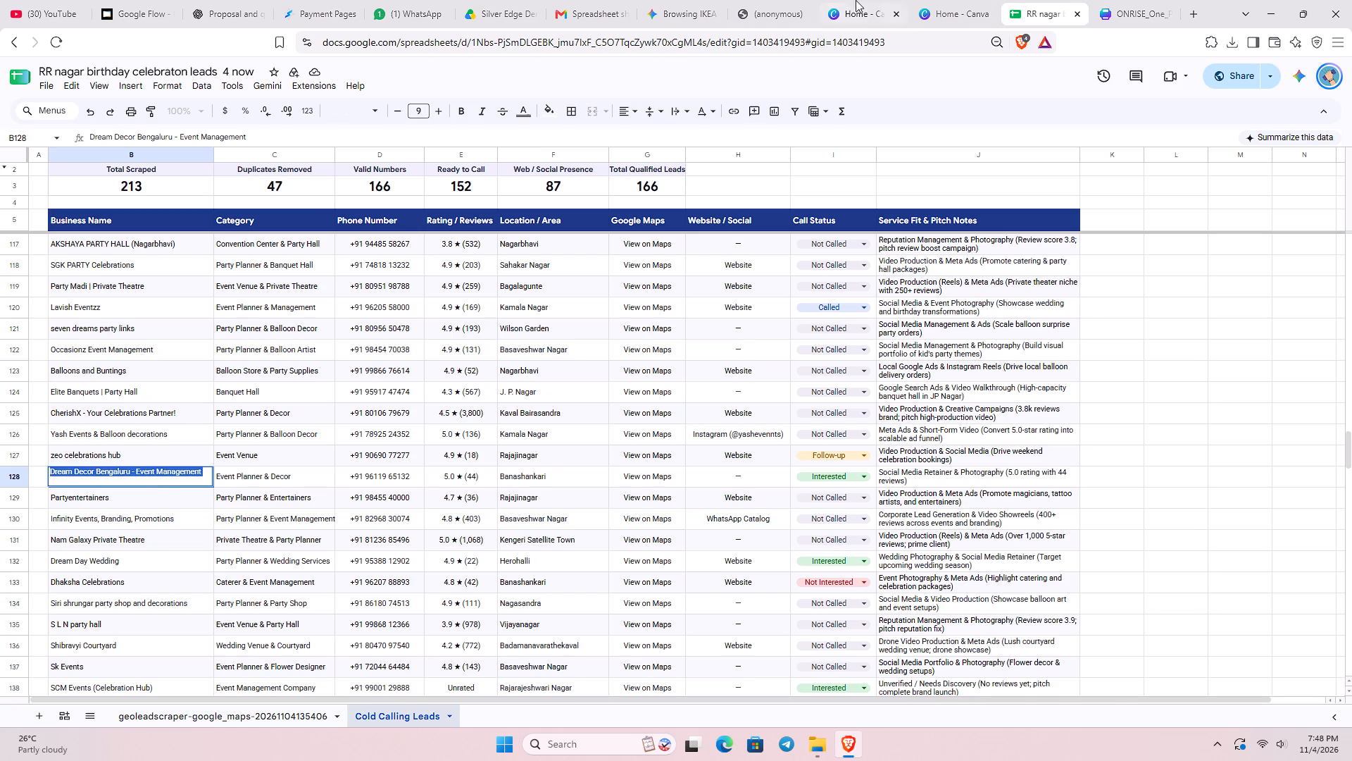
Switch to the ONRISE proposal in Canva and replace the Prepared For client name with "Dream Decor Bengaluru - Event Management".
{"action": "left_click", "coordinate": [939, 0]}
{"action": "left_click", "coordinate": [1118, 0]}
{"action": "left_click", "coordinate": [1056, 0]}
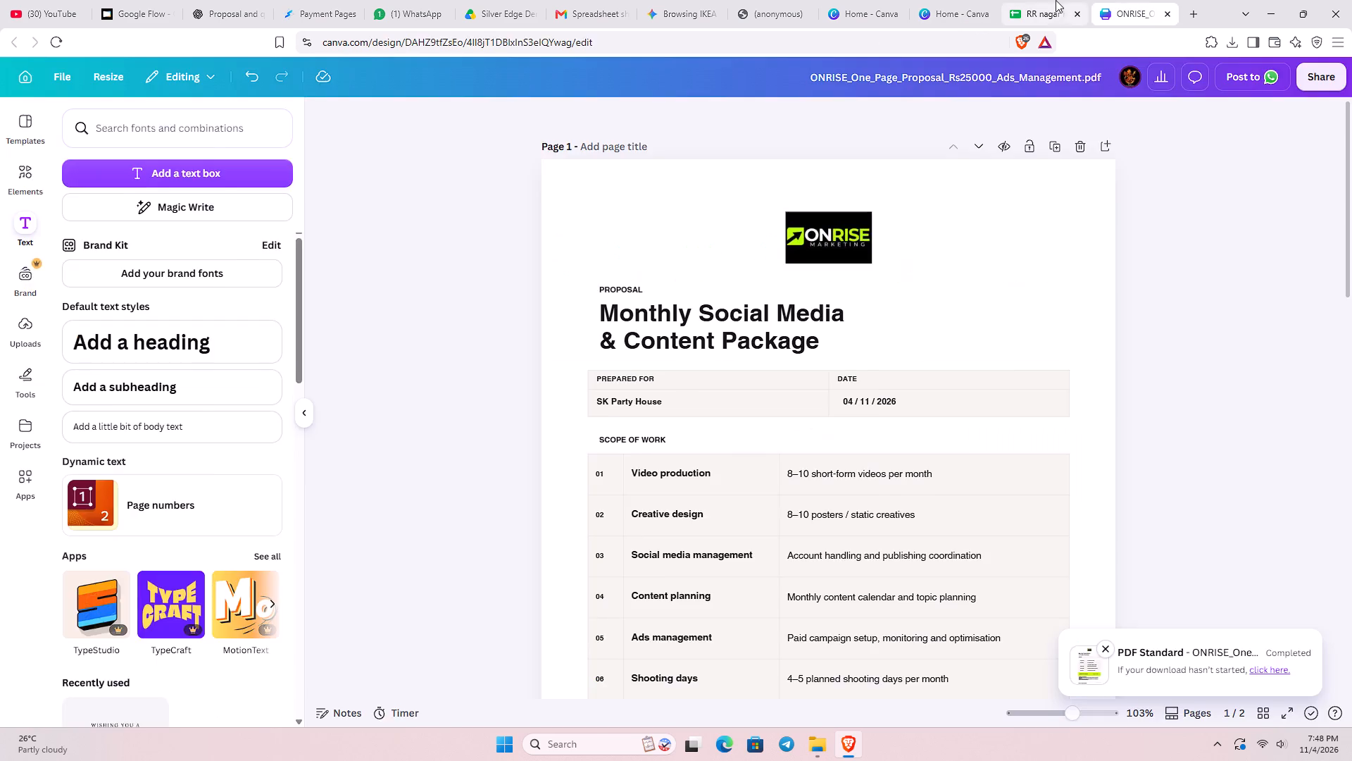
{"action": "left_click", "coordinate": [1163, 0]}
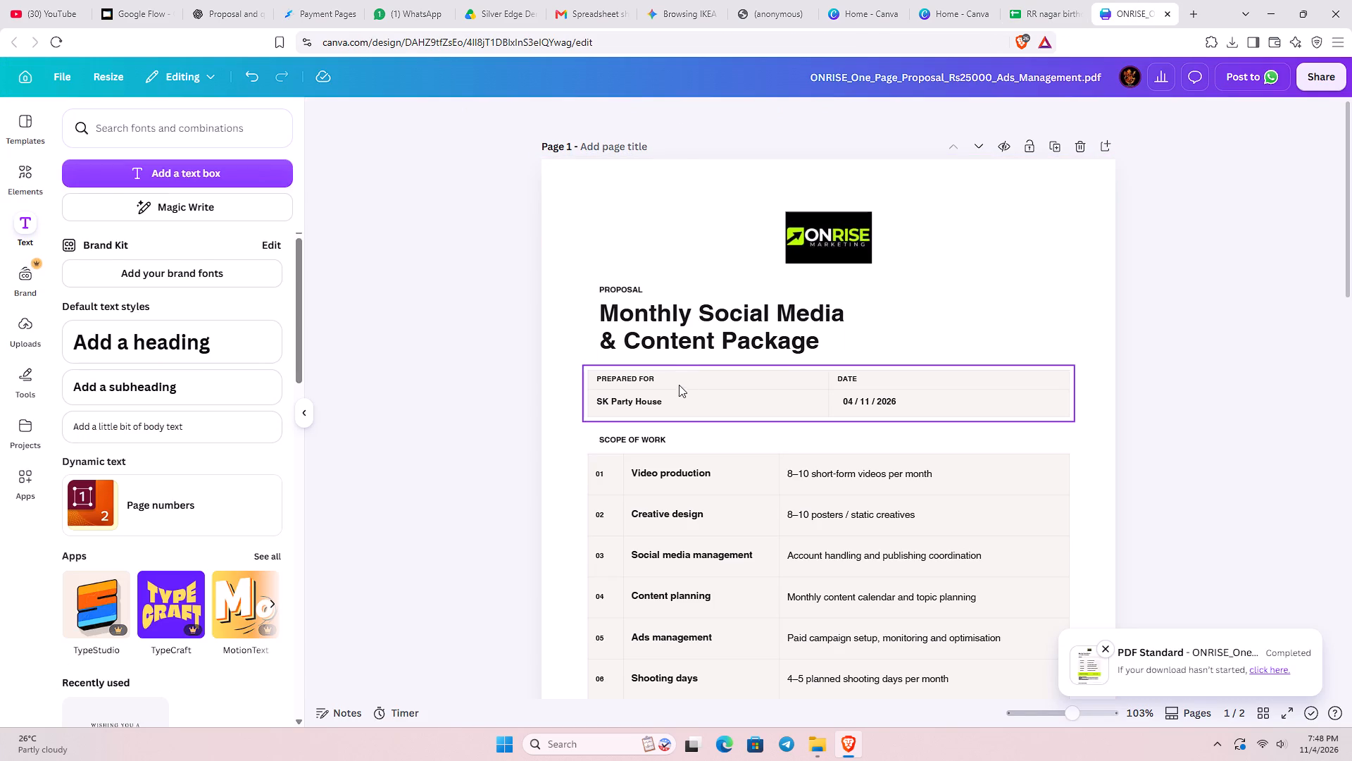
{"action": "double_click", "coordinate": [676, 392]}
{"action": "left_click", "coordinate": [675, 402]}
{"action": "left_click", "coordinate": [1232, 331]}
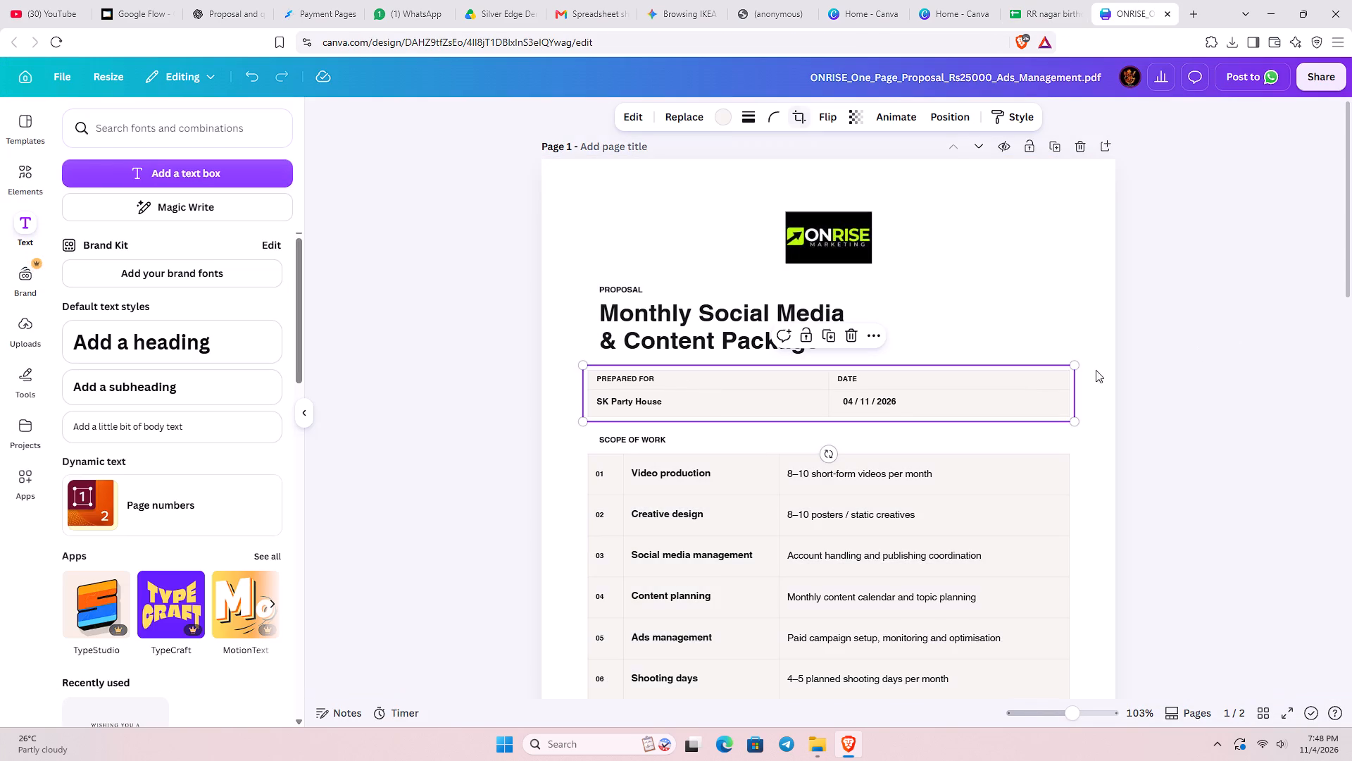
{"action": "left_click", "coordinate": [709, 397]}
{"action": "left_click", "coordinate": [645, 397]}
{"action": "double_click", "coordinate": [650, 397]}
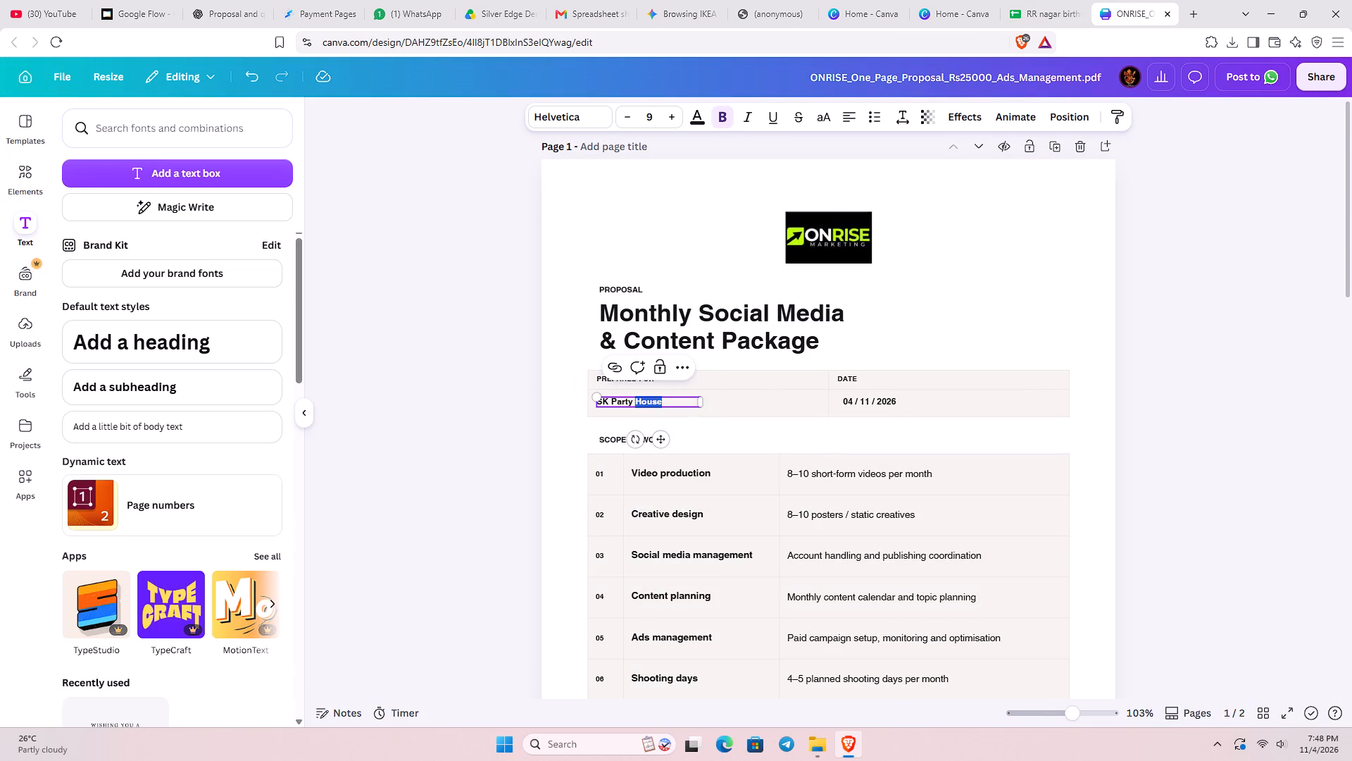
{"action": "key", "text": "ctrl+a"}
{"action": "key", "text": "ctrl+v"}
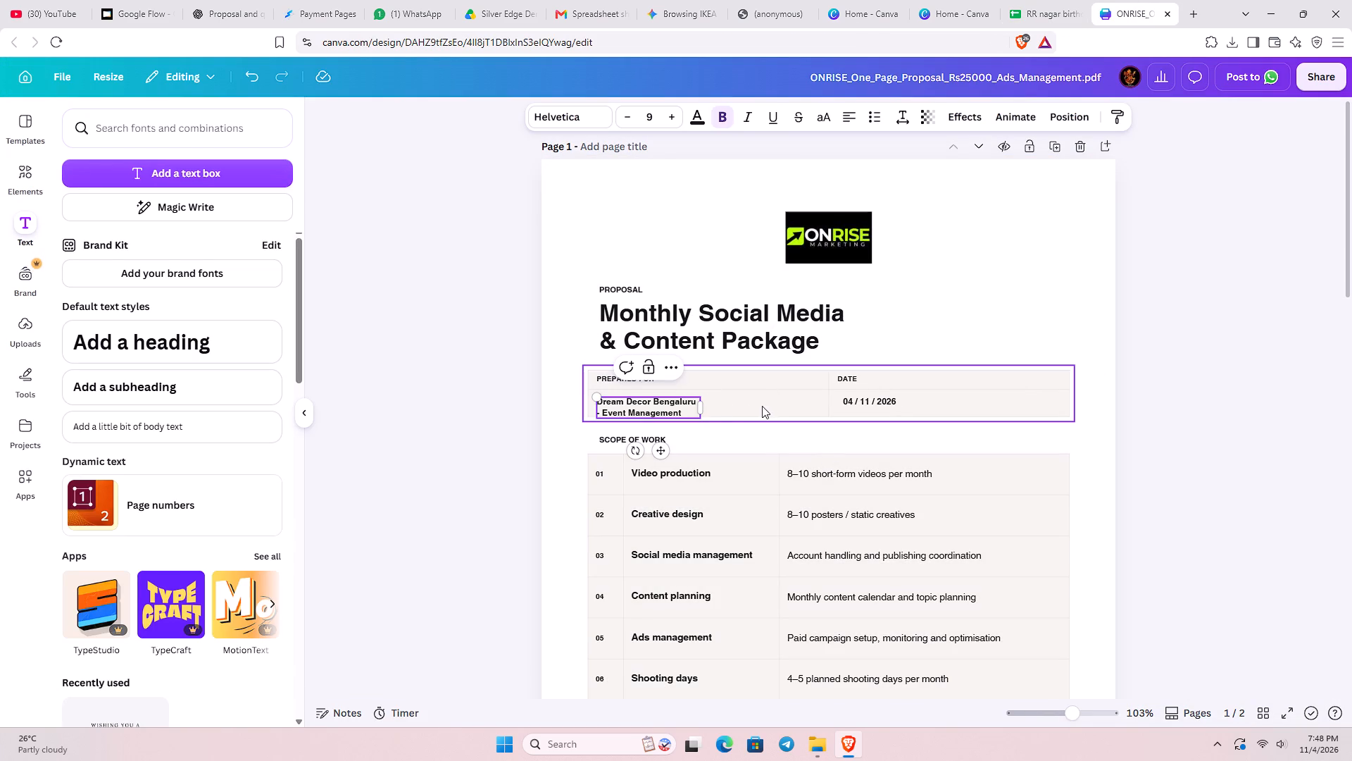
Widen the Prepared For client name's text box so the name fits on one line.
{"action": "left_click_drag", "start_coordinate": [701, 407], "coordinate": [815, 406]}
{"action": "left_click", "coordinate": [1351, 330]}
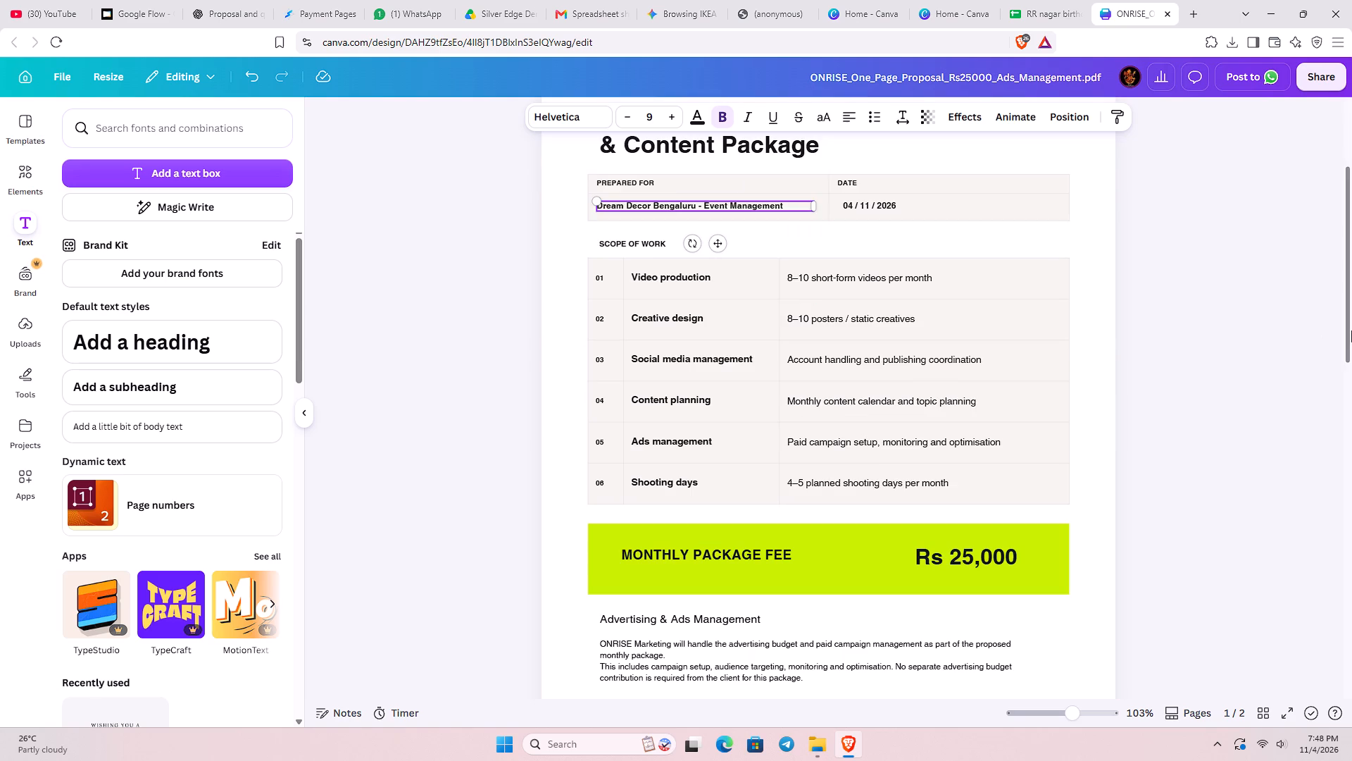
{"action": "left_click", "coordinate": [1246, 292]}
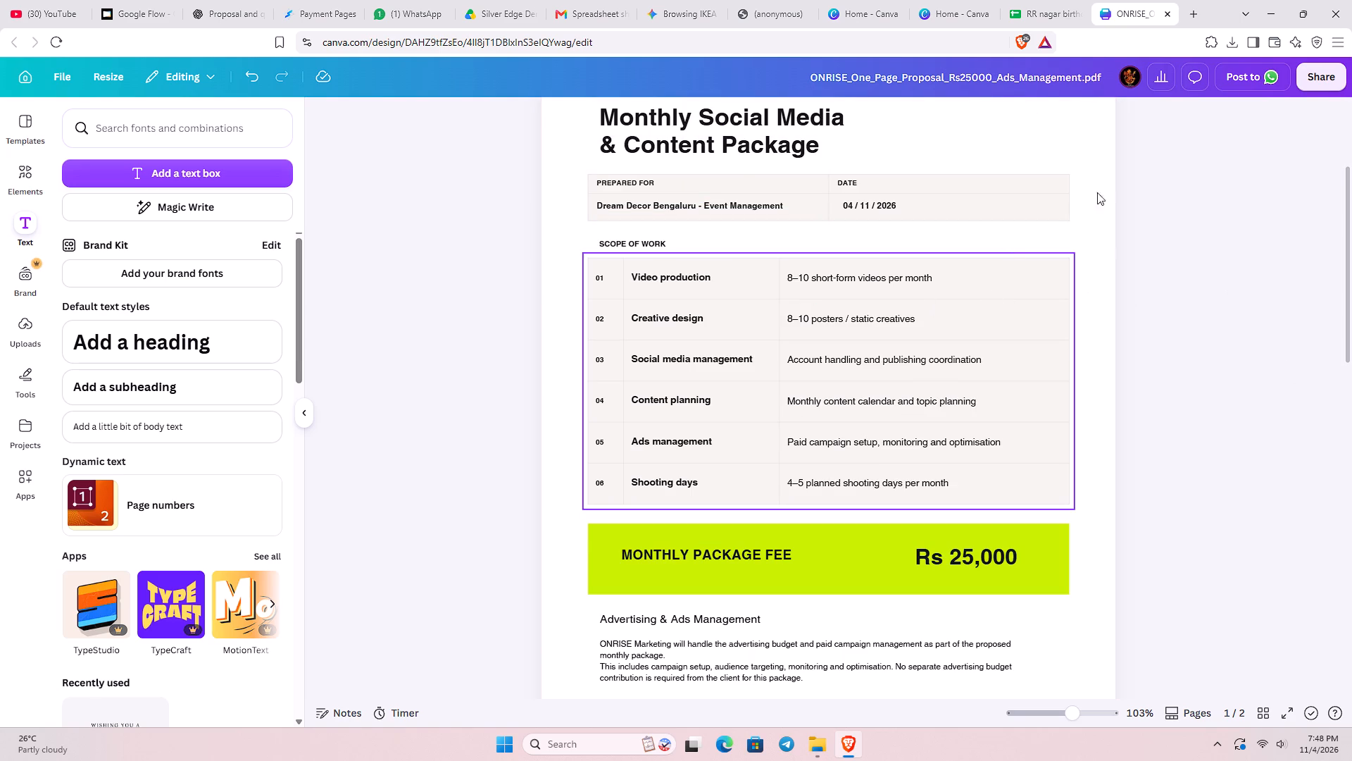
Download only page 1 of the proposal as a digital PDF.
{"action": "left_click", "coordinate": [1321, 78]}
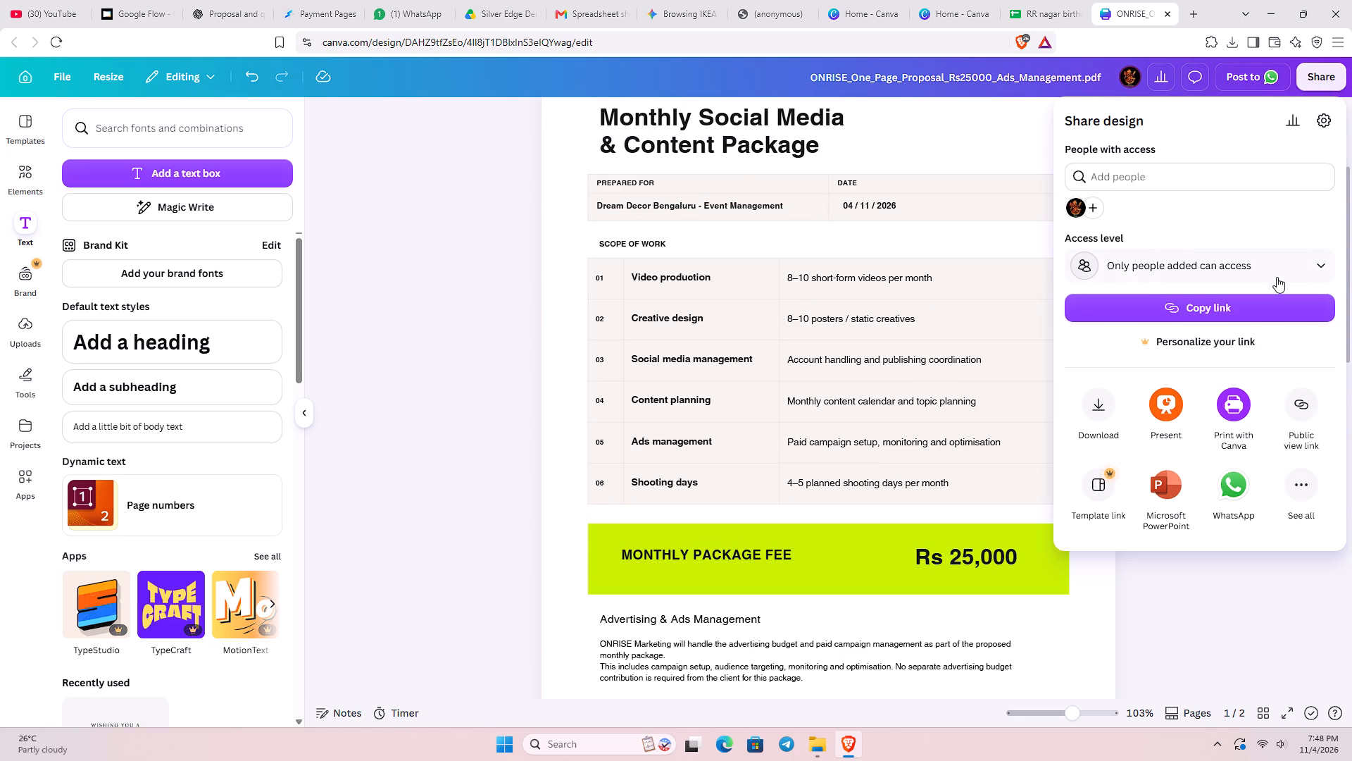
{"action": "left_click", "coordinate": [1079, 428]}
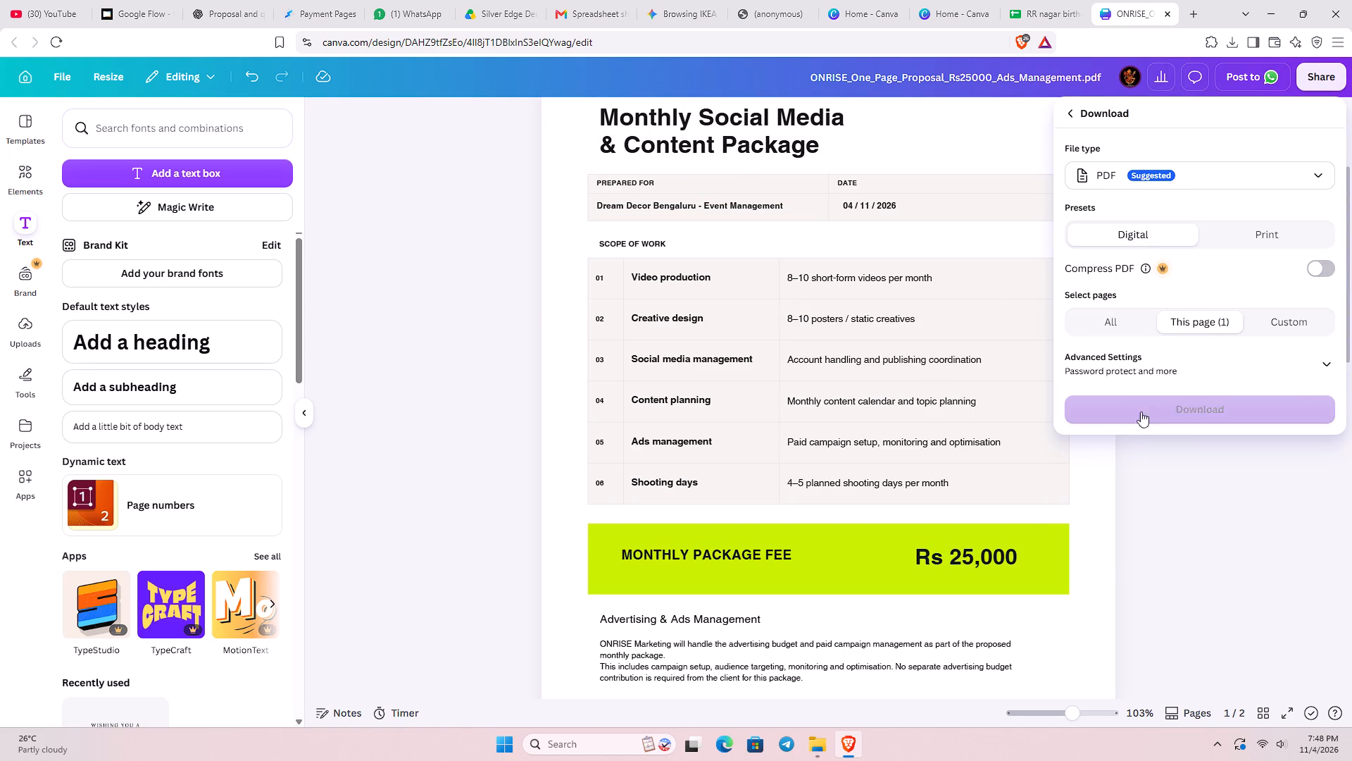
{"action": "left_click", "coordinate": [1146, 416]}
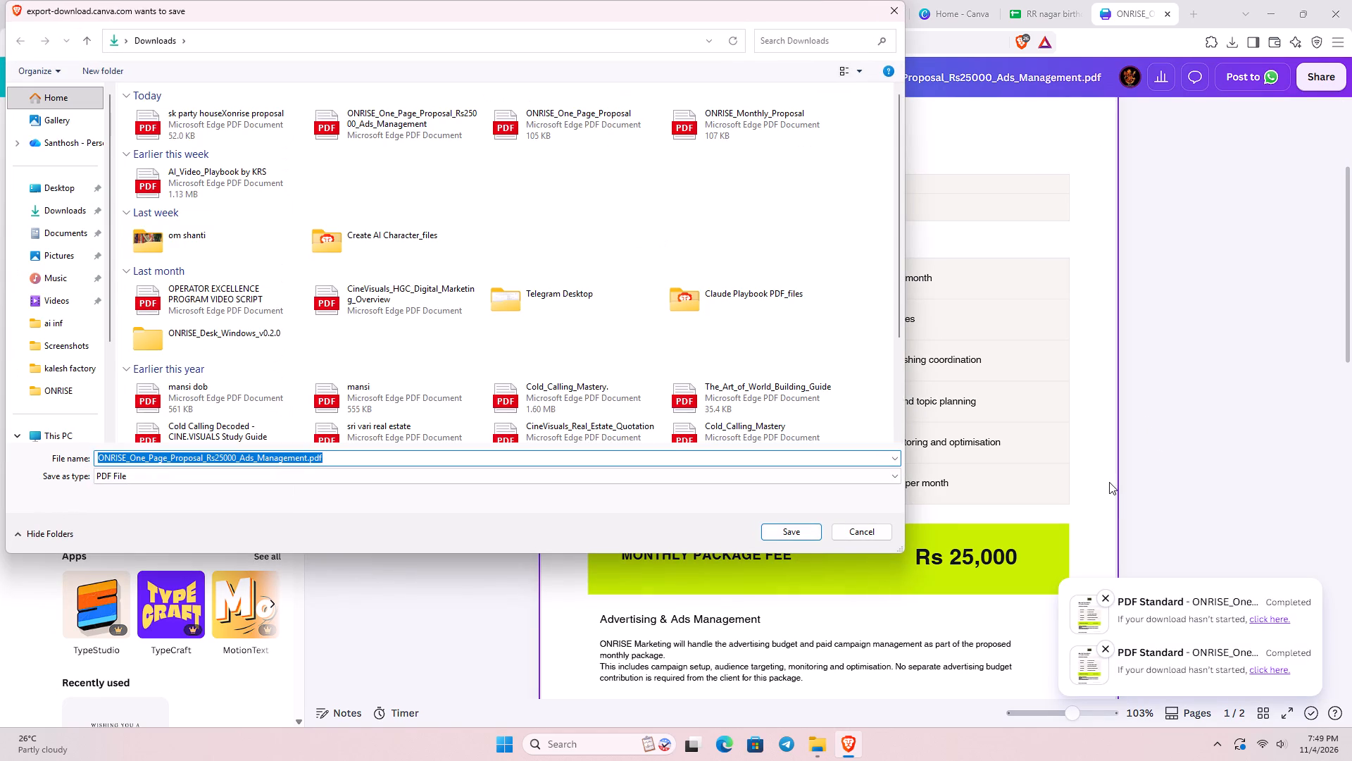
Replace the suggested PDF file name with the shortened client name and suffix, starting "Dream Decor BengaluruX onrise prop".
{"action": "key", "text": "BackSpace"}
{"action": "key", "text": "ctrl+v"}
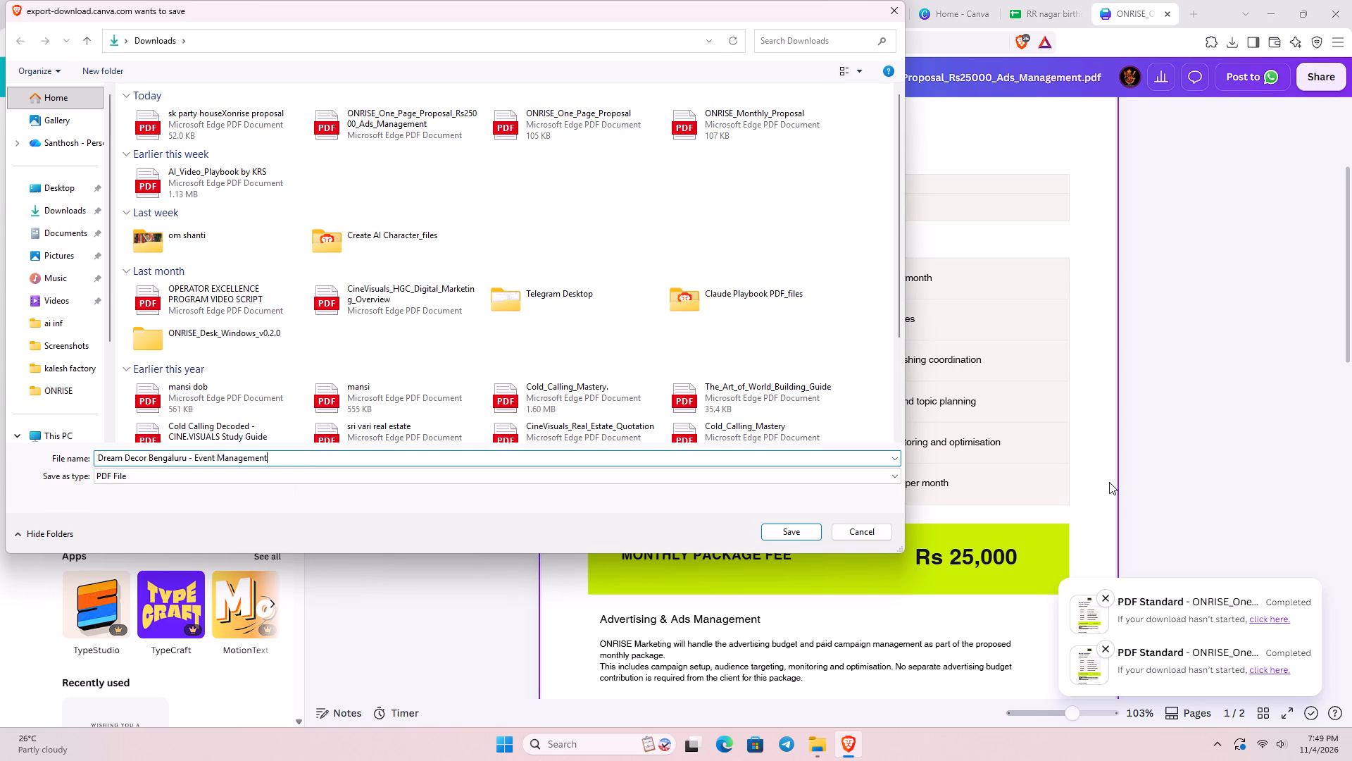
{"action": "key", "text": "BackSpace"}
{"action": "key", "text": "BackSpace"}
{"action": "key", "text": "BackSpace"}
{"action": "key", "text": "BackSpace"}
{"action": "key", "text": "BackSpace"}
{"action": "key", "text": "BackSpace"}
{"action": "key", "text": "BackSpace"}
{"action": "key", "text": "BackSpace"}
{"action": "key", "text": "BackSpace"}
{"action": "key", "text": "BackSpace"}
{"action": "key", "text": "BackSpace"}
{"action": "key", "text": "BackSpace"}
{"action": "key", "text": "BackSpace"}
{"action": "key", "text": "BackSpace"}
{"action": "key", "text": "BackSpace"}
{"action": "key", "text": "BackSpace"}
{"action": "key", "text": "BackSpace"}
{"action": "key", "text": "BackSpace"}
{"action": "key", "text": "BackSpace"}
{"action": "key", "text": "shift+x"}
{"action": "key", "text": "space"}
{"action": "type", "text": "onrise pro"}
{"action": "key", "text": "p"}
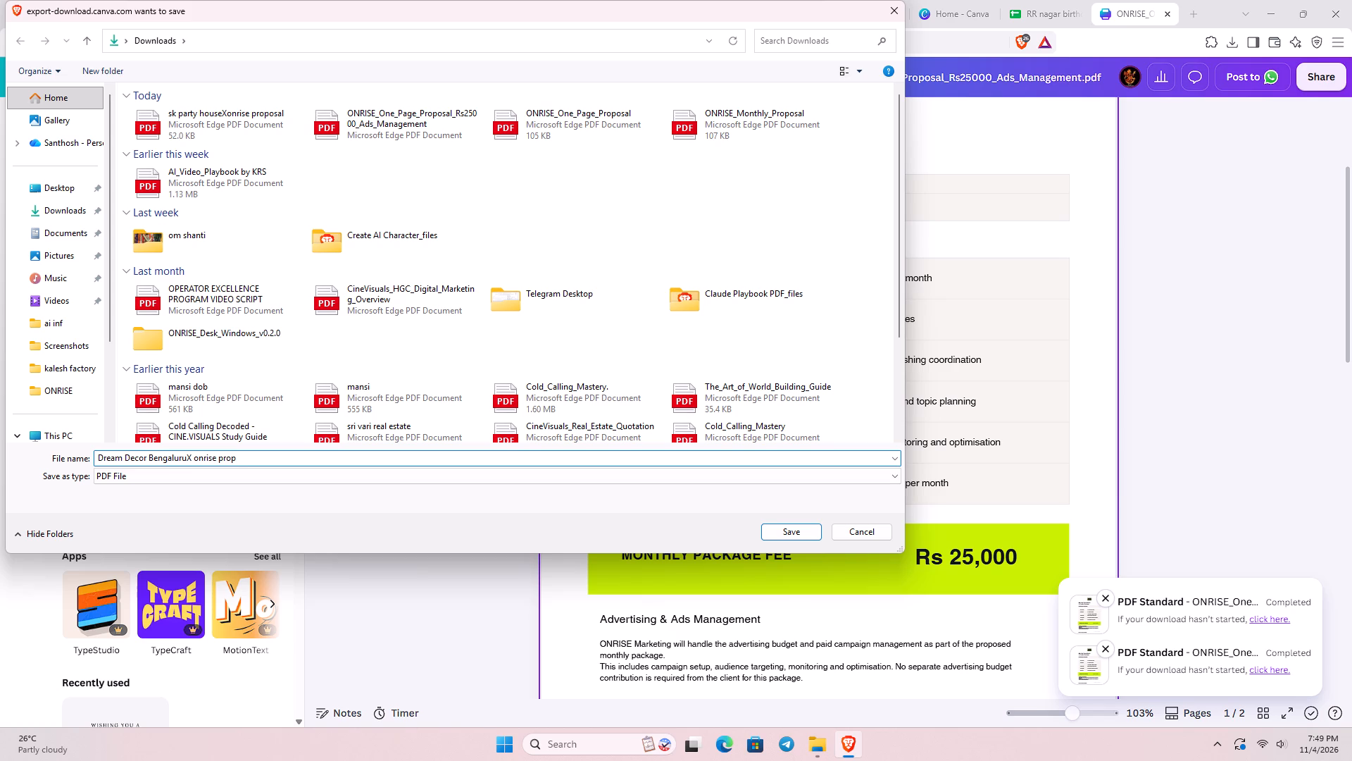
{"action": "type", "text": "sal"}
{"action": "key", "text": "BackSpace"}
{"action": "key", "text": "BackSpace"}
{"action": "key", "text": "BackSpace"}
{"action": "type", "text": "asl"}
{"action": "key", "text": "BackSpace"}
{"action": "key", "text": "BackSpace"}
Complete the PDF file name as "Dream Decor BengaluruX onrise proposal" and save it in the Downloads folder.
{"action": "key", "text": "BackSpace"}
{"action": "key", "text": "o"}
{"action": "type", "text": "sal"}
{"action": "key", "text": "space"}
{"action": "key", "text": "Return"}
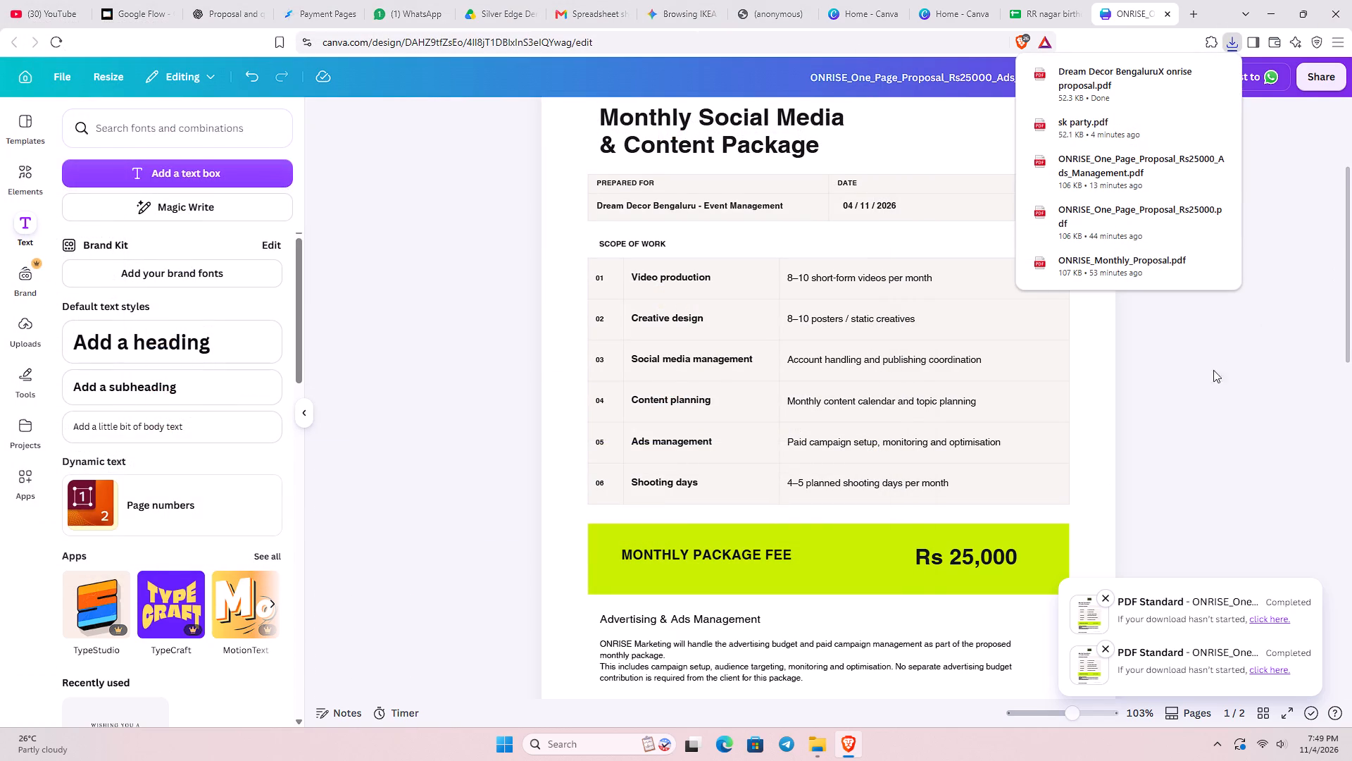
Show the downloaded Dream Decor Bengaluru proposal in its folder and return to the browser.
{"action": "left_click", "coordinate": [1163, 77]}
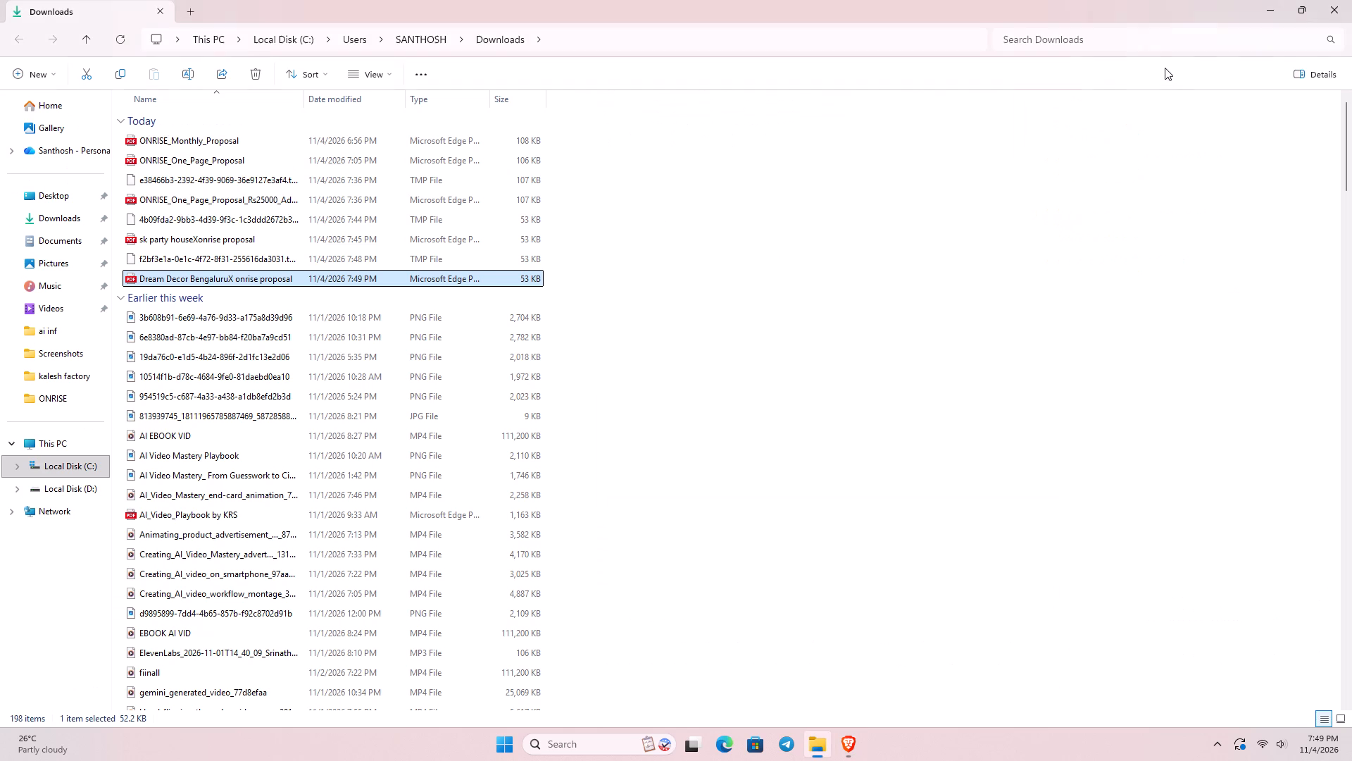
{"action": "key", "text": "alt+Tab"}
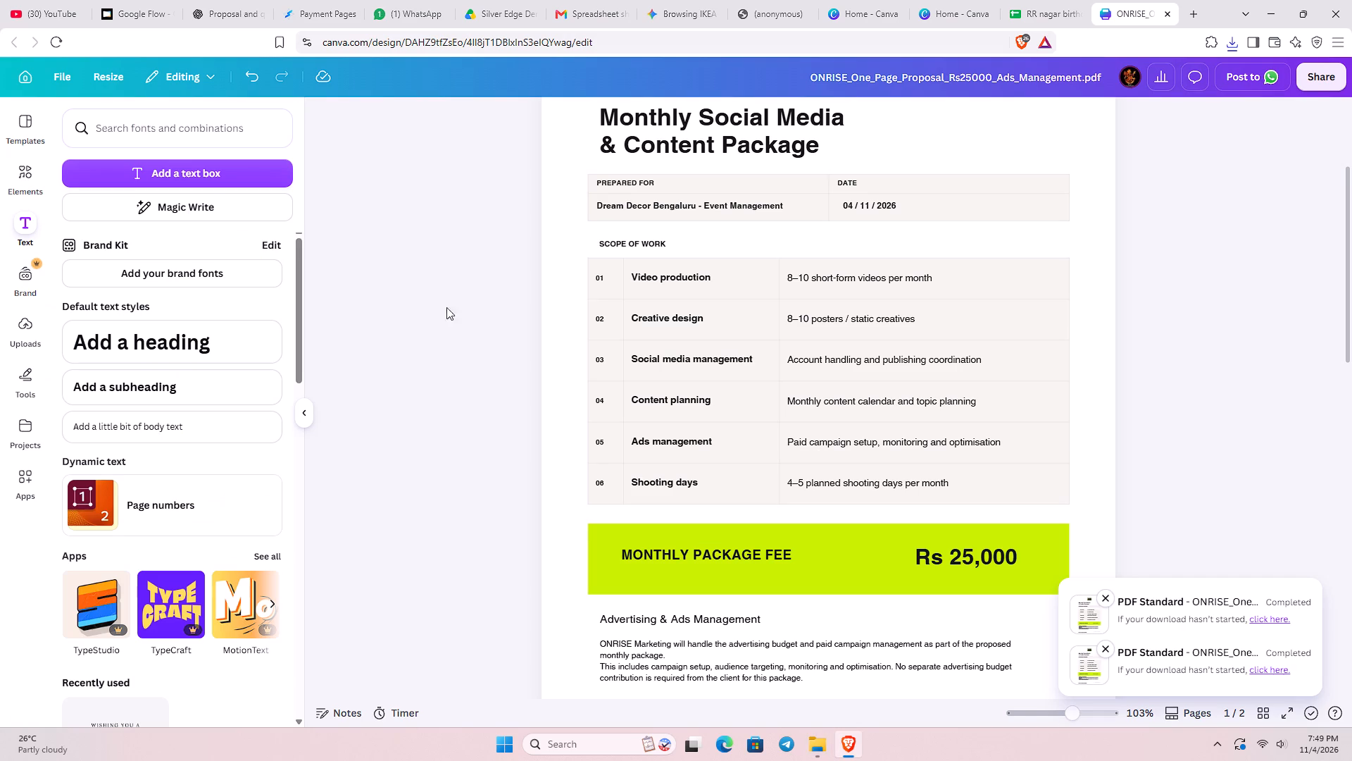
Switch to the RR nagar birthday leads spreadsheet and open the phone number cell of Dream Decor Bengaluru - Event Management.
{"action": "left_click", "coordinate": [1000, 0]}
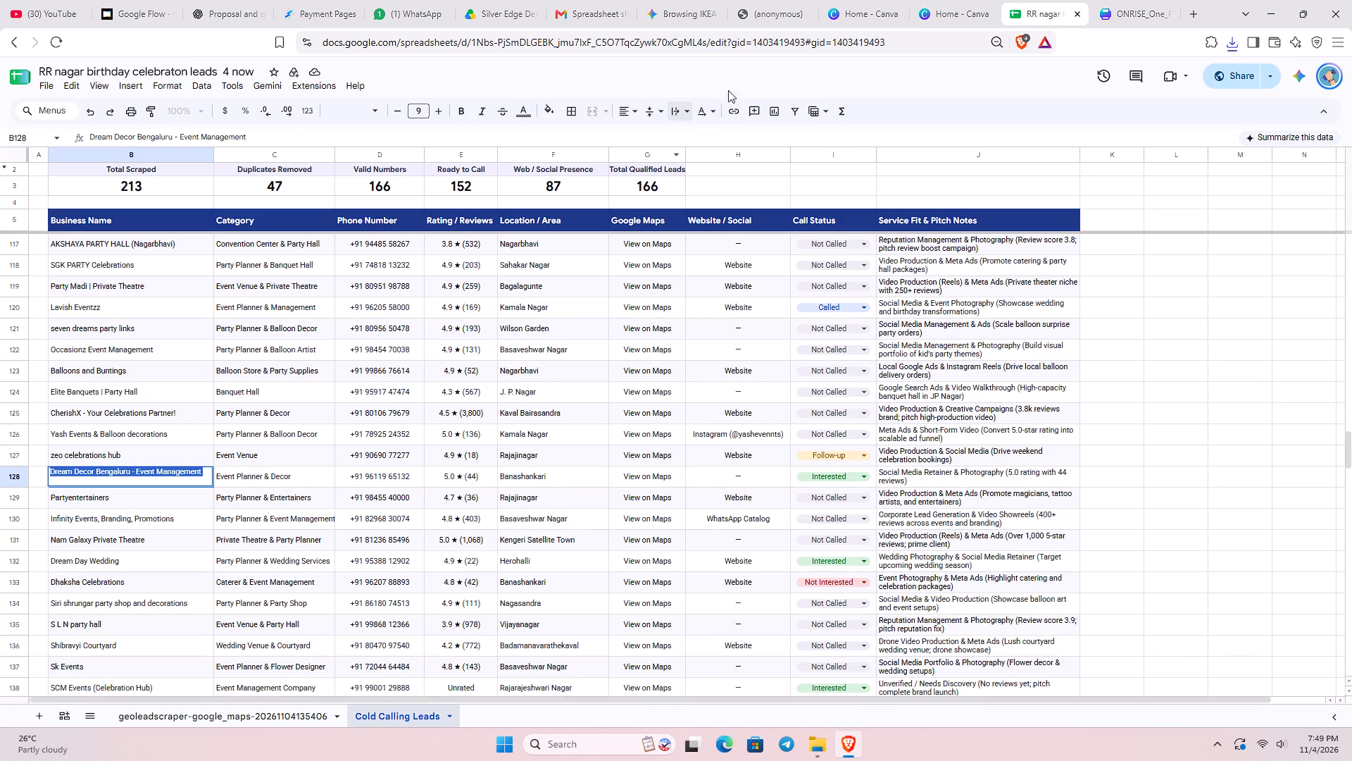
{"action": "left_click", "coordinate": [273, 475]}
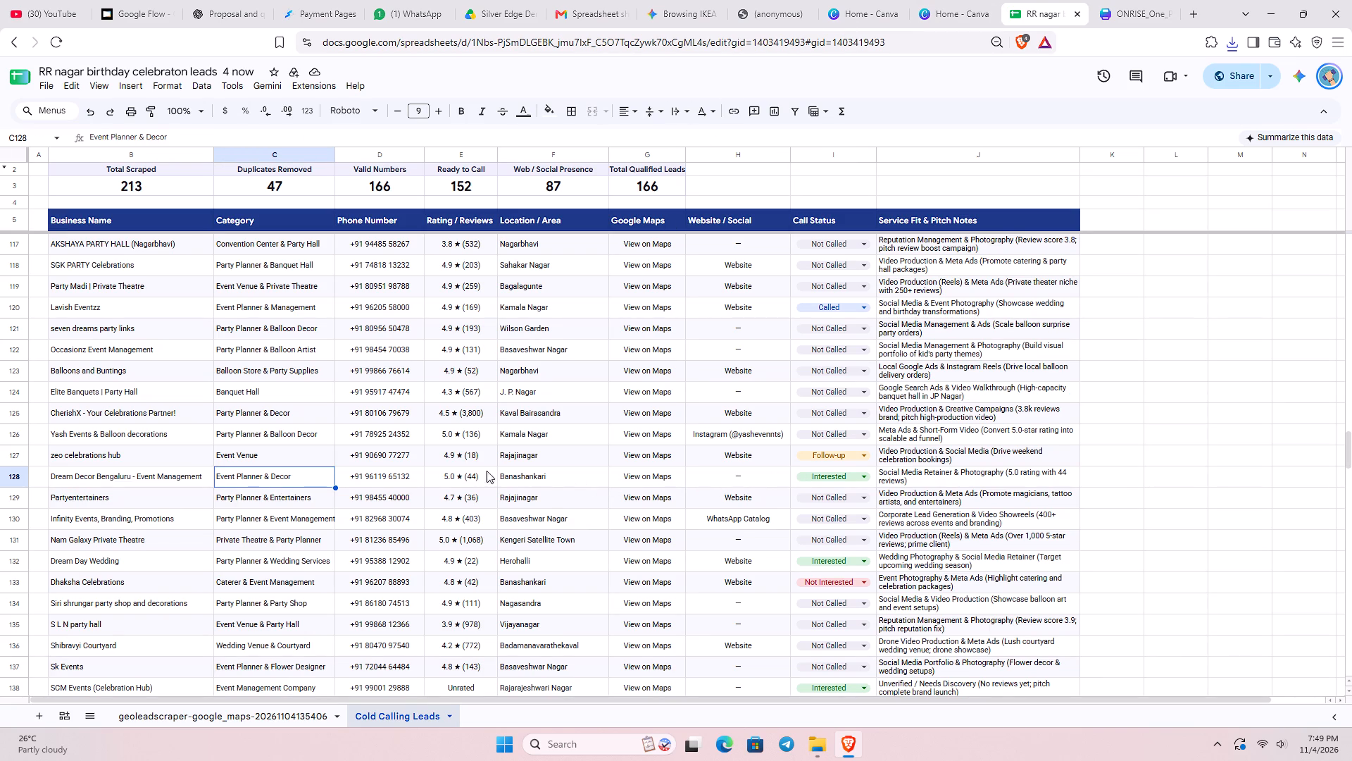
{"action": "double_click", "coordinate": [368, 475]}
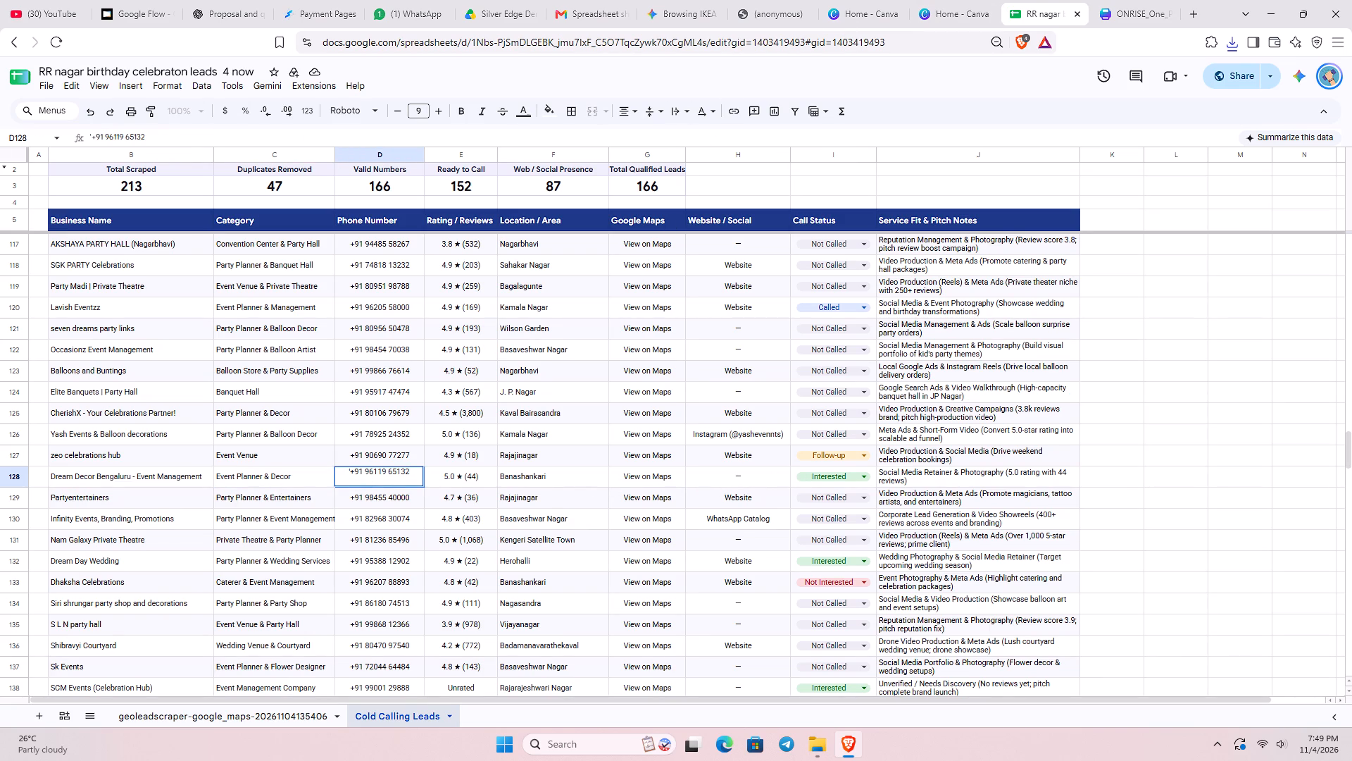
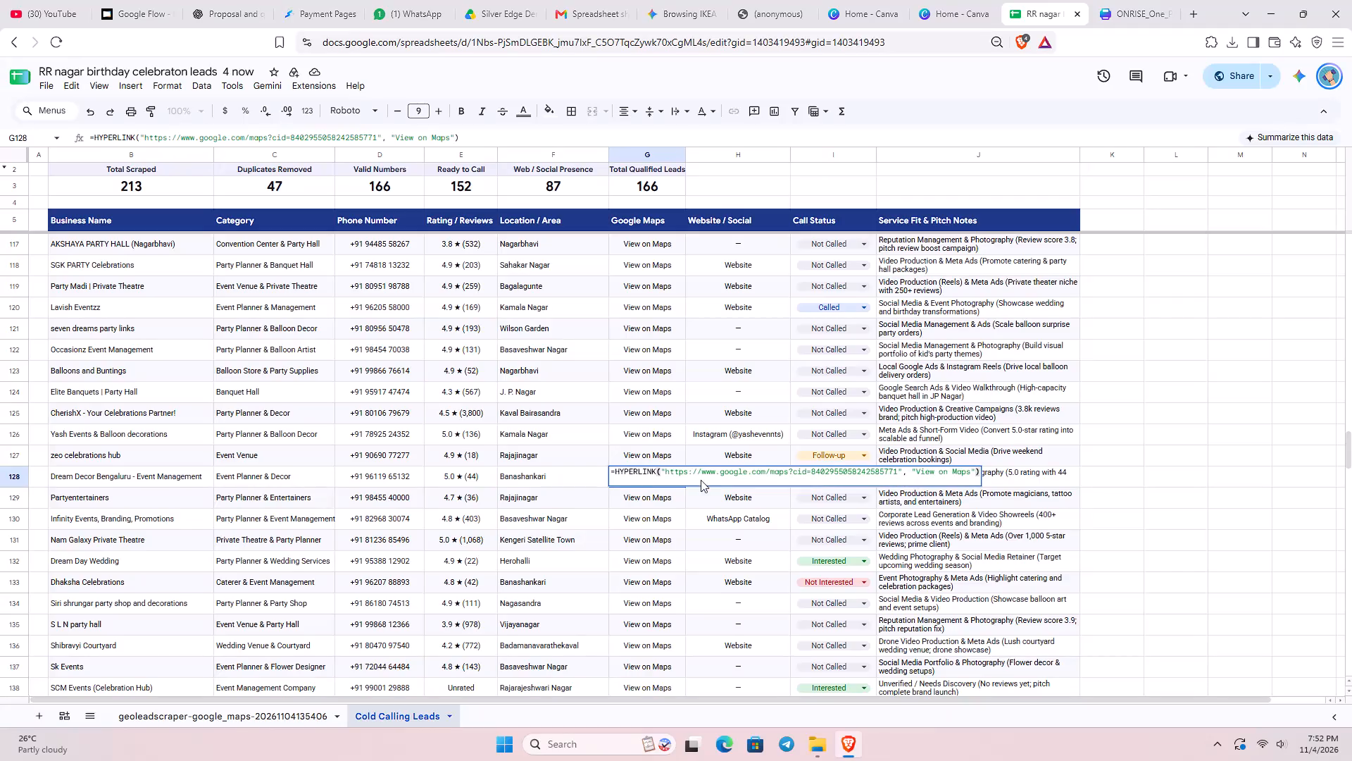
Leave the formula edit unchanged and select the Google Maps link cell for Dream Decor Bengaluru - Event Management.
{"action": "left_click", "coordinate": [730, 480]}
{"action": "left_click", "coordinate": [1198, 478]}
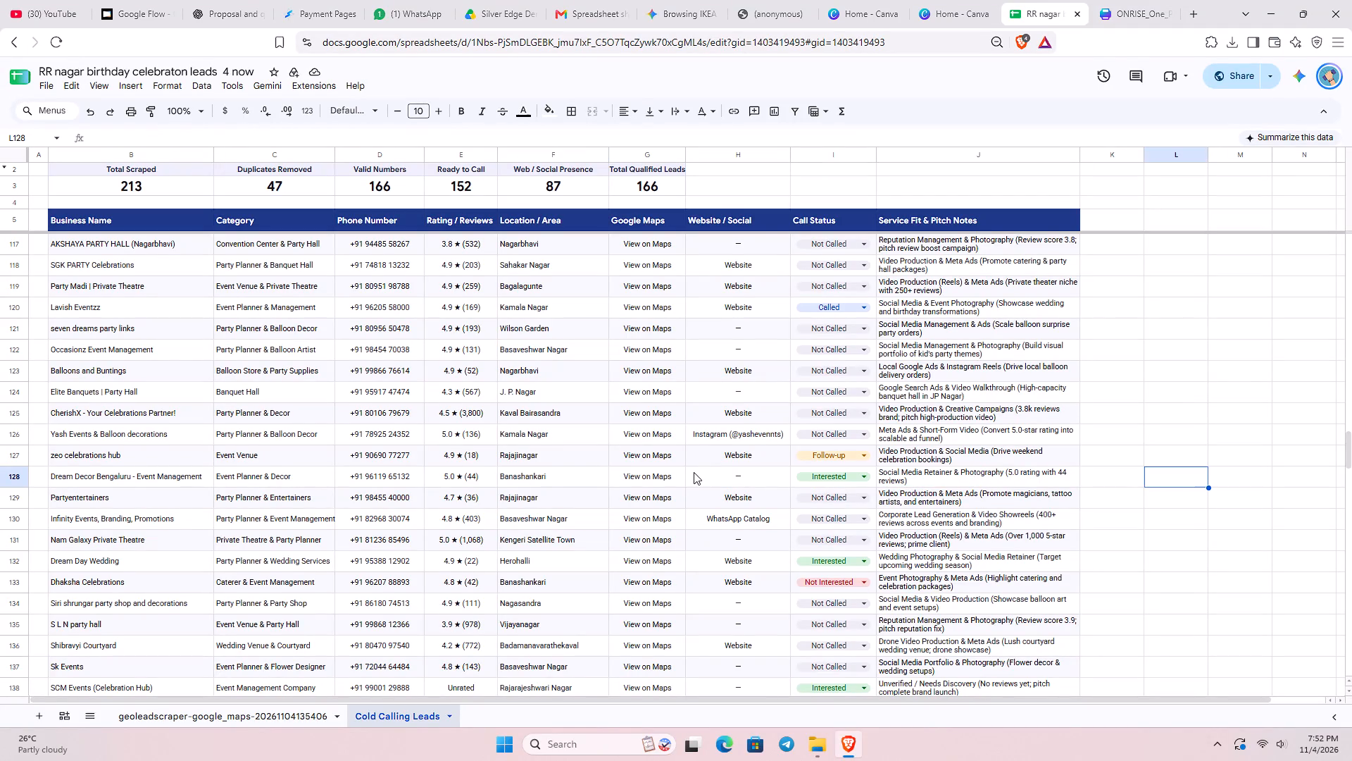
{"action": "left_click", "coordinate": [657, 475]}
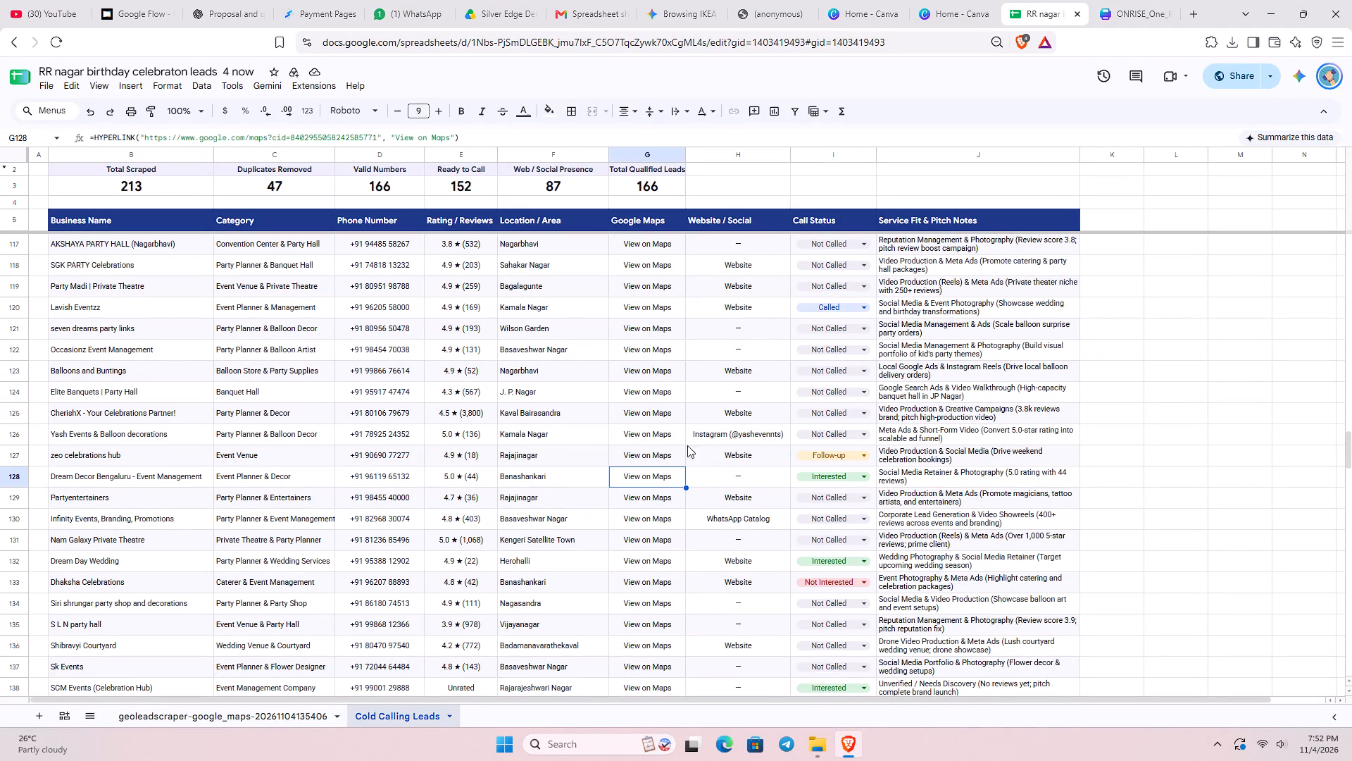
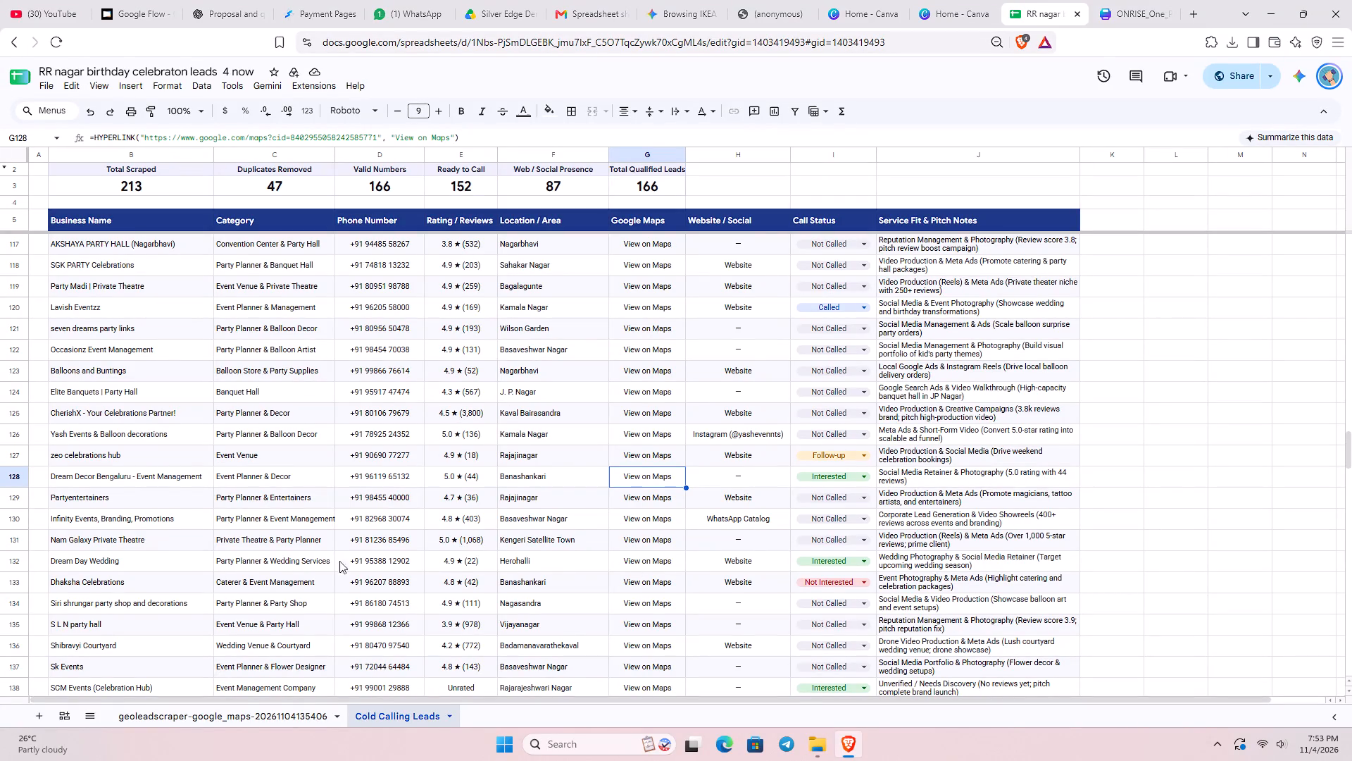
Copy the business name "Dream Day Wedding" from the Interested lead's row in the Cold Calling Leads sheet.
{"action": "left_click", "coordinate": [139, 556]}
{"action": "left_click", "coordinate": [146, 562]}
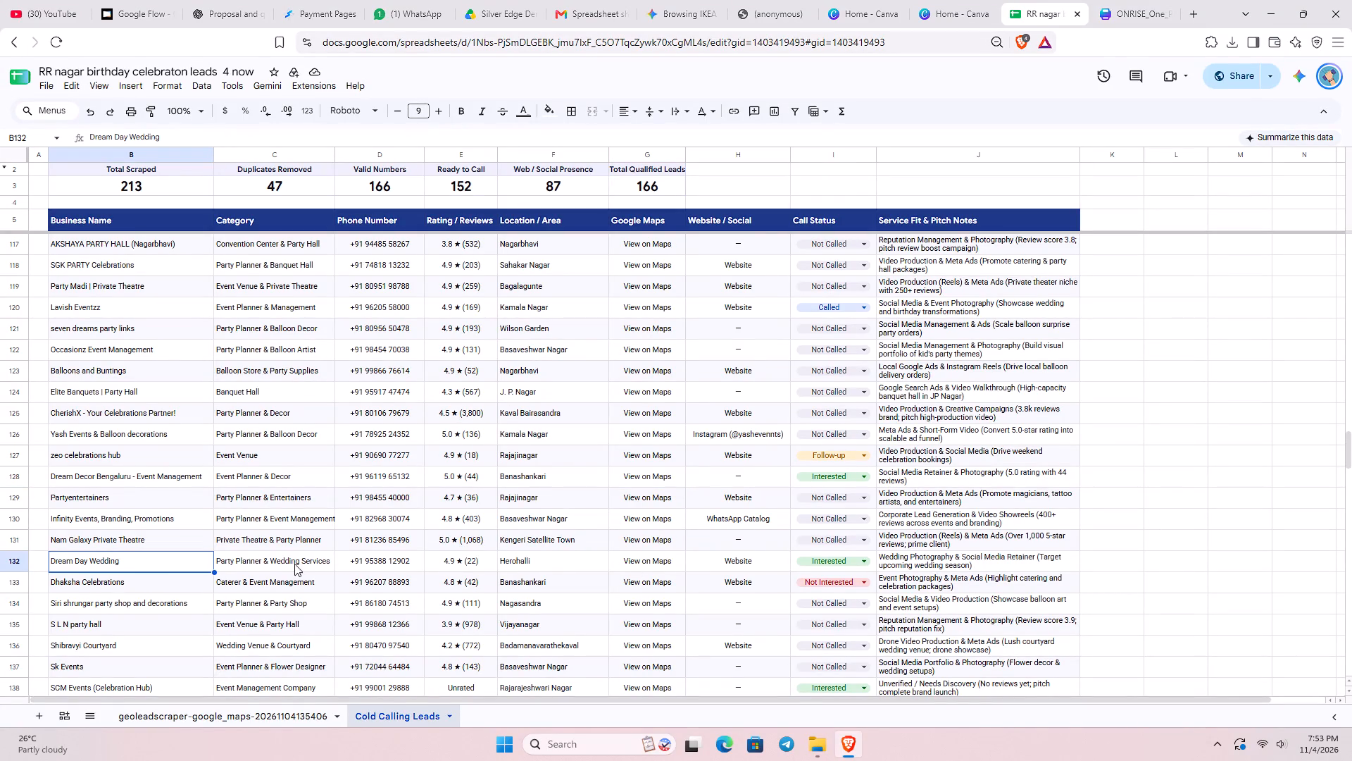
{"action": "double_click", "coordinate": [141, 564]}
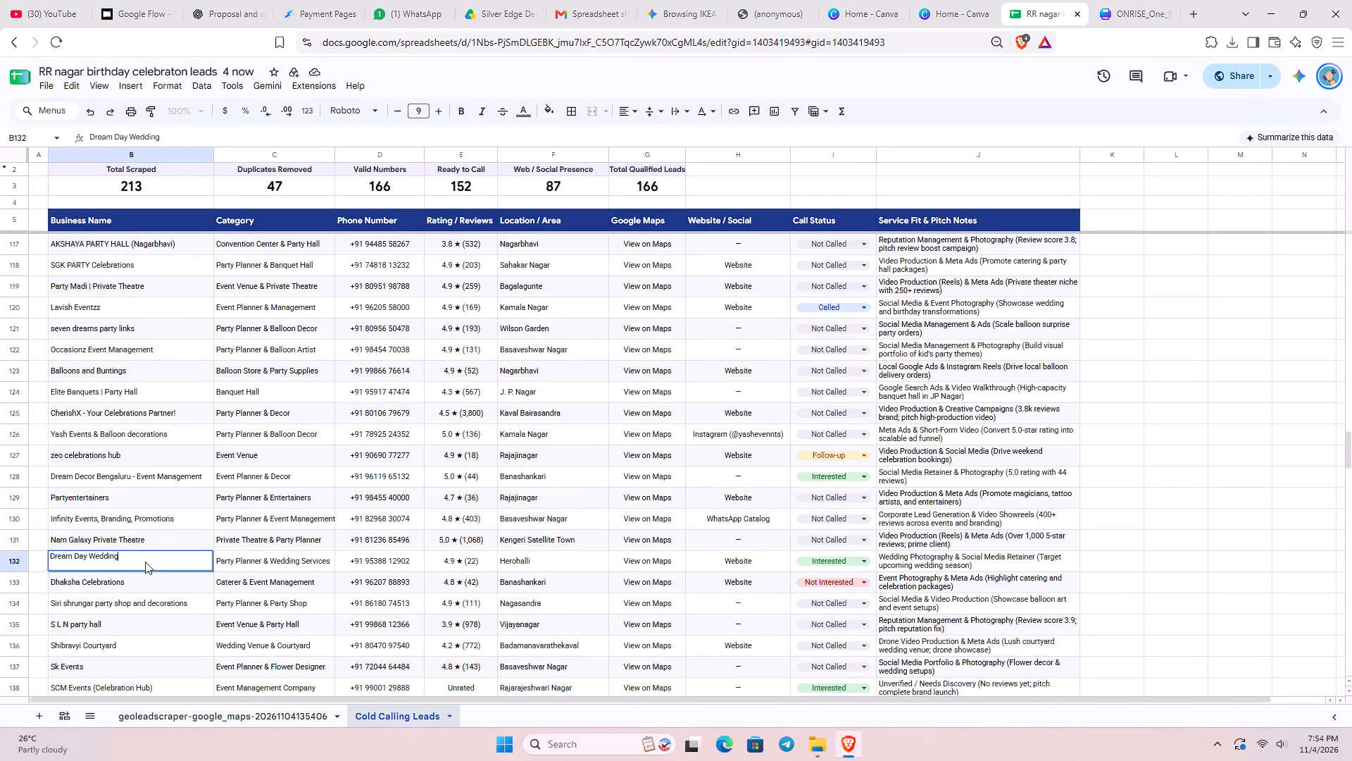
{"action": "key", "text": "ctrl+a"}
{"action": "key", "text": "ctrl+c"}
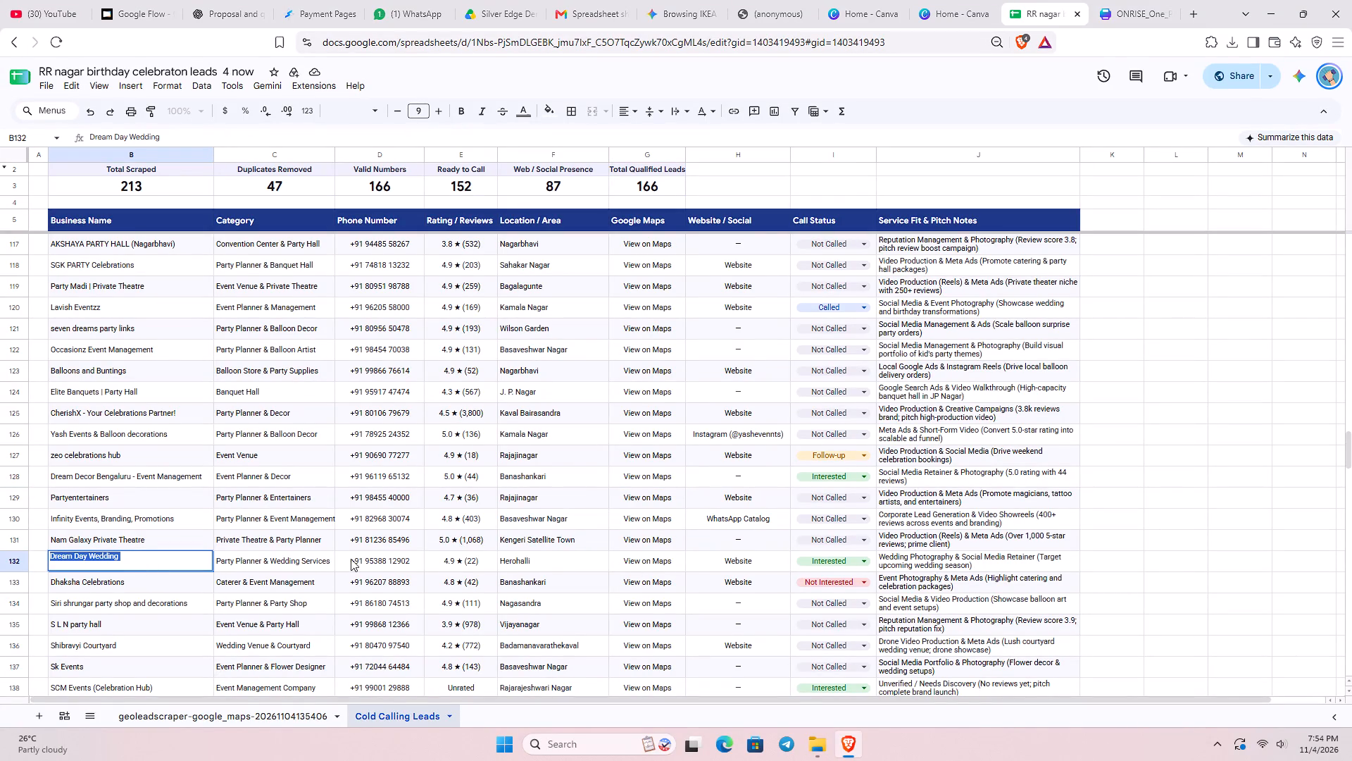
{"action": "left_click", "coordinate": [367, 559]}
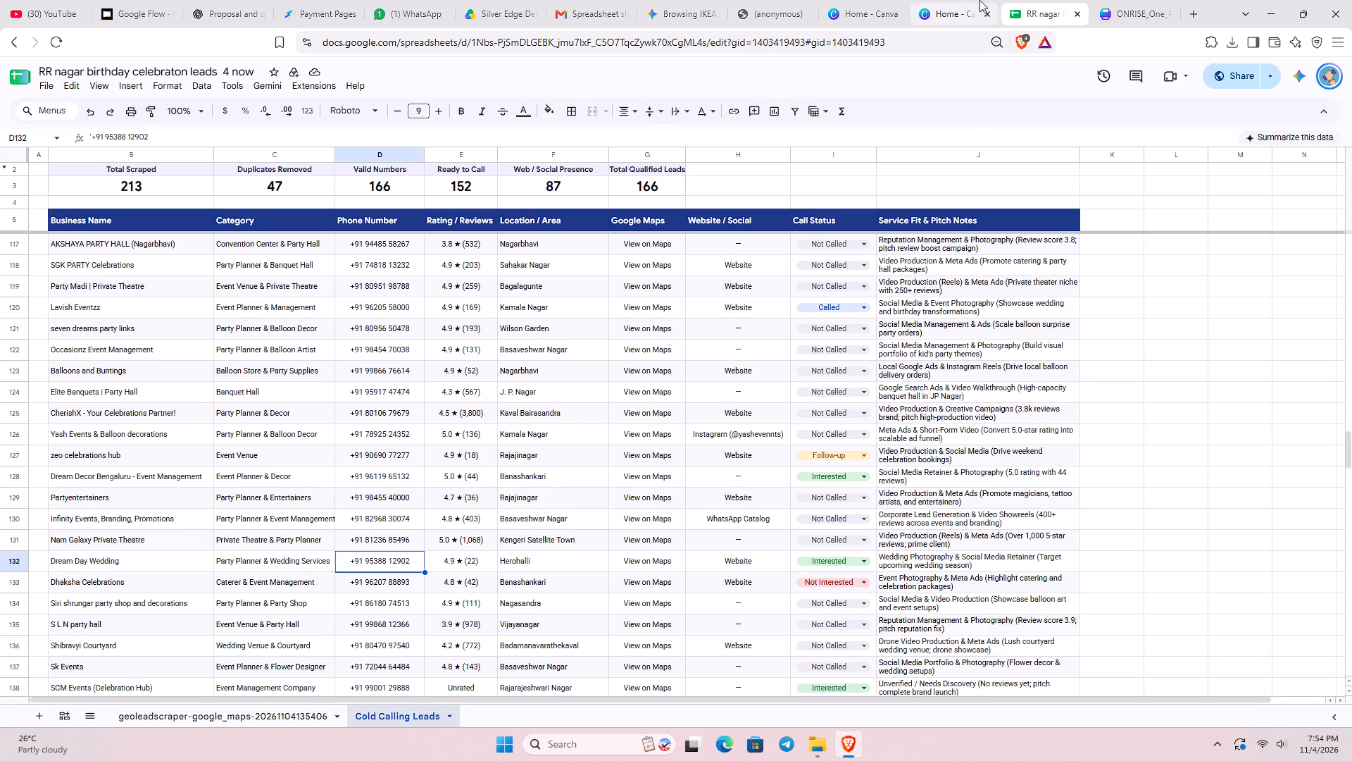
Switch to the ONRISE proposal in Canva and replace the Prepared For client name with "Dream Day Wedding".
{"action": "left_click", "coordinate": [1108, 1]}
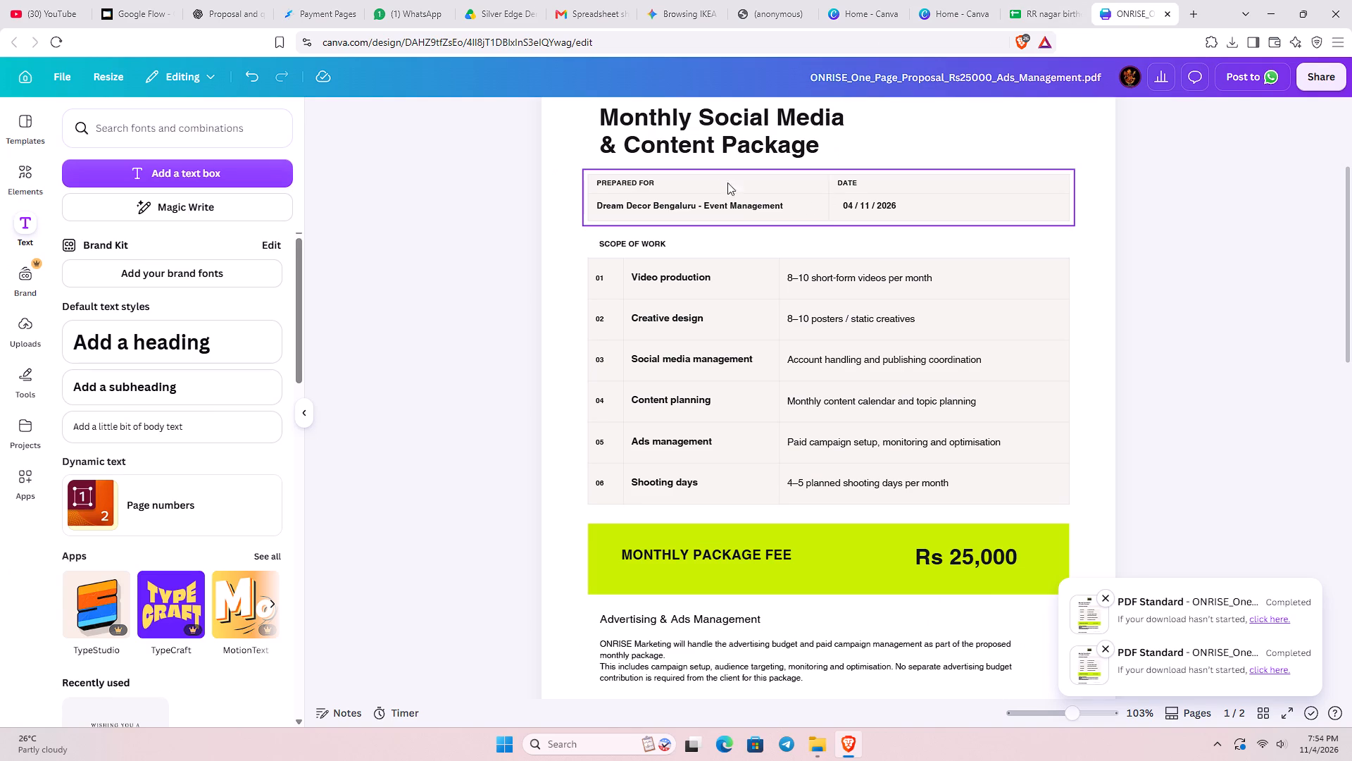
{"action": "double_click", "coordinate": [713, 199]}
{"action": "left_click", "coordinate": [715, 204]}
{"action": "left_click", "coordinate": [417, 211]}
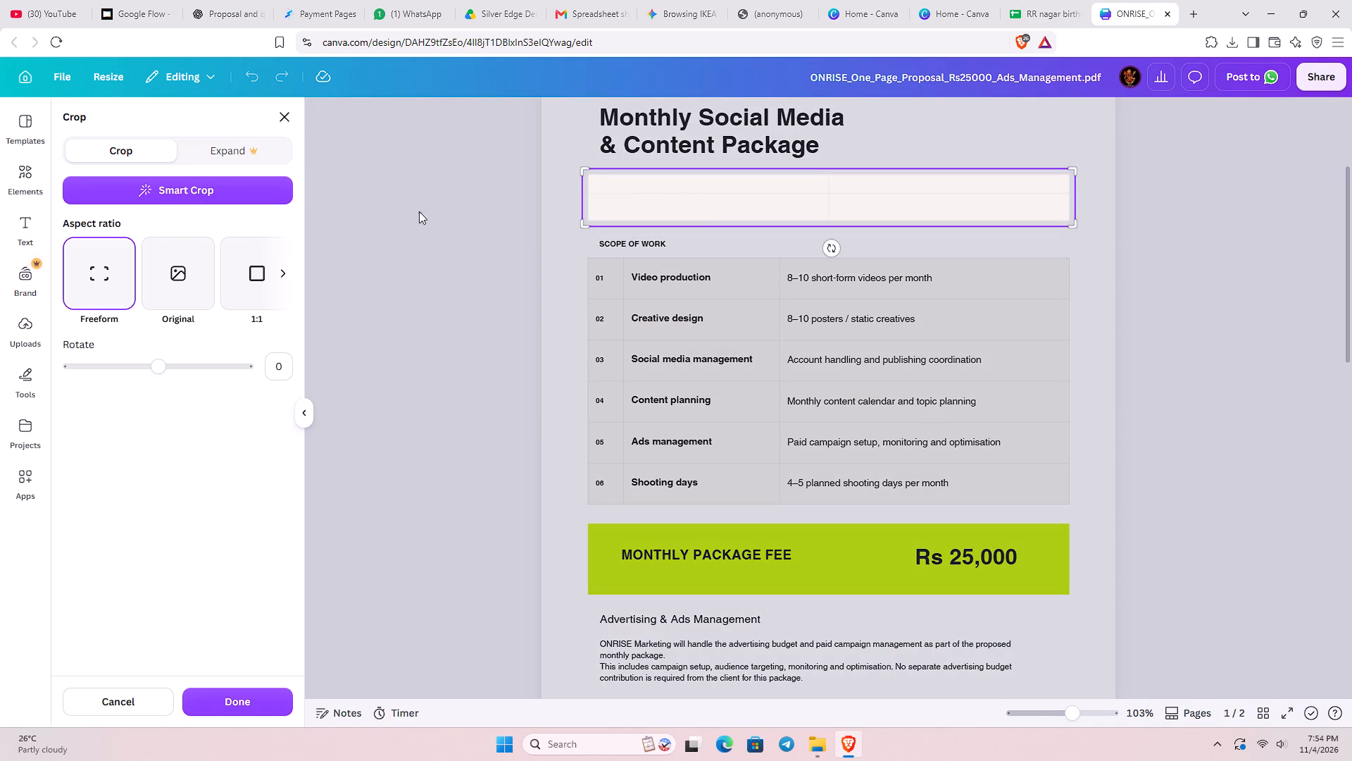
{"action": "left_click", "coordinate": [658, 212]}
{"action": "double_click", "coordinate": [675, 206]}
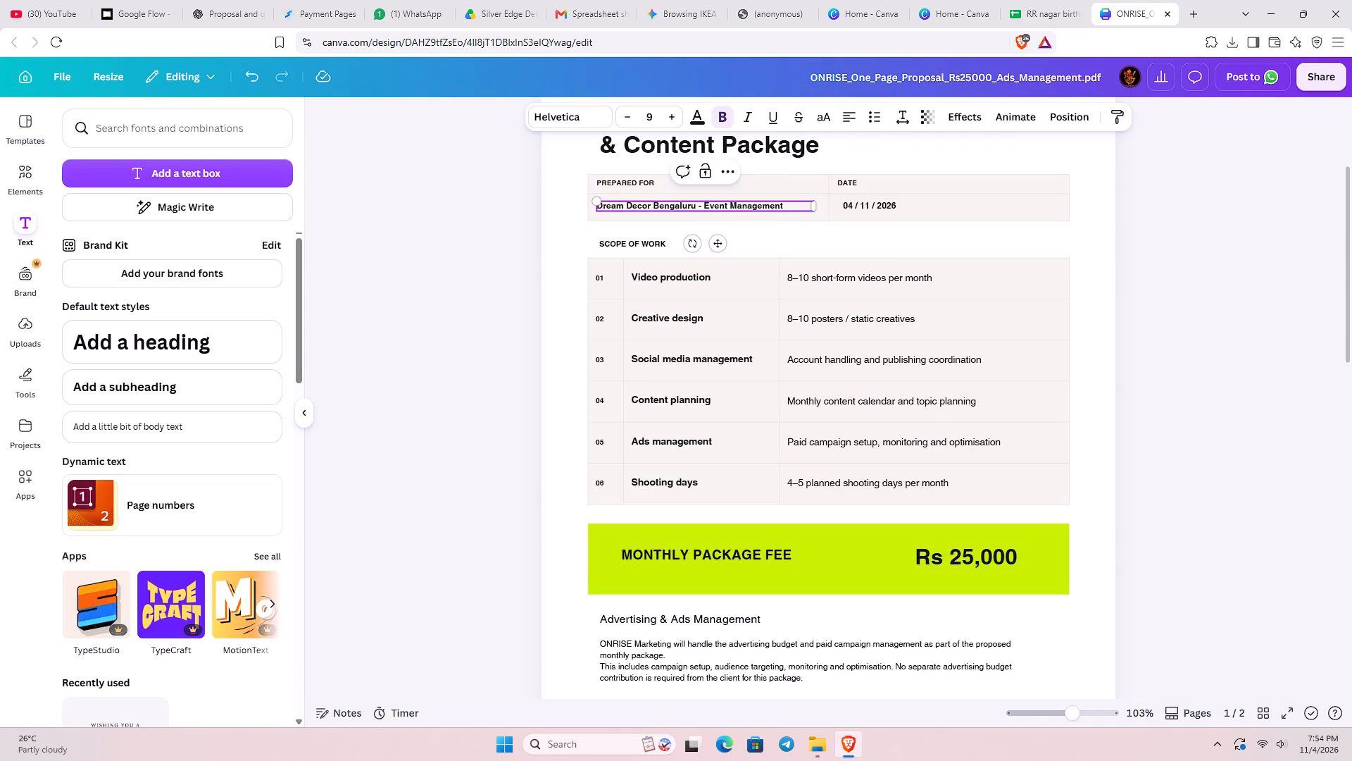
{"action": "key", "text": "ctrl+a"}
{"action": "key", "text": "ctrl+v"}
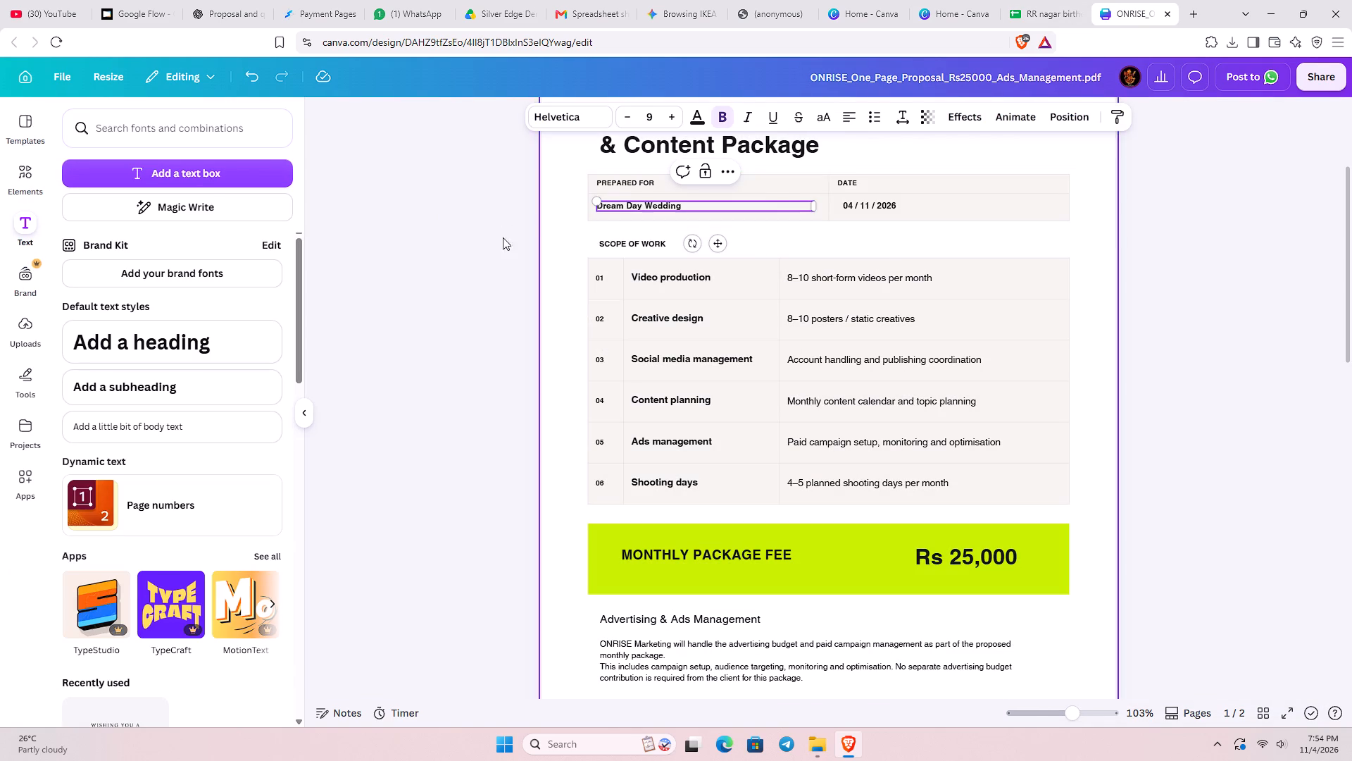
{"action": "left_click", "coordinate": [428, 240]}
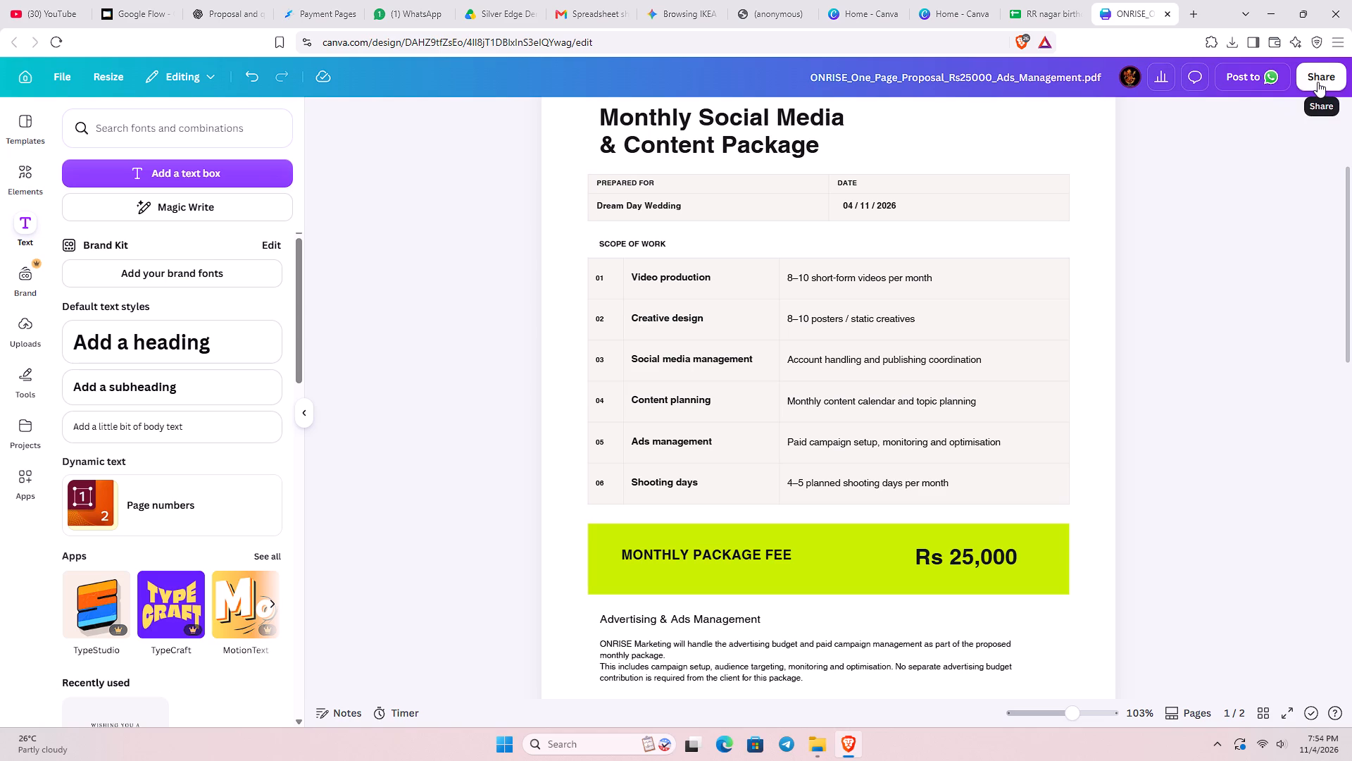
Download only page 1 of the proposal as a digital PDF and save it under the suggested file name.
{"action": "left_click", "coordinate": [1317, 82]}
{"action": "left_click", "coordinate": [1078, 427]}
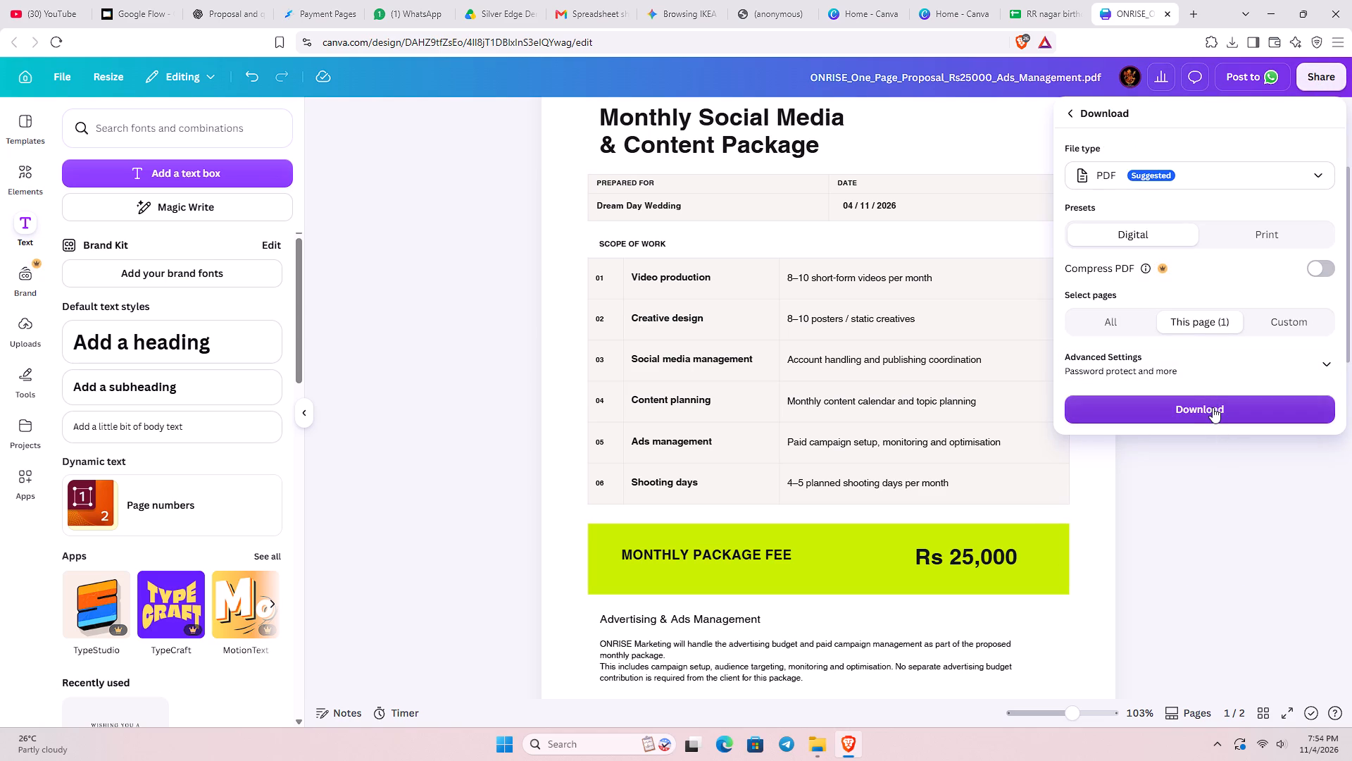
{"action": "left_click", "coordinate": [1213, 407]}
{"action": "scroll", "coordinate": [863, 474], "scroll_direction": "down", "scroll_amount": 1}
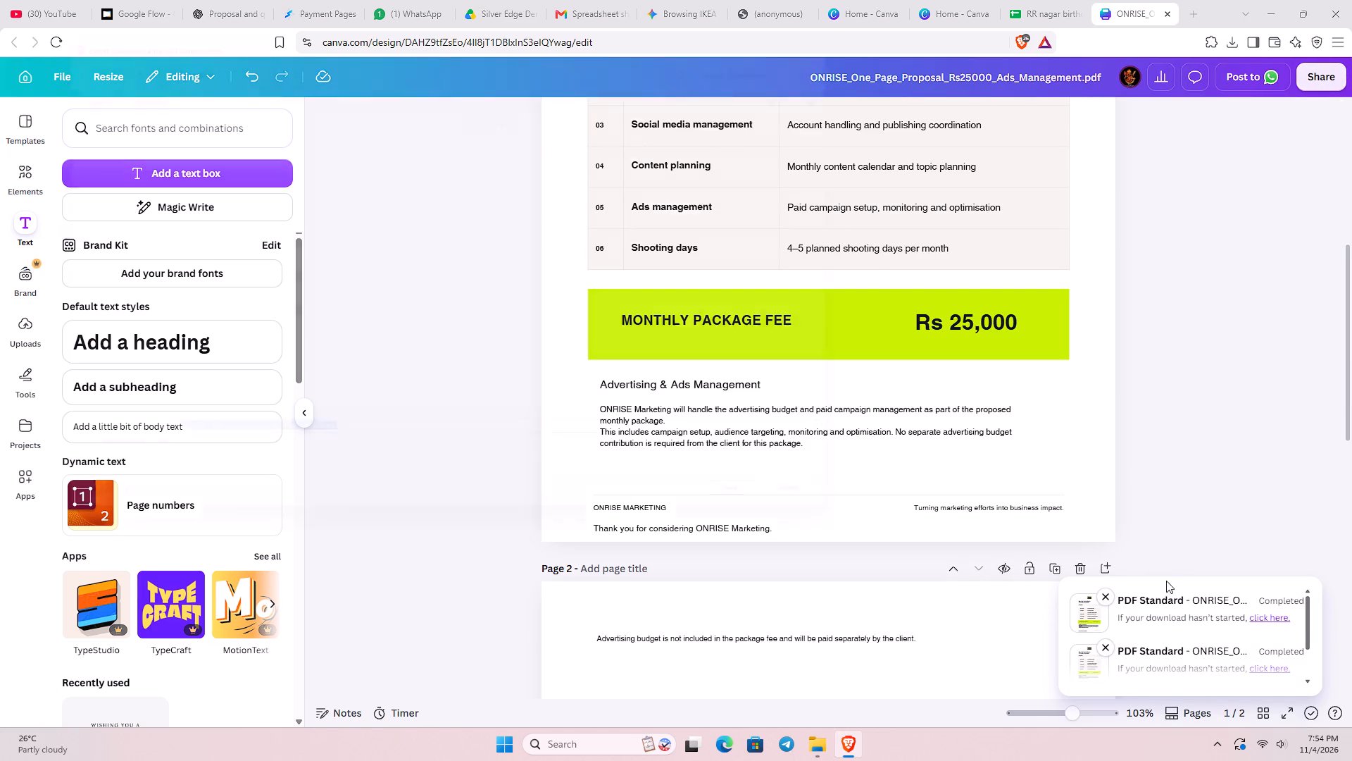
{"action": "left_click", "coordinate": [793, 536]}
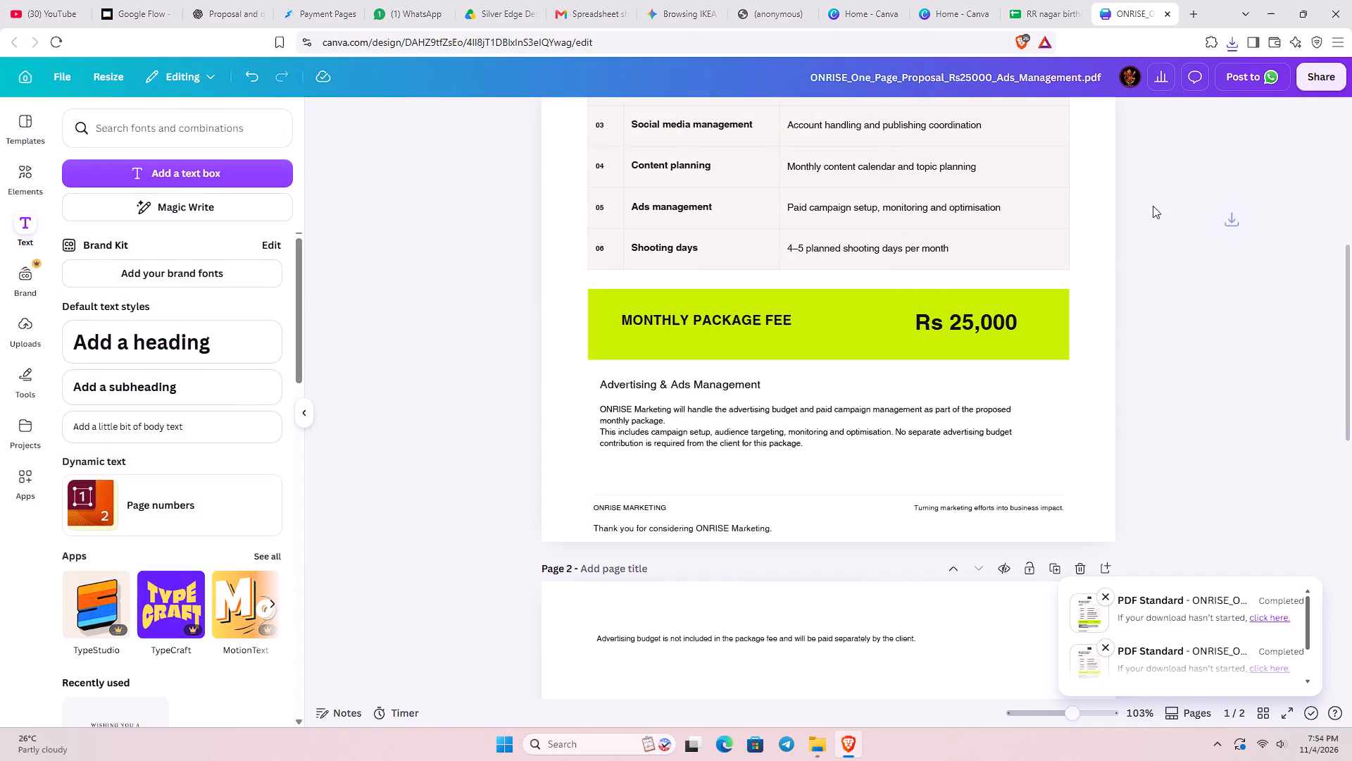
Show the newly downloaded ONRISE one-page proposal PDF in the Downloads folder and copy the file.
{"action": "left_click", "coordinate": [1155, 81]}
{"action": "left_click", "coordinate": [1165, 78]}
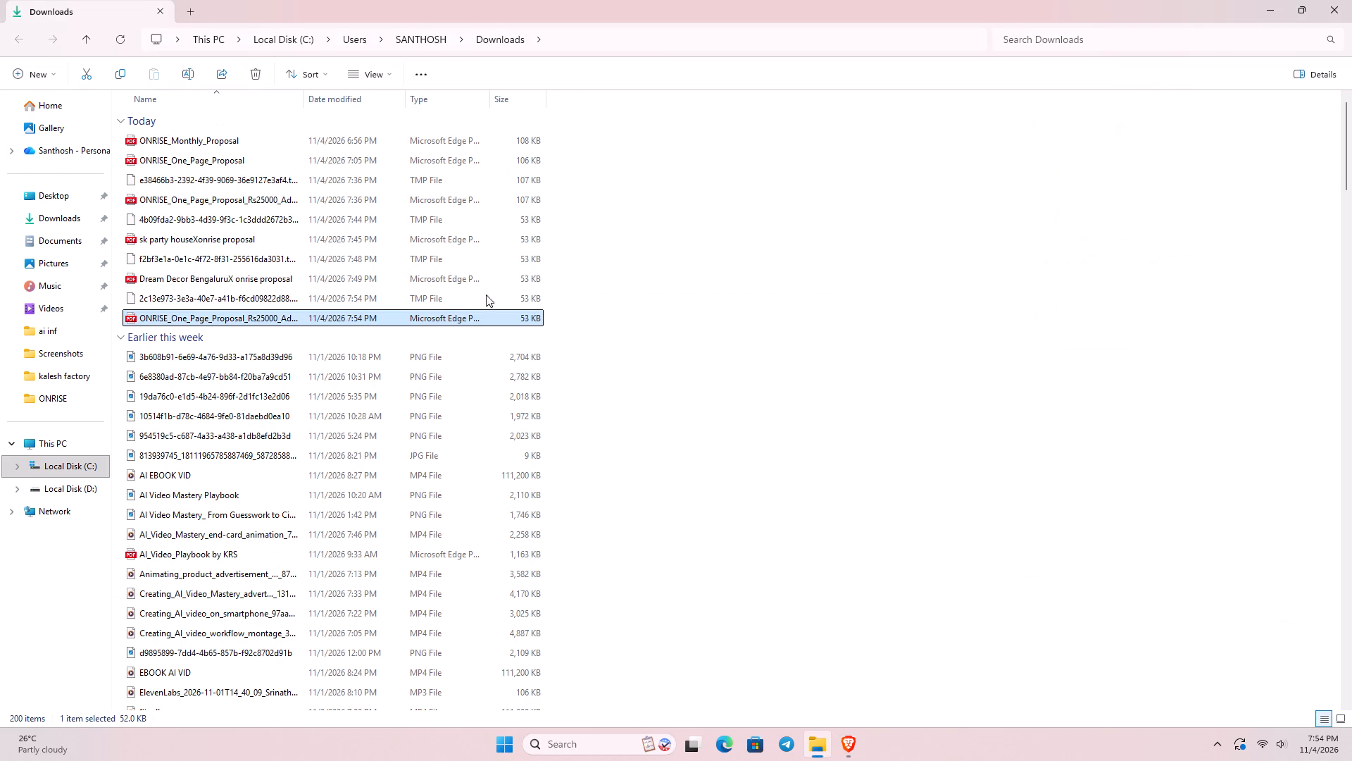
{"action": "left_click", "coordinate": [339, 318]}
{"action": "key", "text": "ctrl+c"}
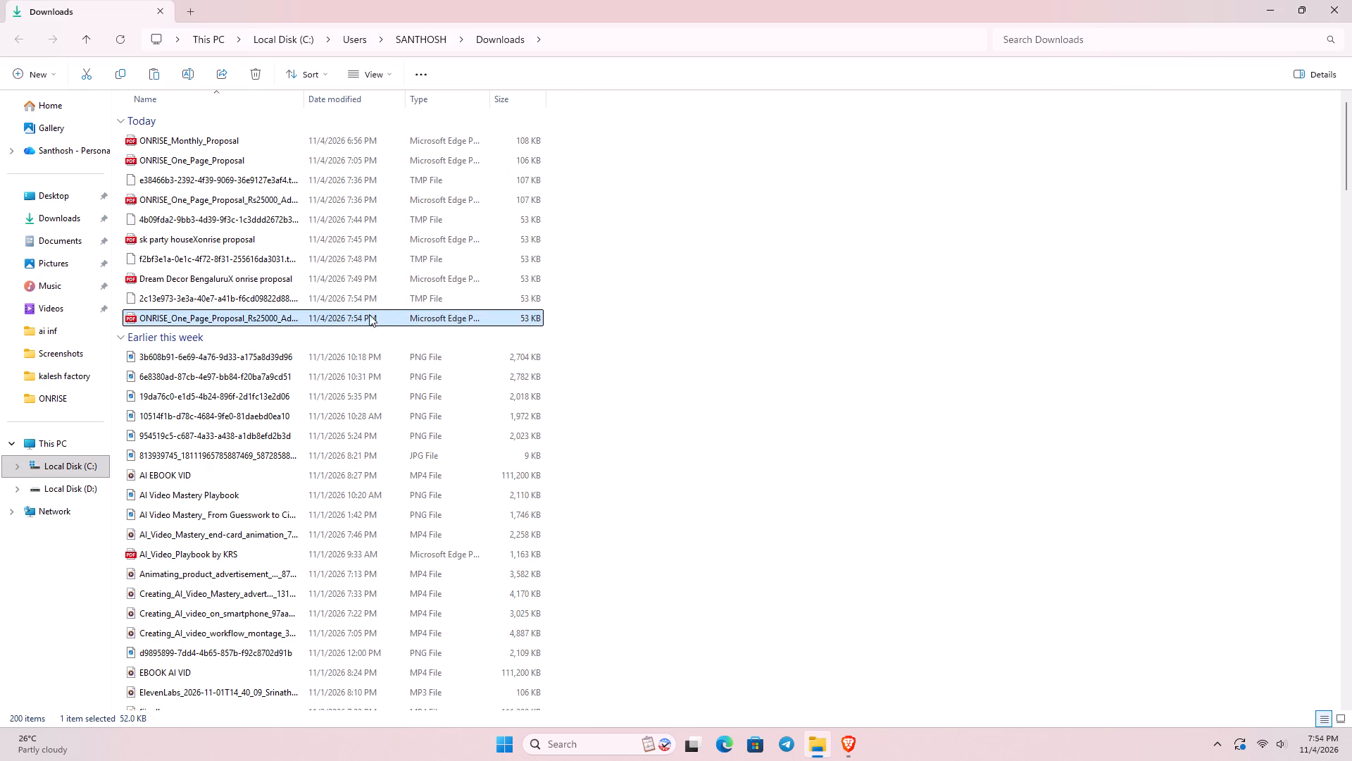
Pick up the newest ONRISE one-page proposal PDF in Downloads and bring up the open windows to carry it across.
{"action": "left_click", "coordinate": [382, 314]}
{"action": "key", "text": "super+Tab"}
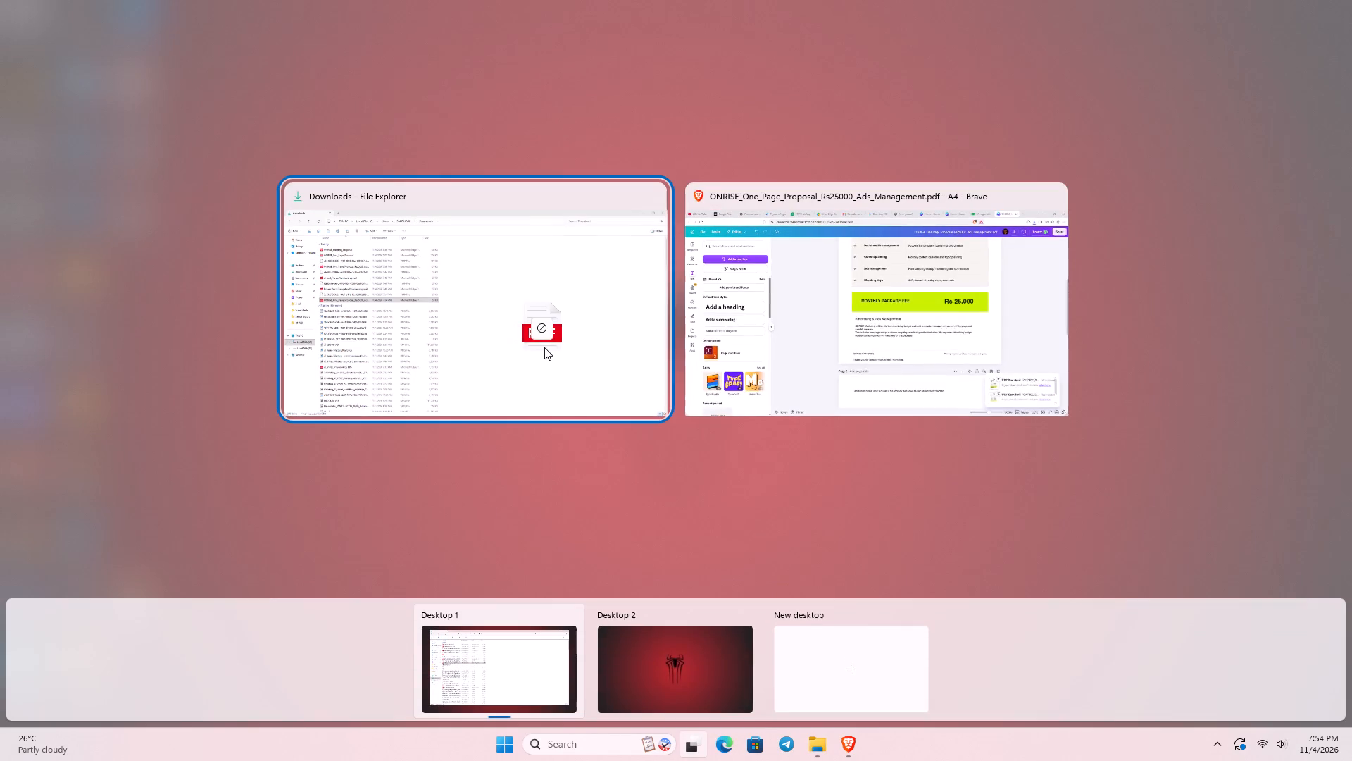
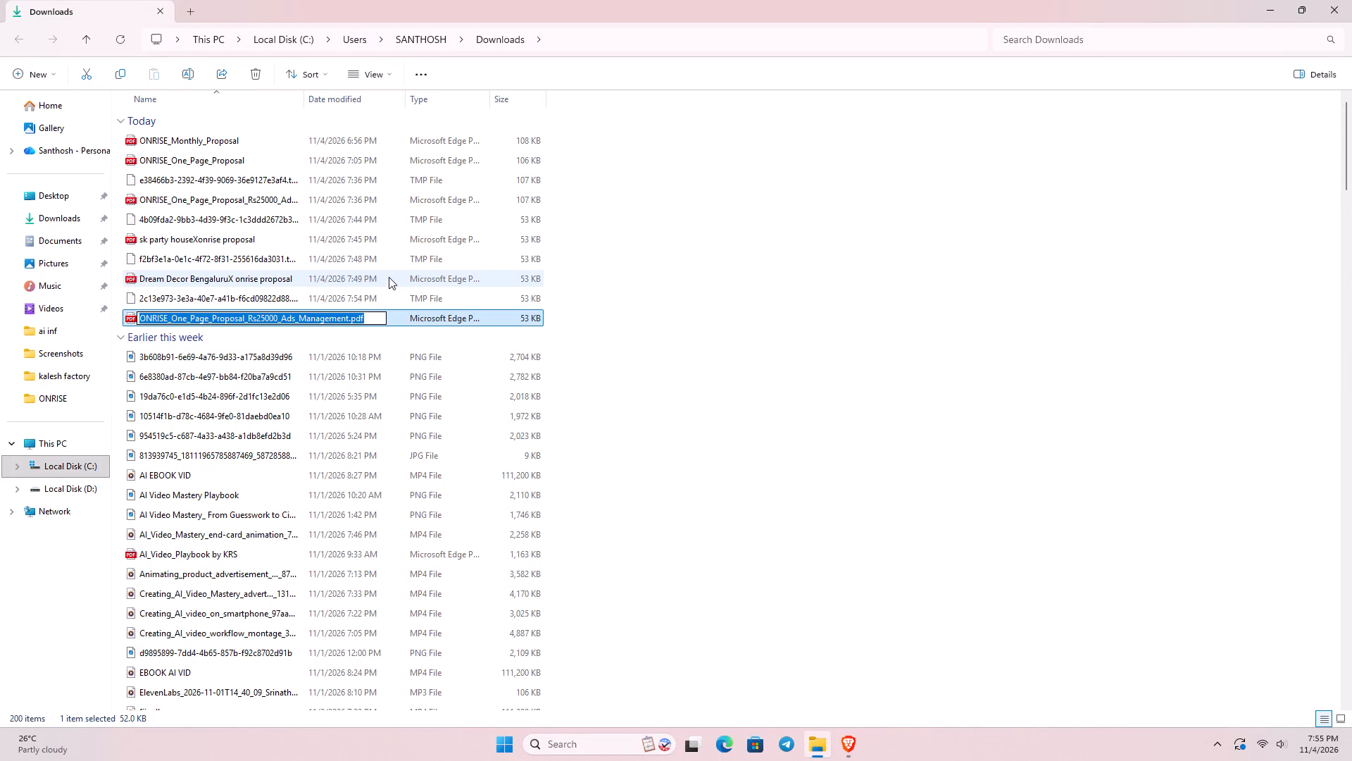
Rename the newly downloaded proposal PDF as "Dream Day WeddingX onrise propsal", reusing the business name from the clipboard history.
{"action": "key", "text": "super+v"}
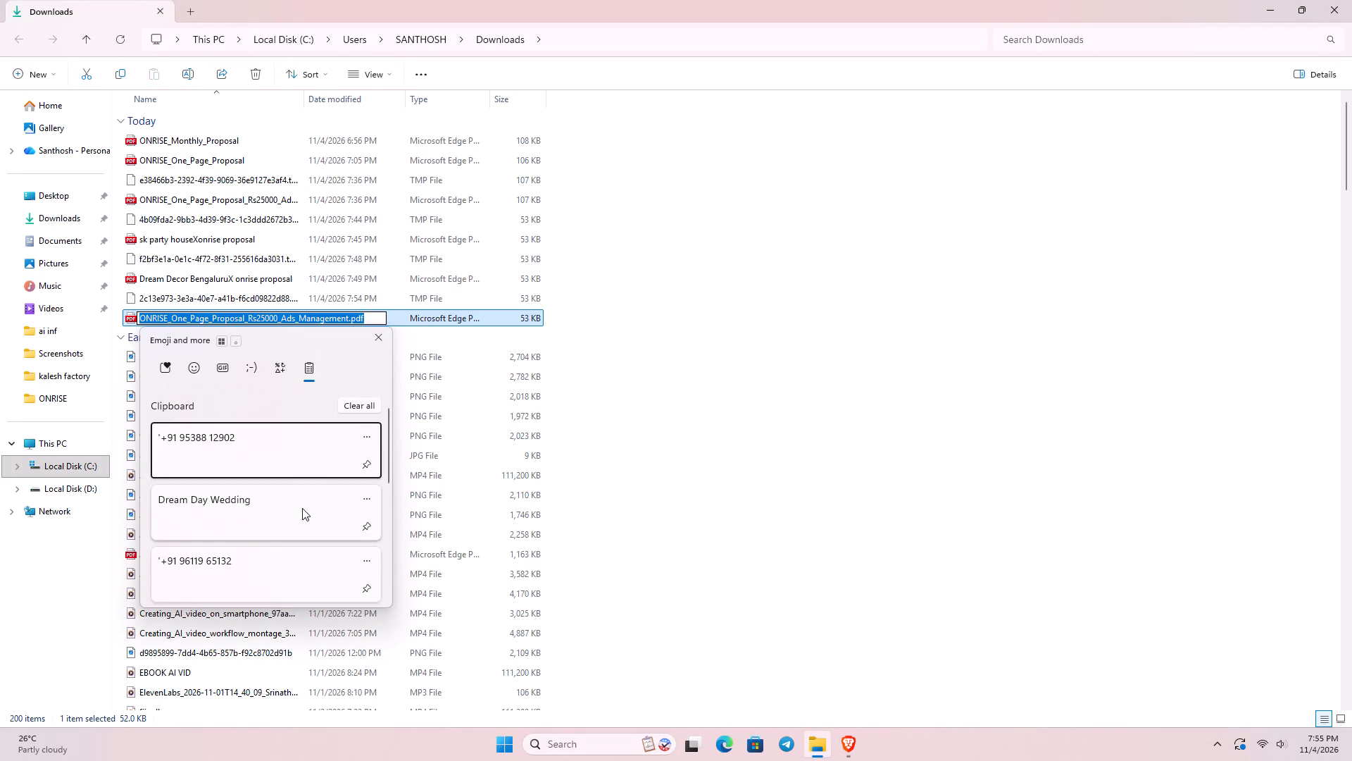
{"action": "left_click", "coordinate": [302, 508]}
{"action": "key", "text": "ctrl+v"}
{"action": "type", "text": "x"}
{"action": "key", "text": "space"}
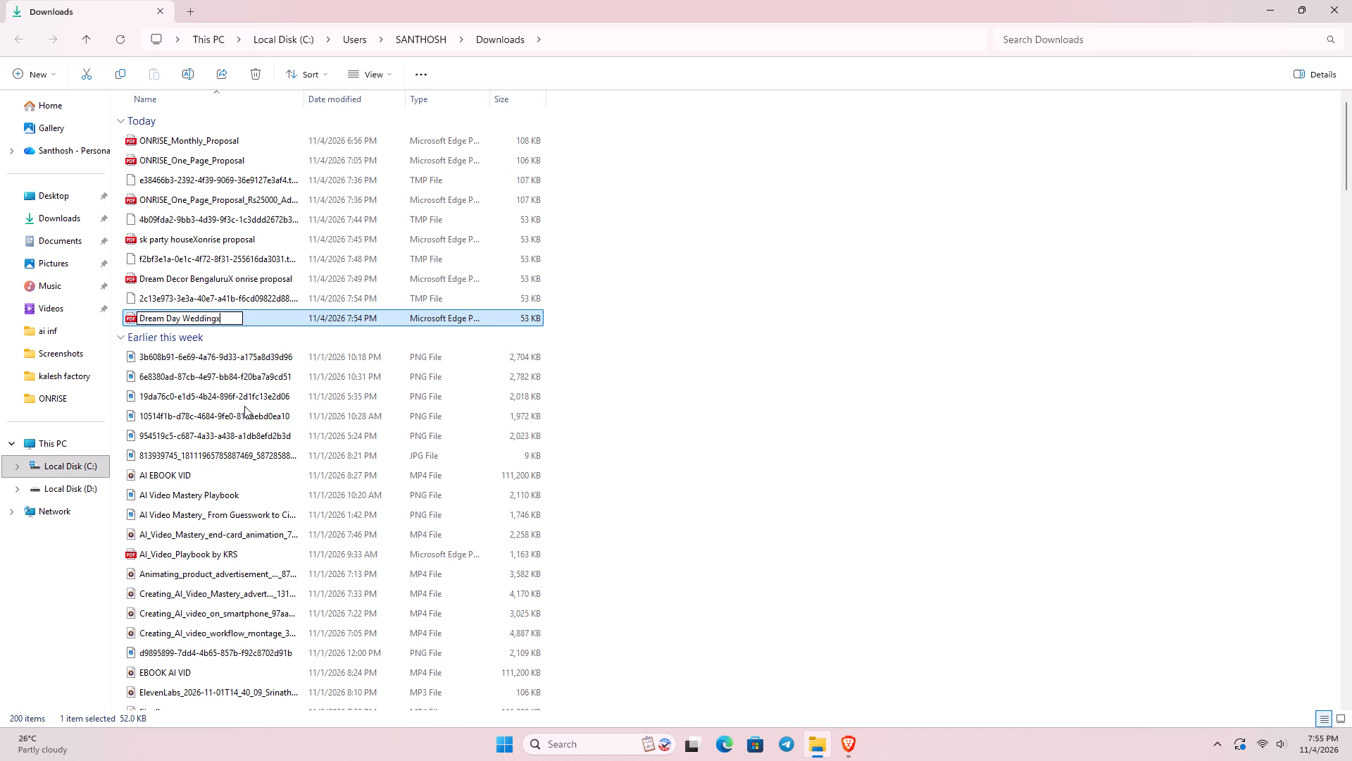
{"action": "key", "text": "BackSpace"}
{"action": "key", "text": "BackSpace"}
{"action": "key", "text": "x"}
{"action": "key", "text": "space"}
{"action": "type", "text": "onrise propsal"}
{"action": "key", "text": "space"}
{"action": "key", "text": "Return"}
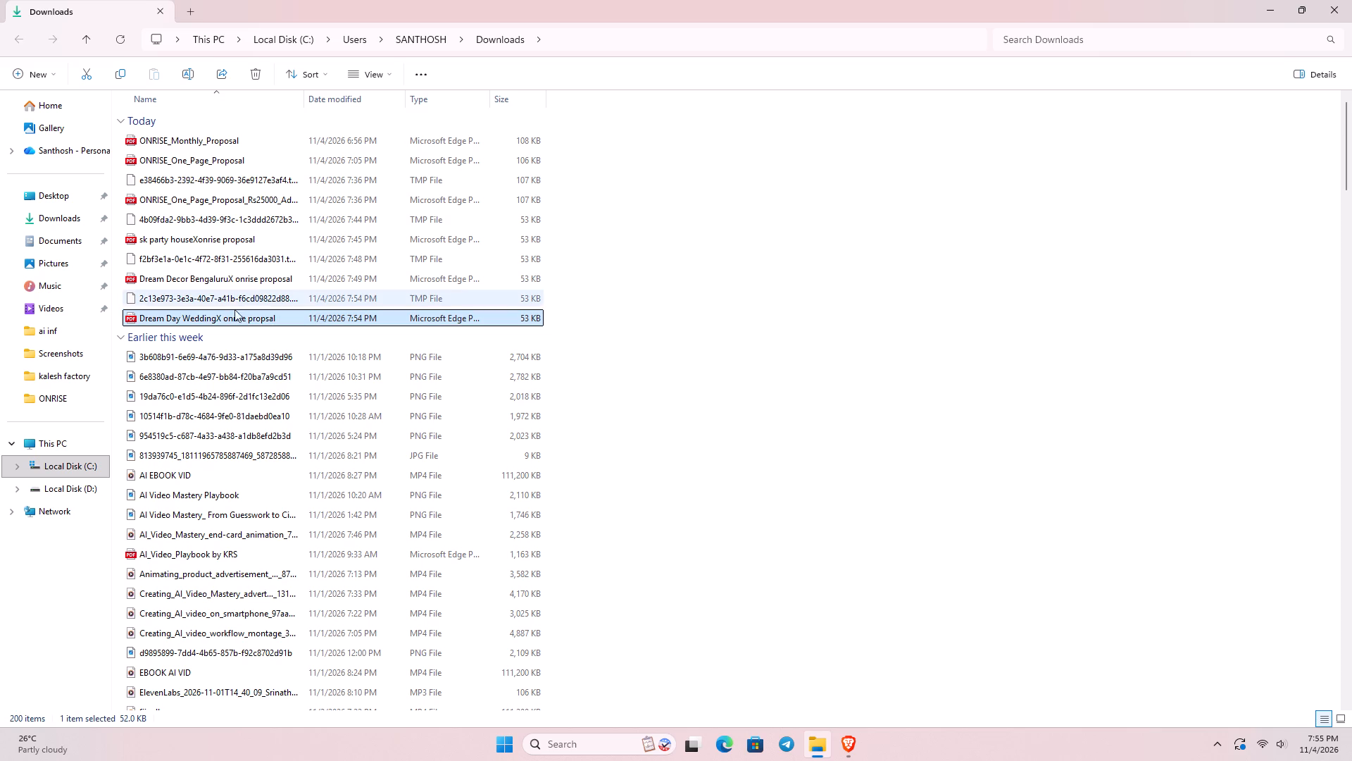
Select the renamed Dream Day Wedding proposal PDF in Downloads and pick the file up for transfer.
{"action": "left_click", "coordinate": [240, 330]}
{"action": "left_click", "coordinate": [255, 321]}
{"action": "left_click", "coordinate": [259, 314]}
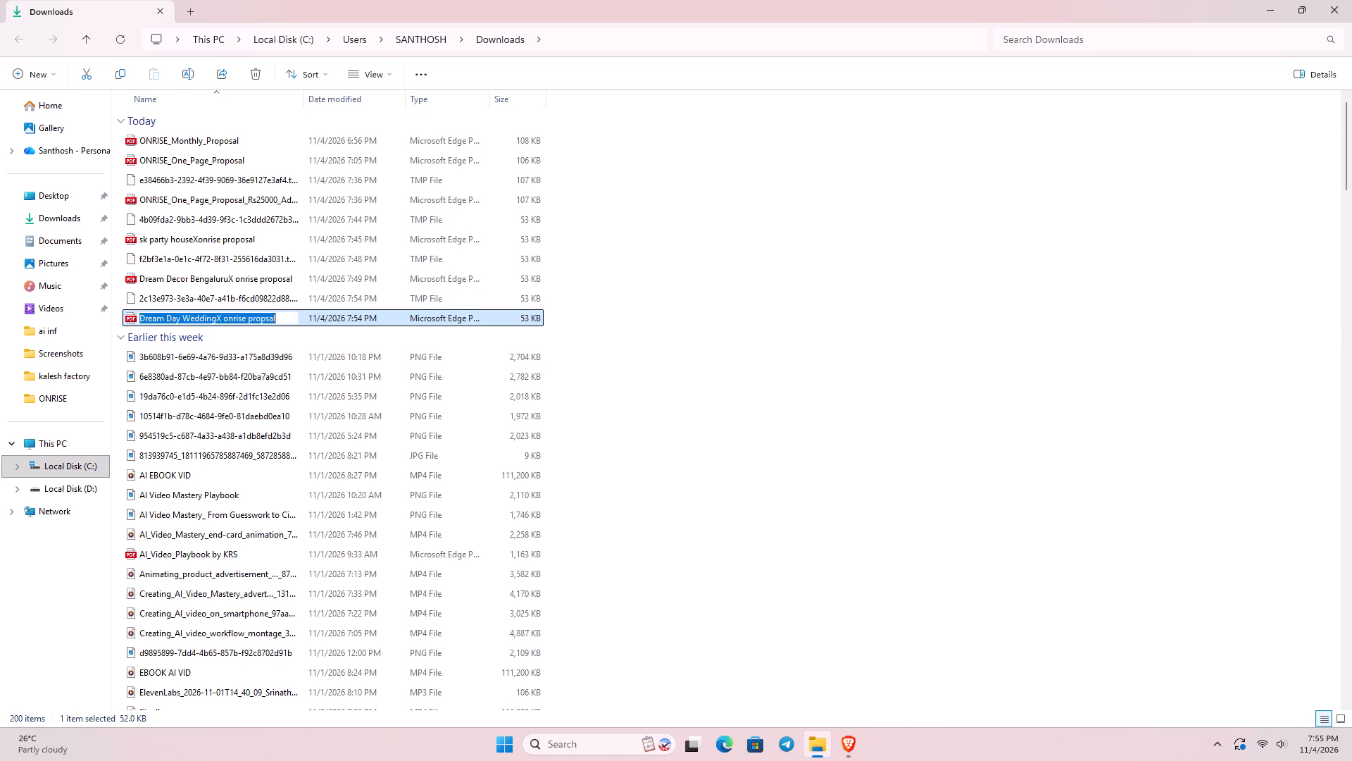
{"action": "left_click", "coordinate": [362, 319]}
{"action": "left_click", "coordinate": [273, 316]}
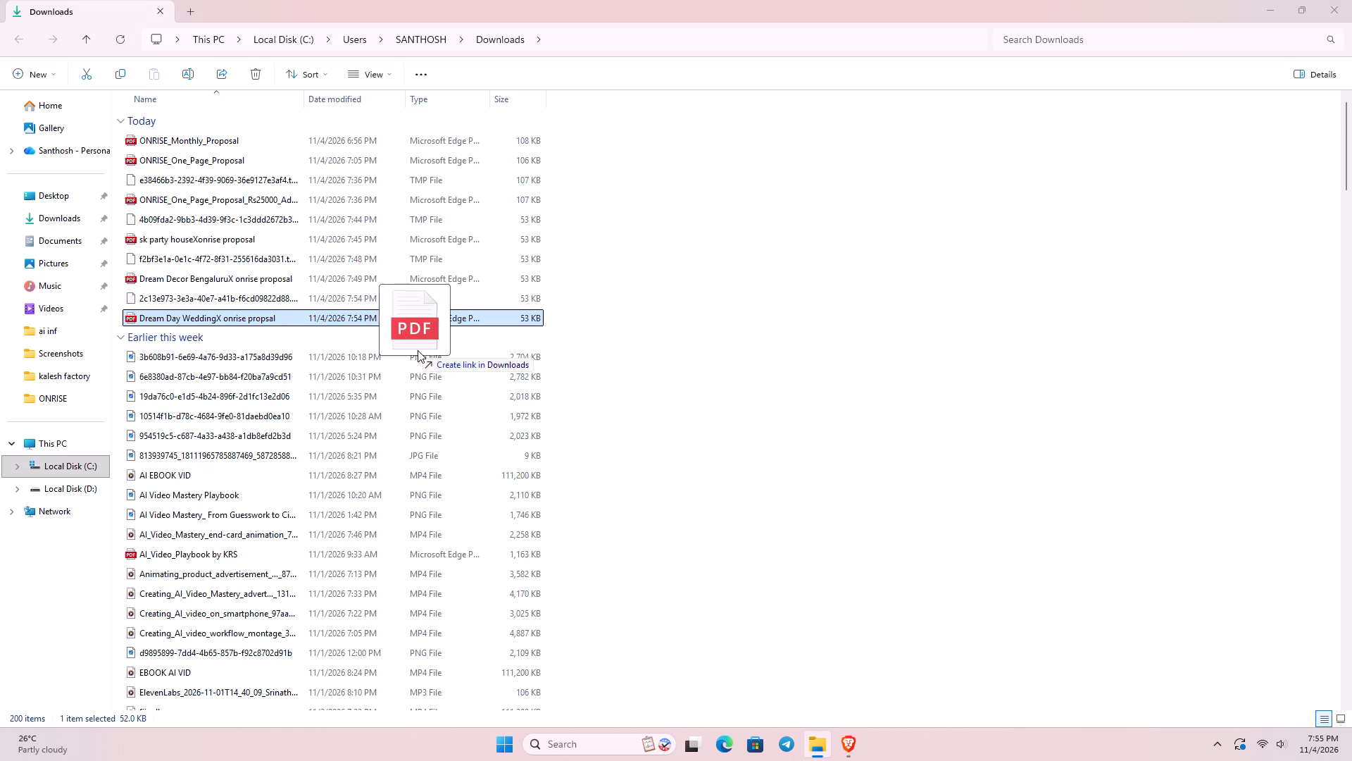